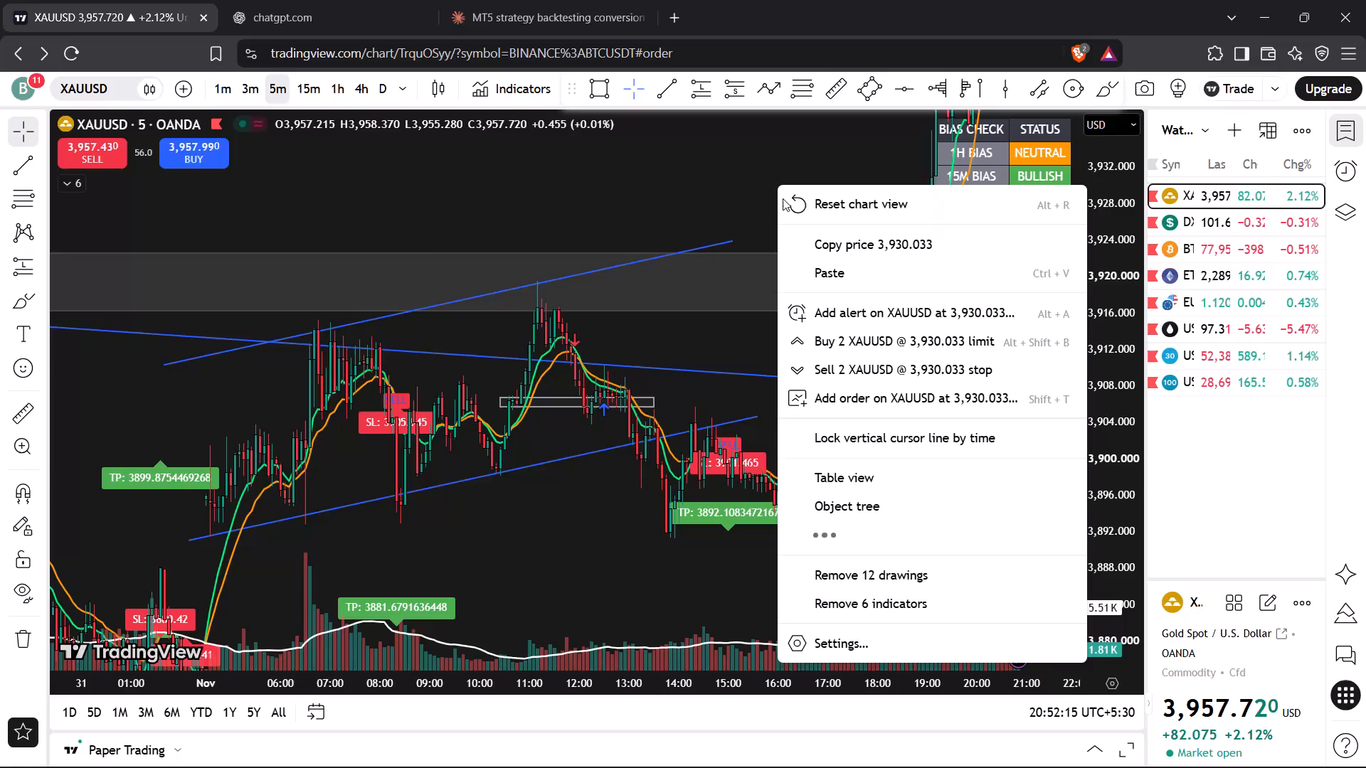
Remove all 12 drawings from the XAUUSD chart.
left_click(864, 569)
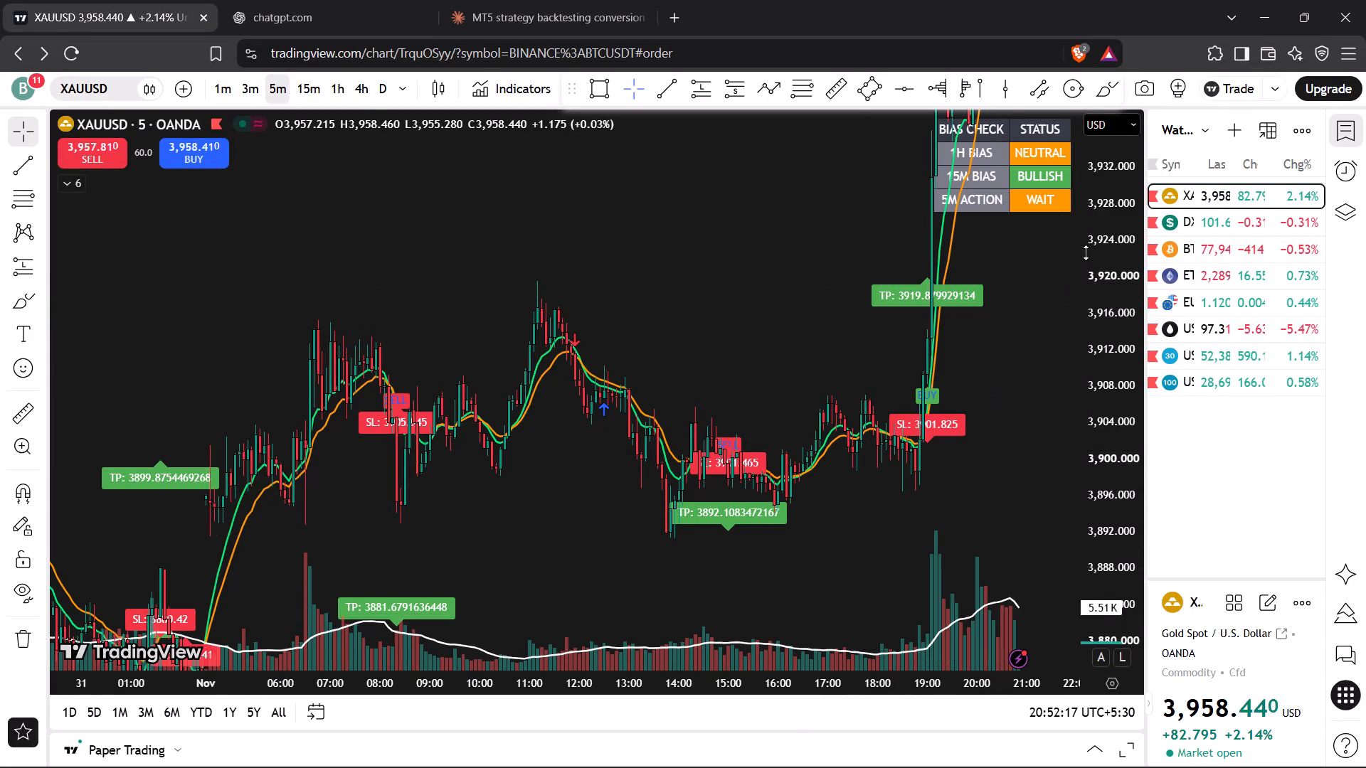
Examine XAUUSD price action on the 5-minute, 15-minute and 3-minute timeframes, ending back on 5 minutes.
left_click_drag(1086, 253, 1091, 432)
left_click_drag(925, 476, 877, 471)
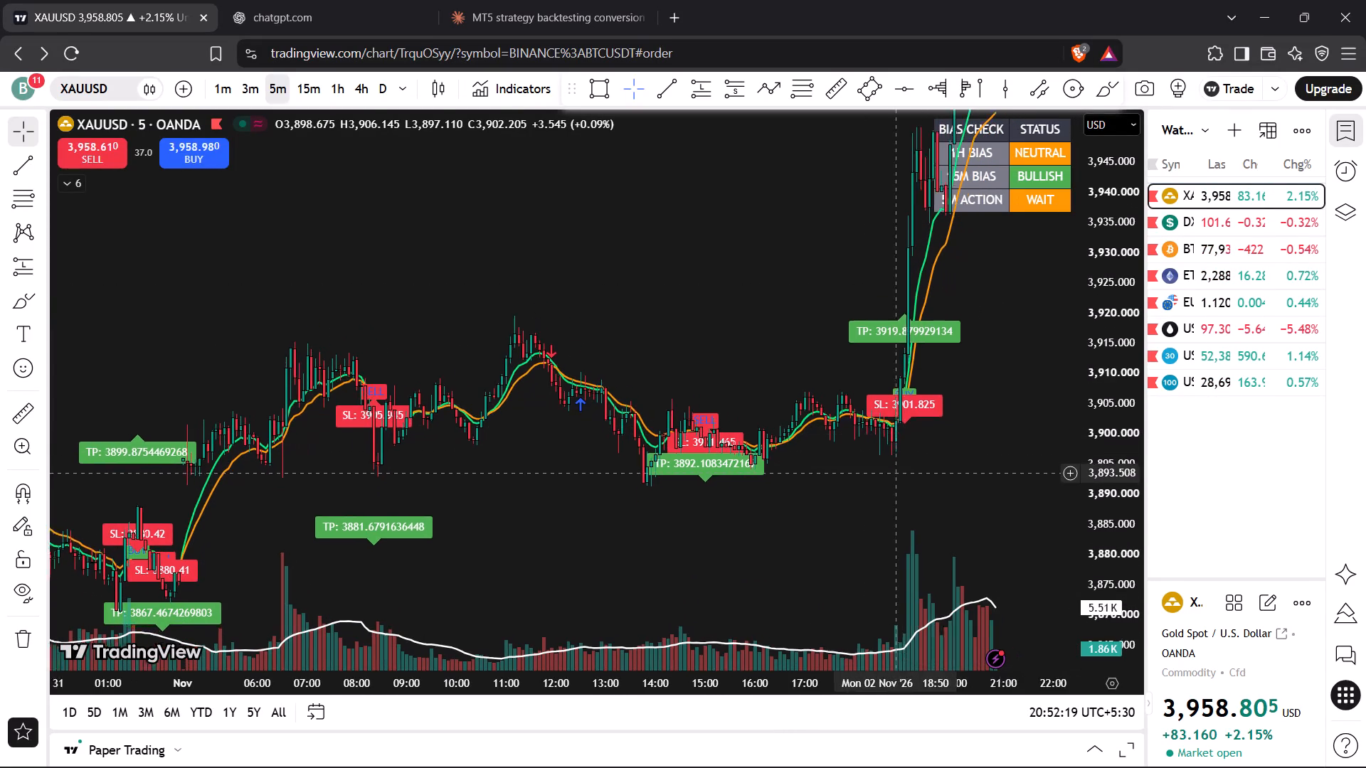
left_click_drag(877, 471, 693, 448)
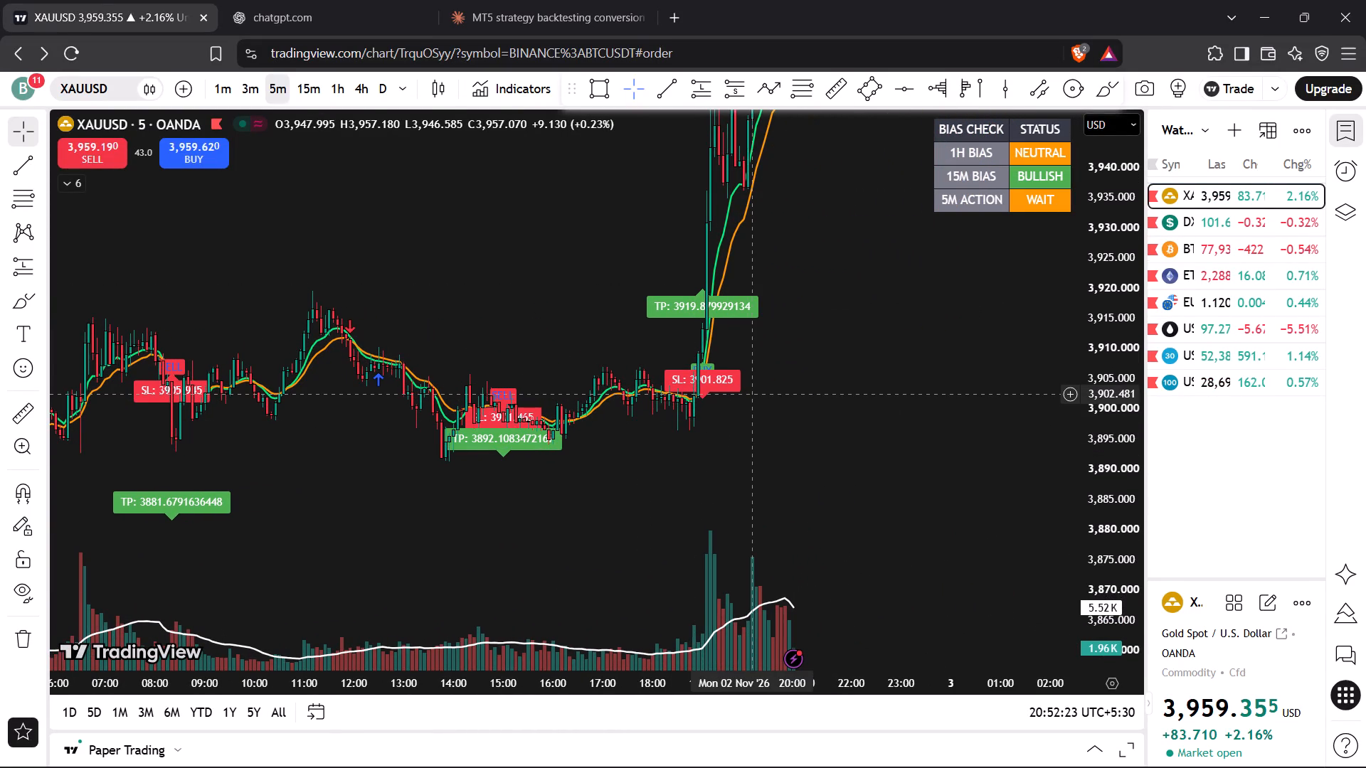
left_click(309, 97)
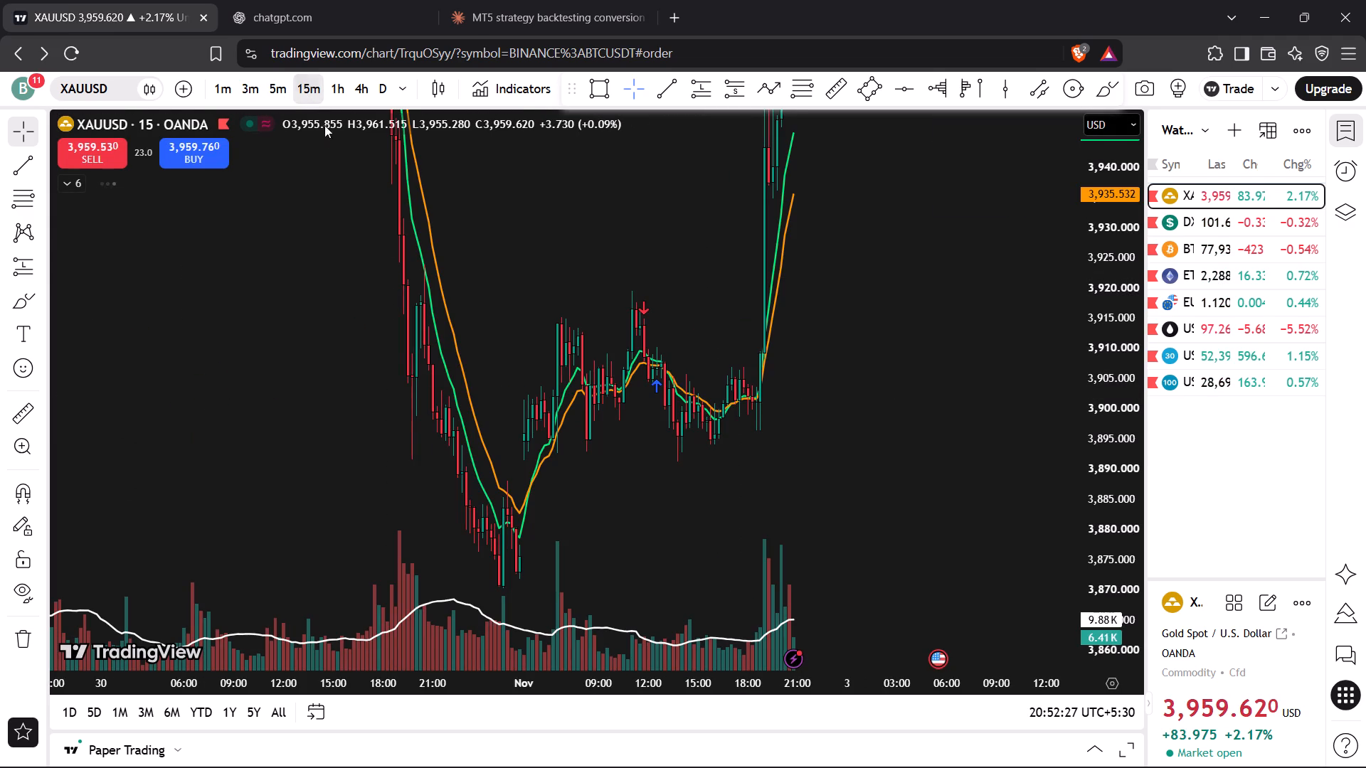
left_click(263, 82)
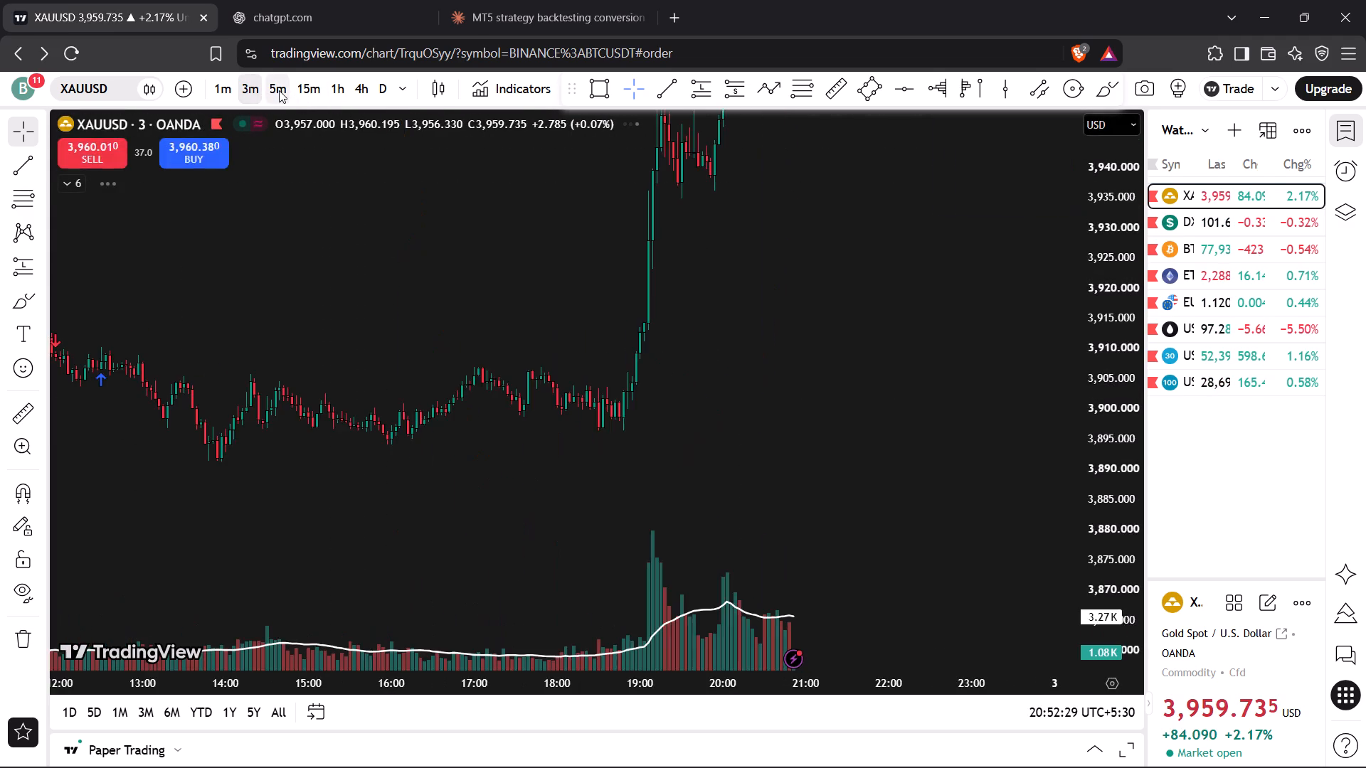
left_click(279, 90)
left_click_drag(441, 251, 588, 328)
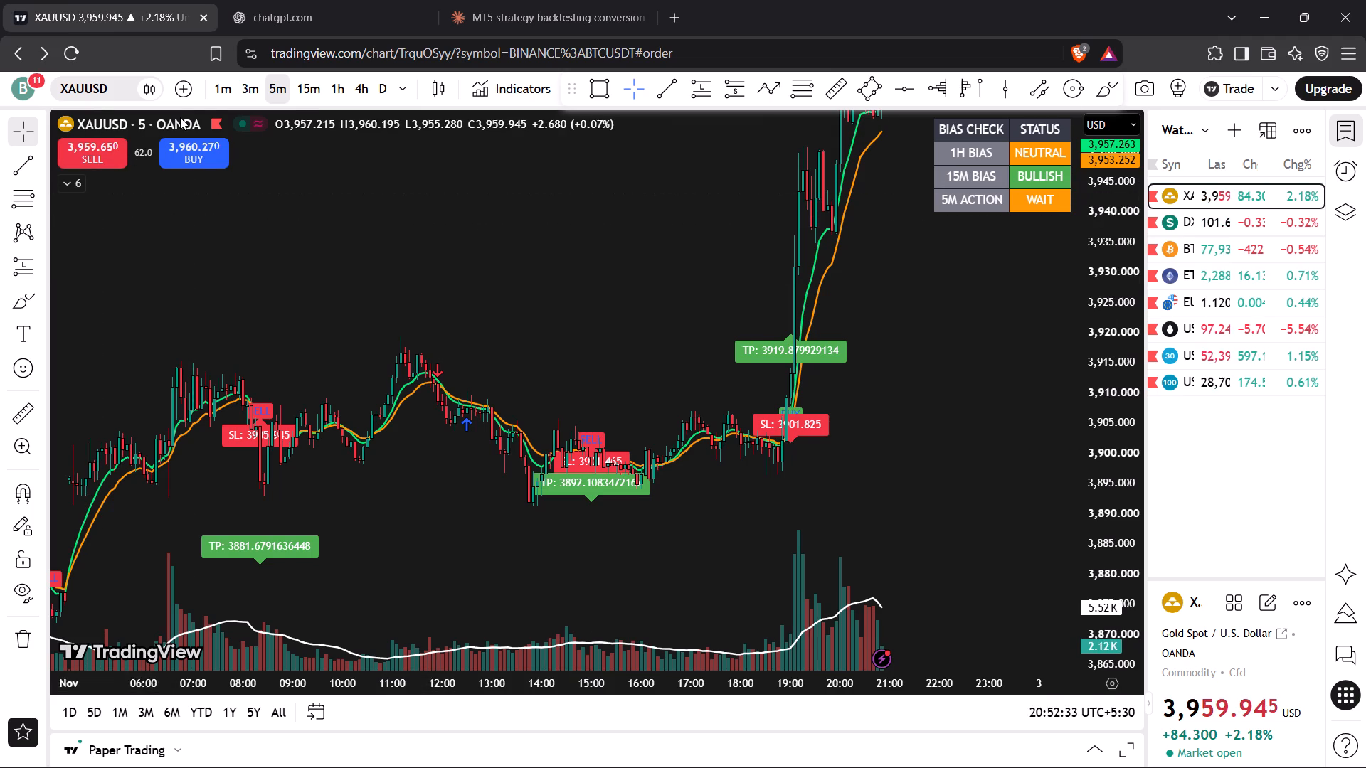
Hide the 9 & 15 EMA Scalping - Momentum TP indicator on the XAUUSD chart.
left_click(76, 187)
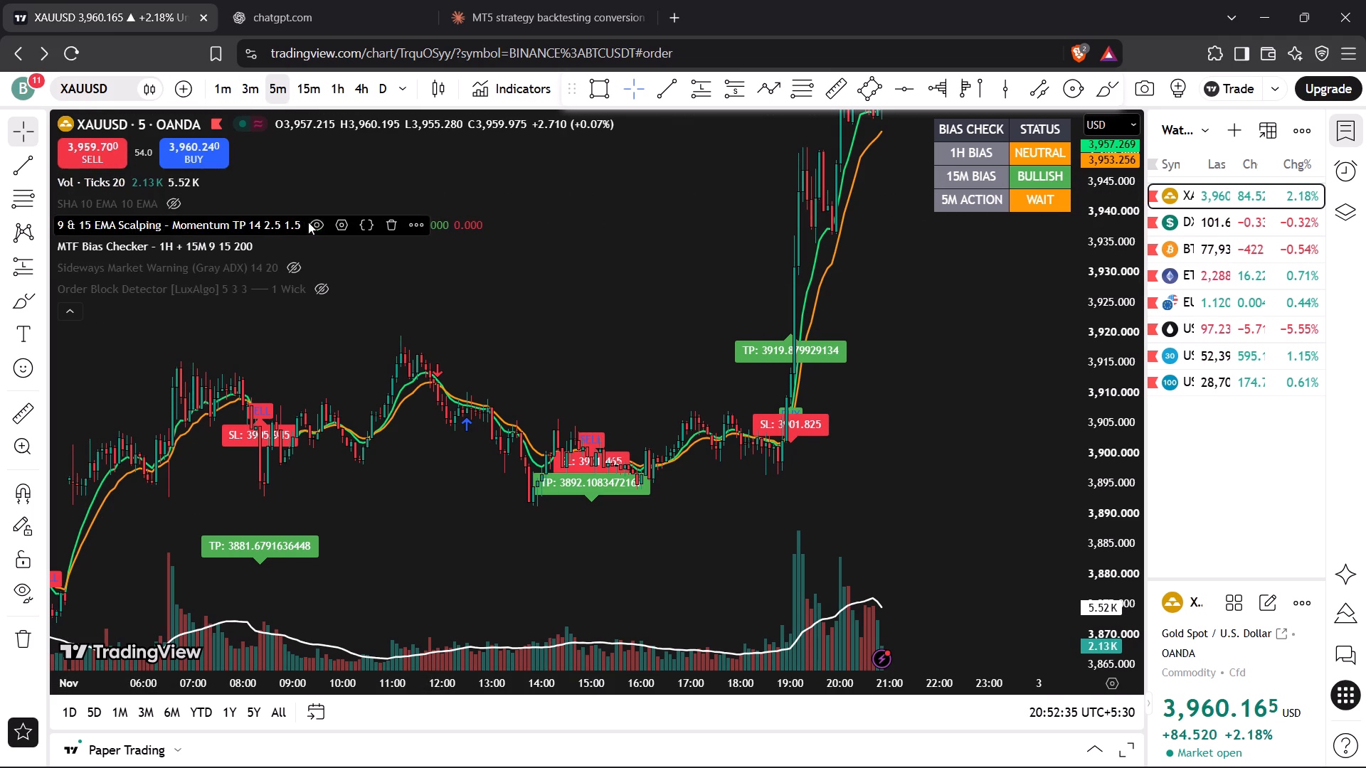
left_click(317, 224)
left_click(68, 312)
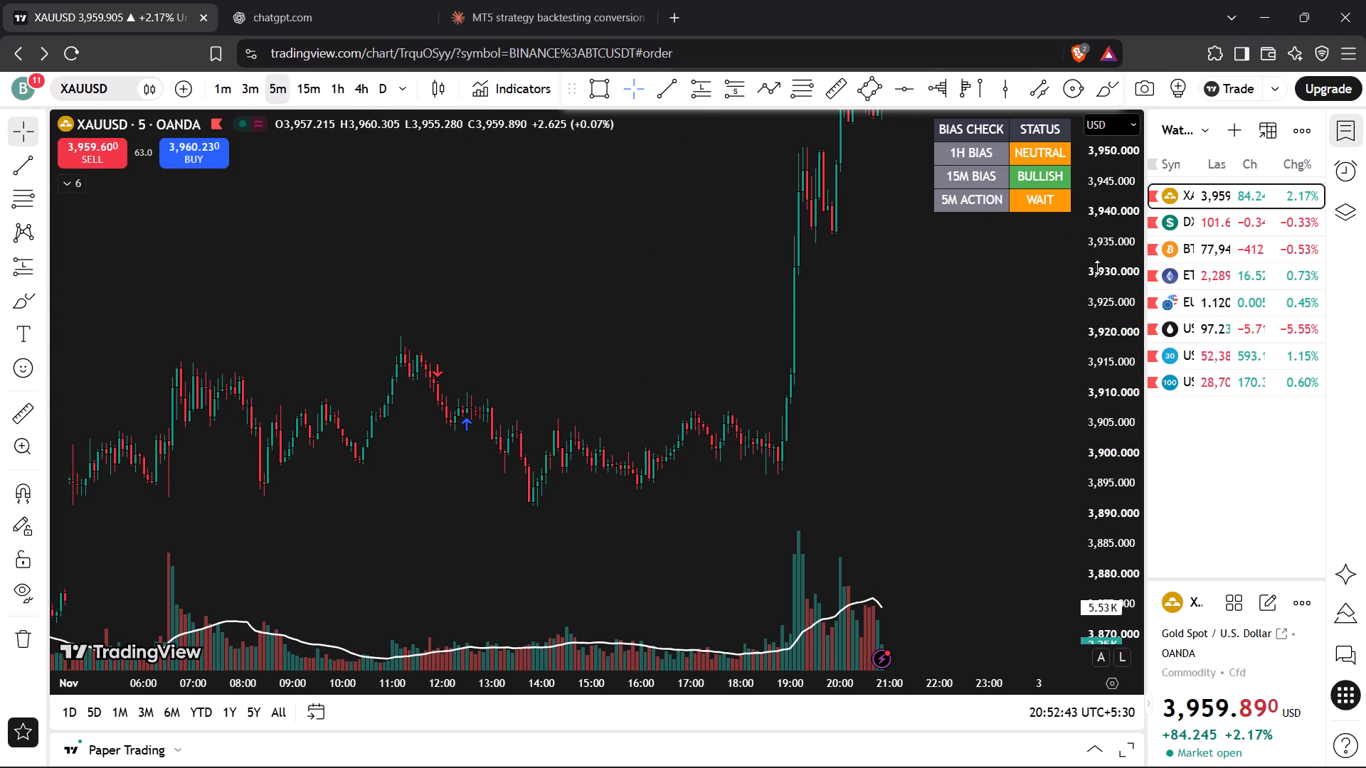
Open BTCUSDT from the watchlist and set its chart to the 15-minute timeframe.
left_click_drag(1098, 267, 1108, 410)
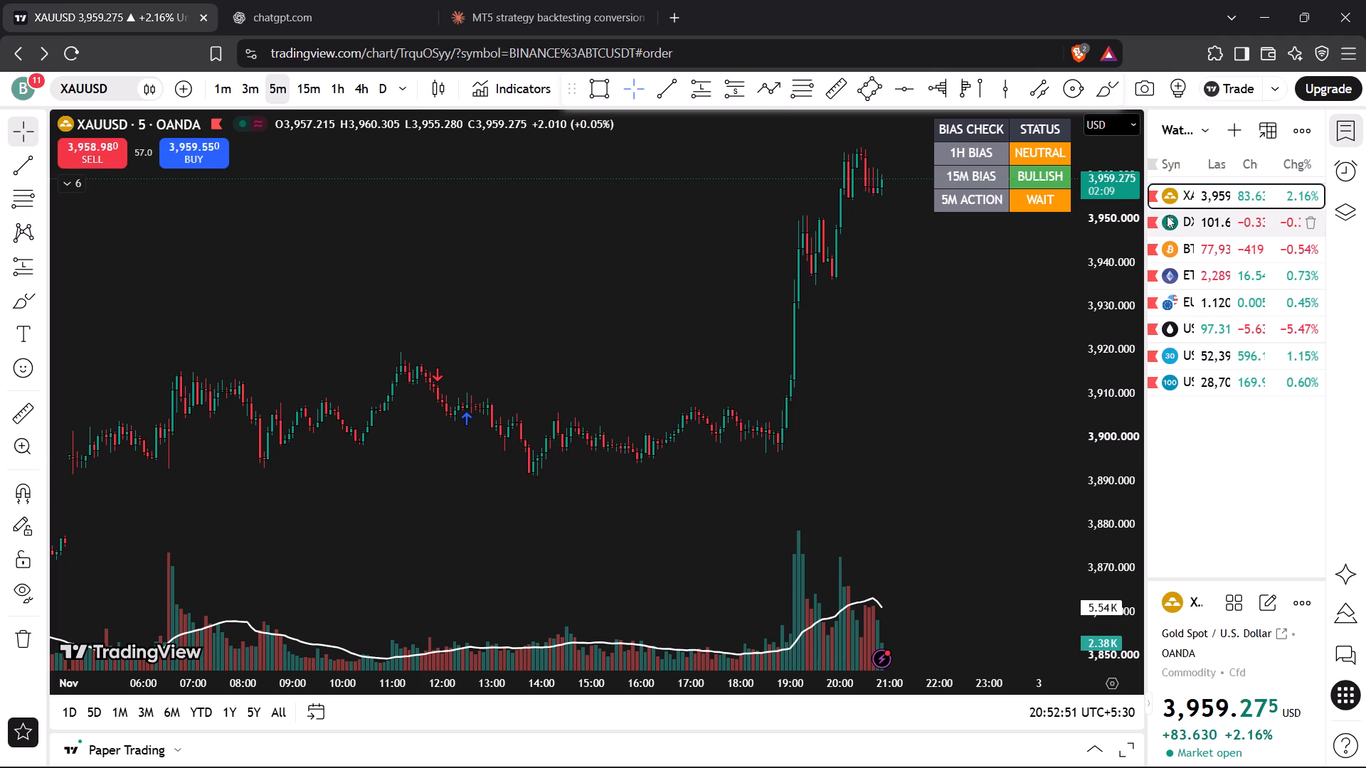
left_click(1195, 247)
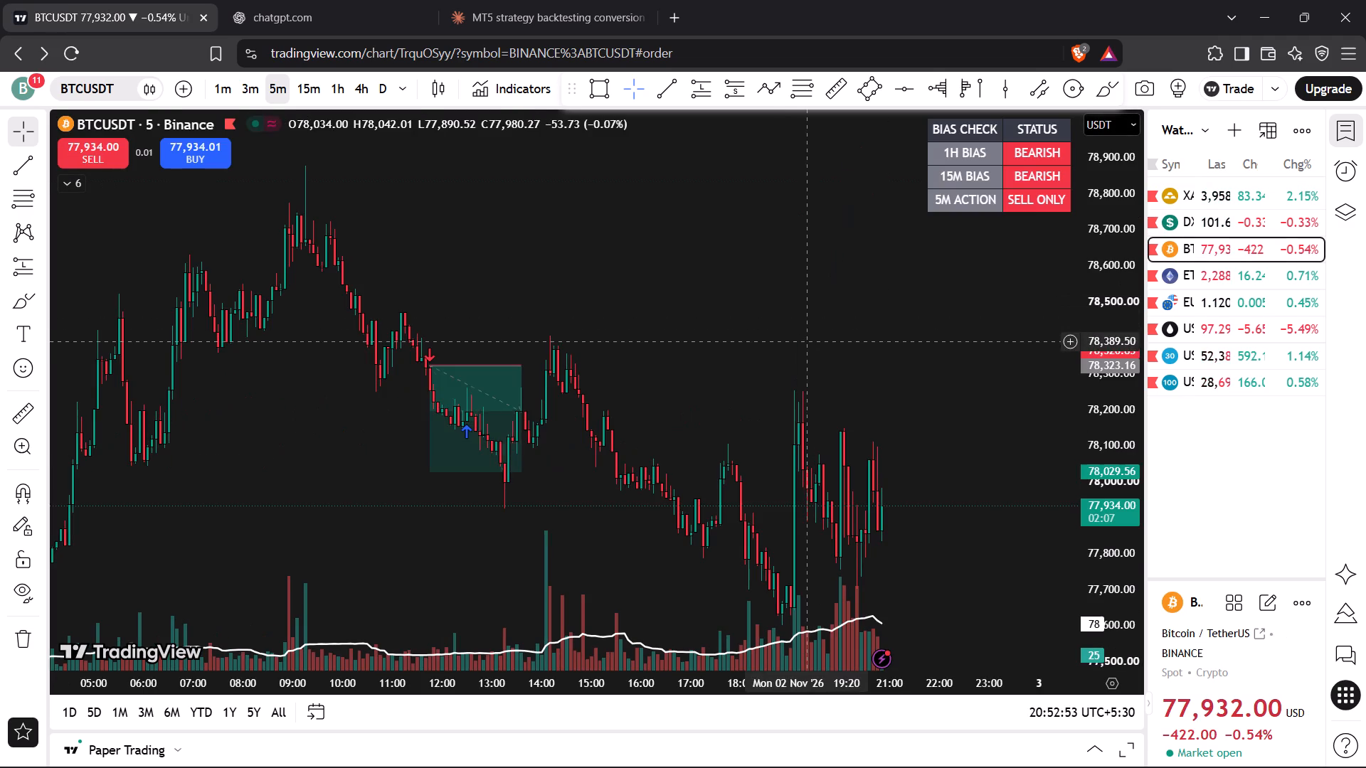
left_click_drag(804, 340, 761, 156)
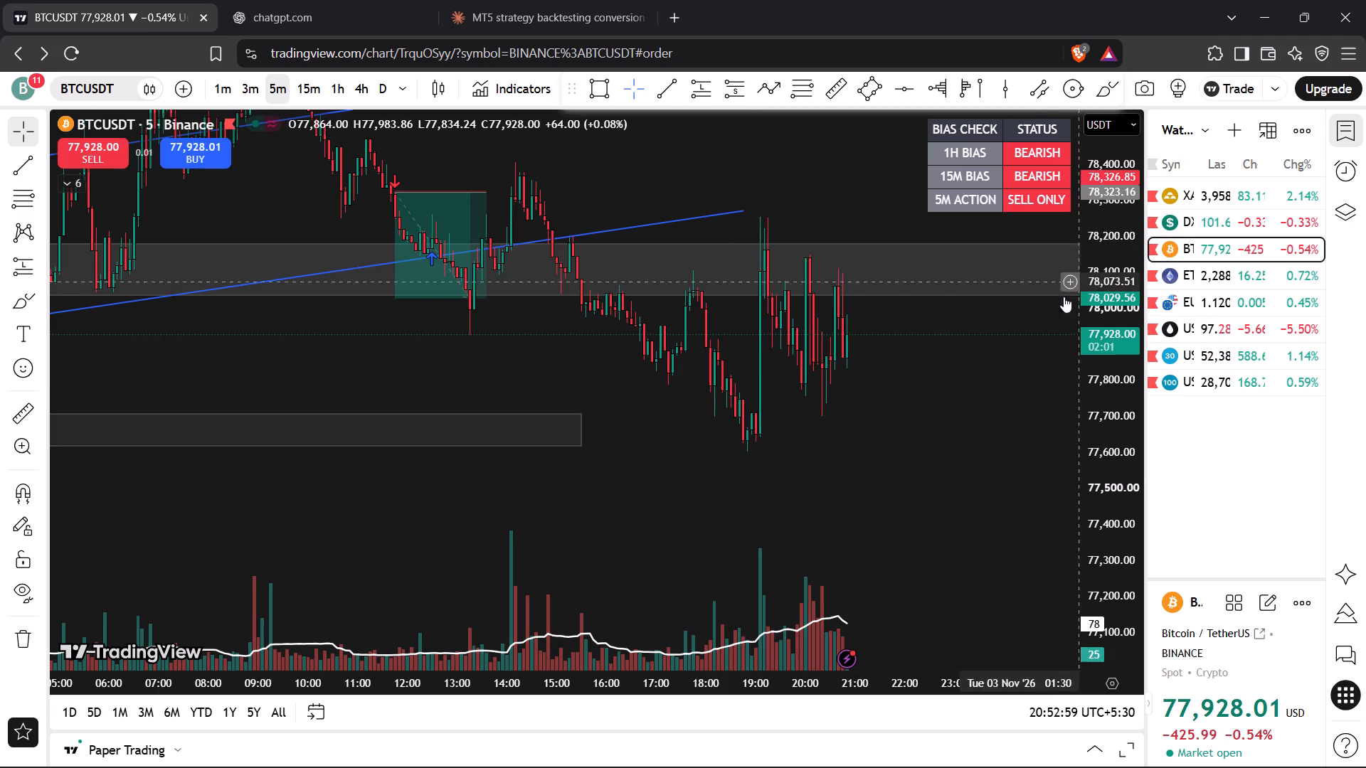
left_click(309, 93)
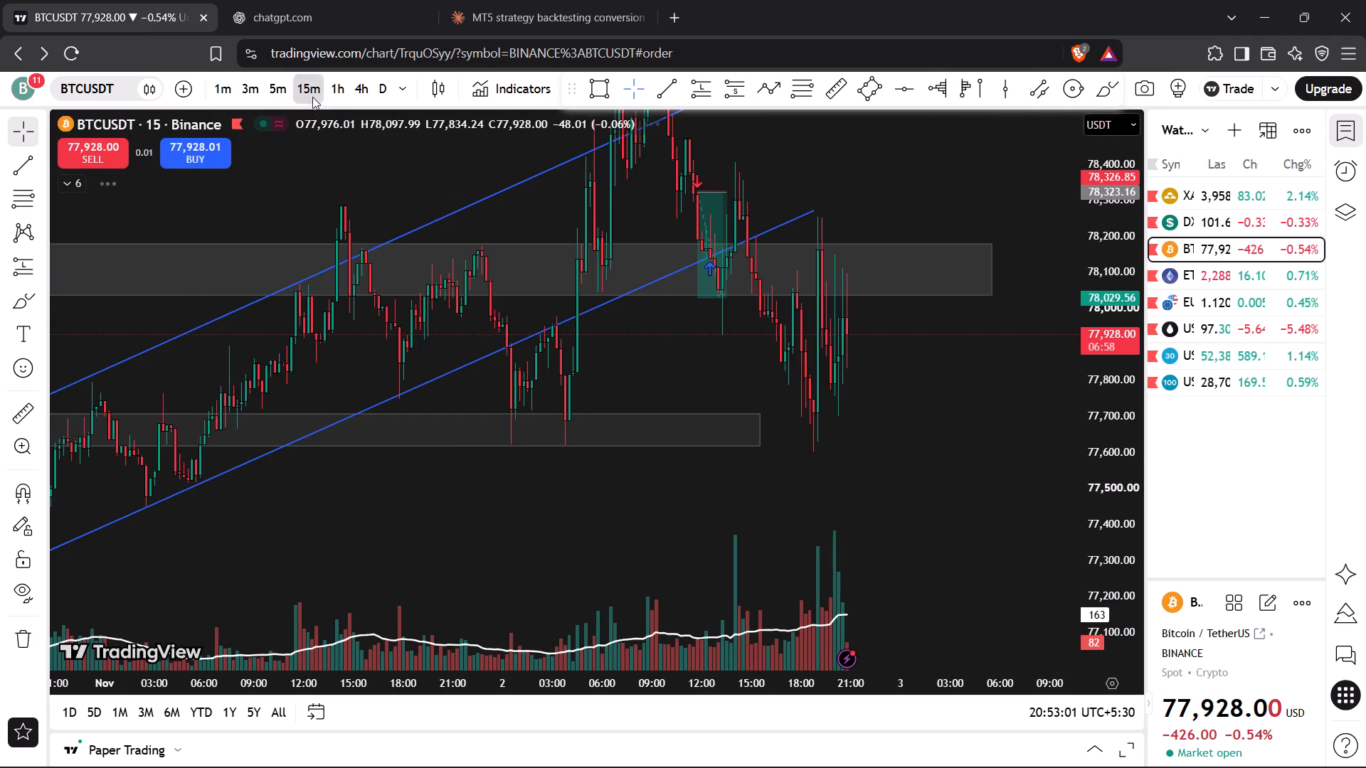
Extend the lowest rectangle zone, near 76,700, forward in time to just past the latest candle.
left_click_drag(1107, 274, 1071, 566)
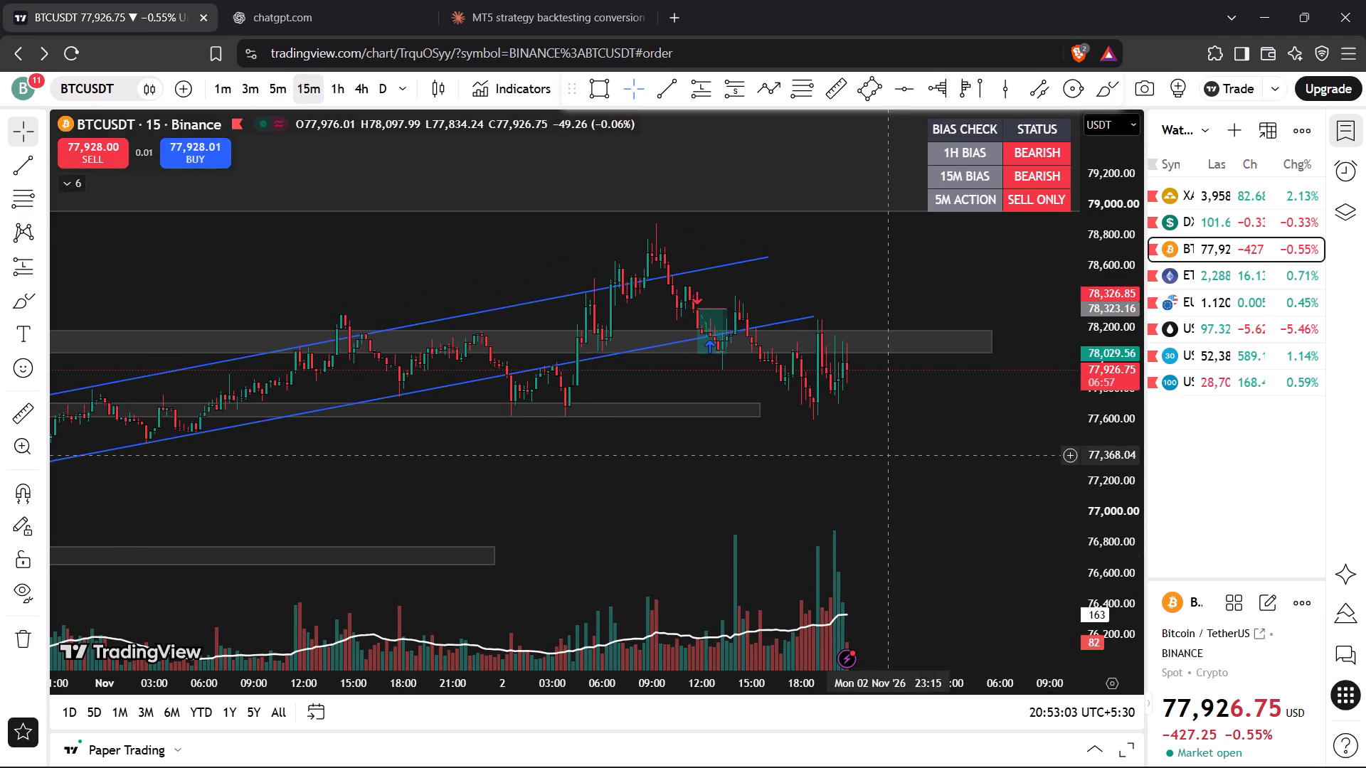
scroll(890, 455, "down", 4)
left_click_drag(837, 496, 926, 410)
left_click_drag(783, 476, 842, 478)
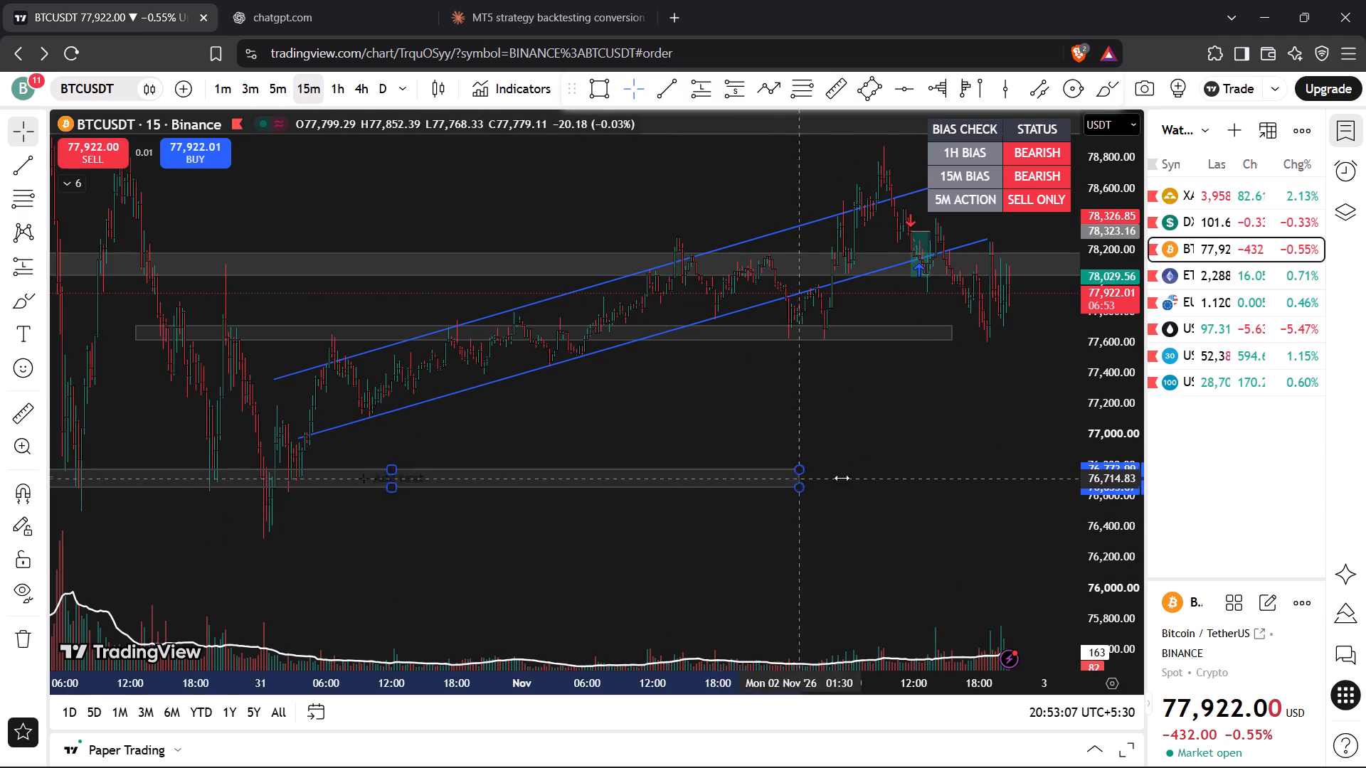
left_click_drag(842, 478, 1024, 471)
left_click(955, 415)
Extend the rectangle zone near 77,650 forward in time to about Tue 03 Nov '26 07:00.
left_click_drag(955, 415, 746, 481)
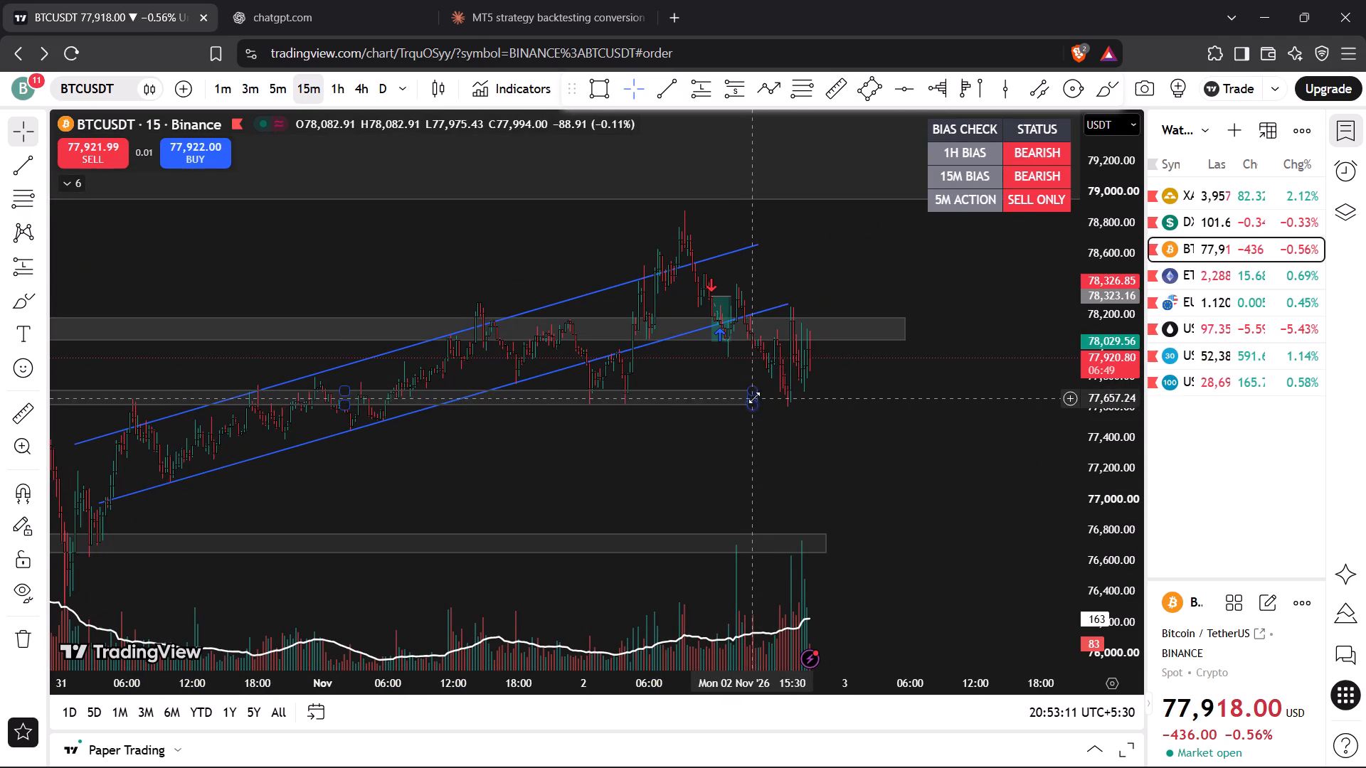
left_click_drag(759, 396, 921, 397)
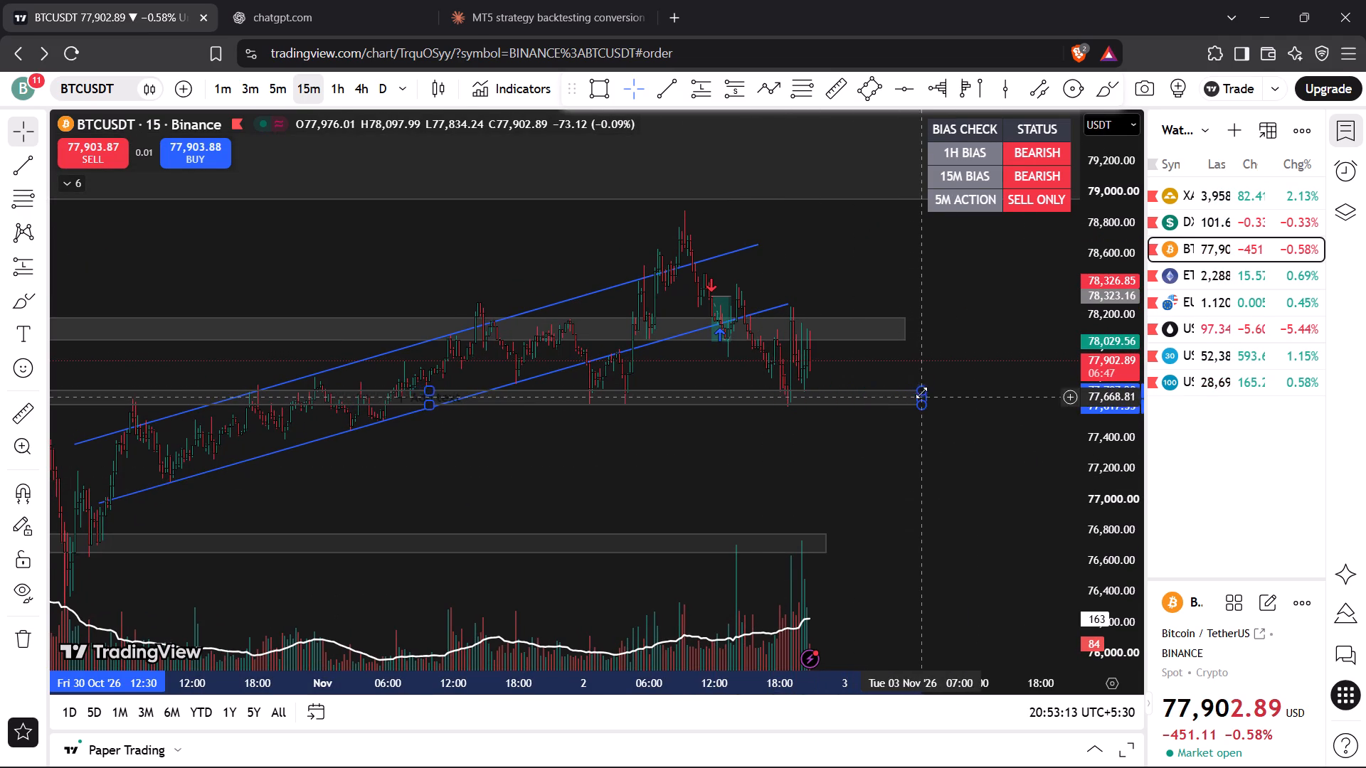
left_click(933, 270)
Switch the BTCUSDT chart to the 1-hour timeframe.
left_click_drag(933, 270, 969, 378)
scroll(781, 380, "down", 3)
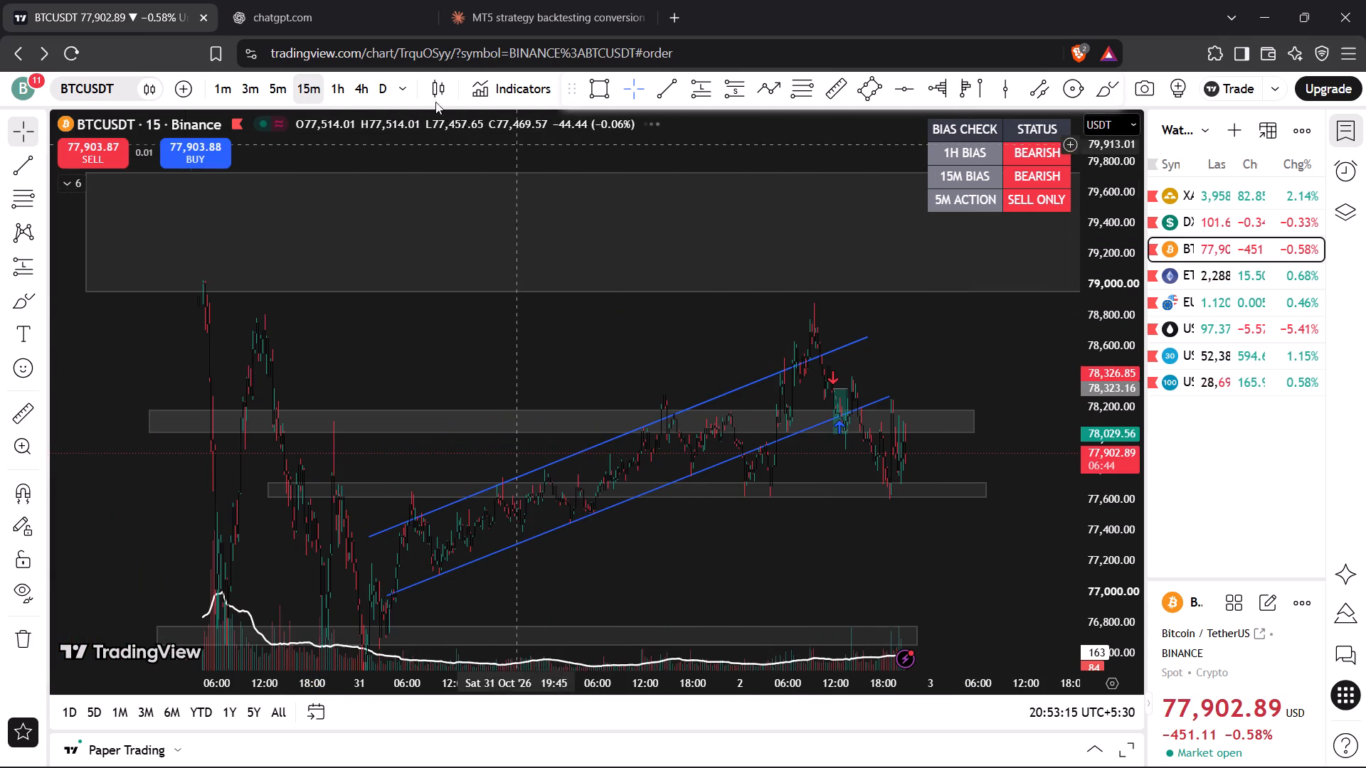
left_click(340, 95)
left_click_drag(1114, 337, 1114, 338)
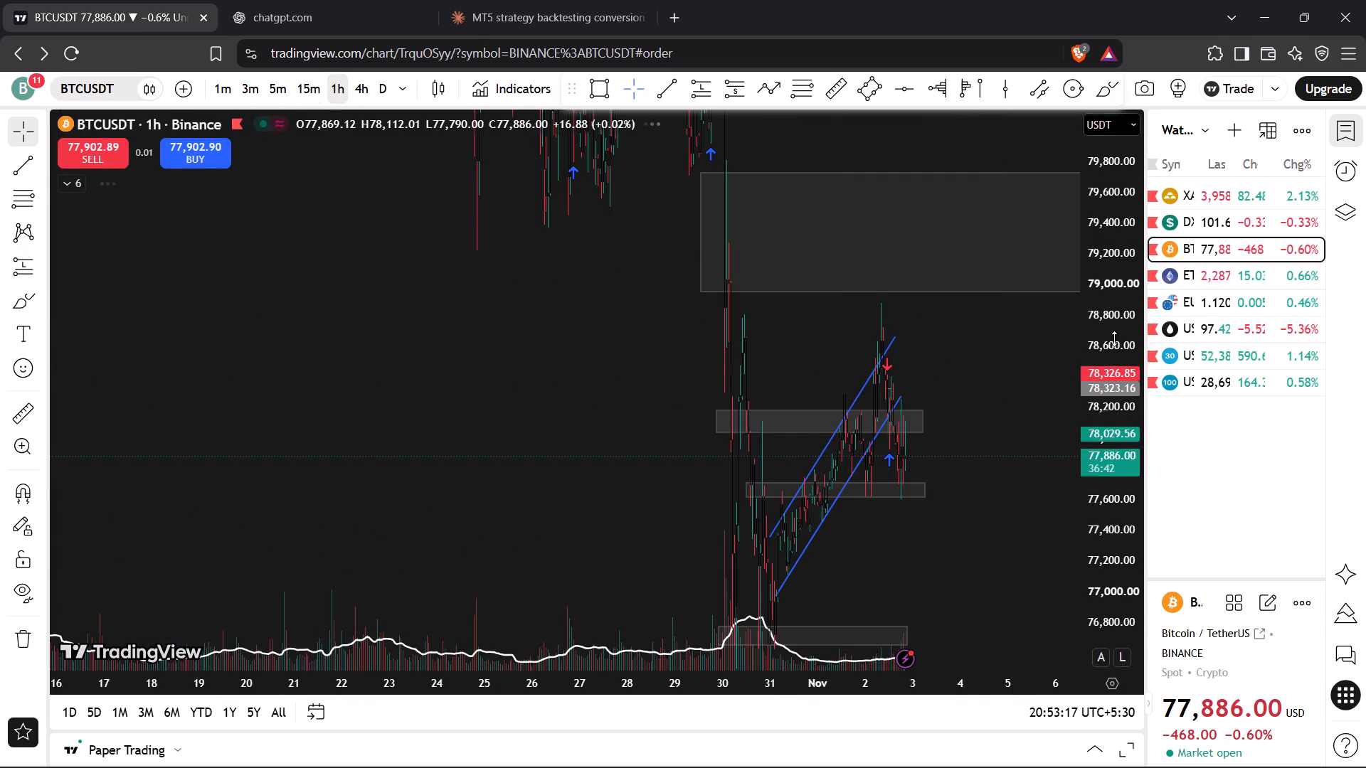
left_click_drag(1114, 338, 1077, 530)
scroll(962, 522, "up", 8)
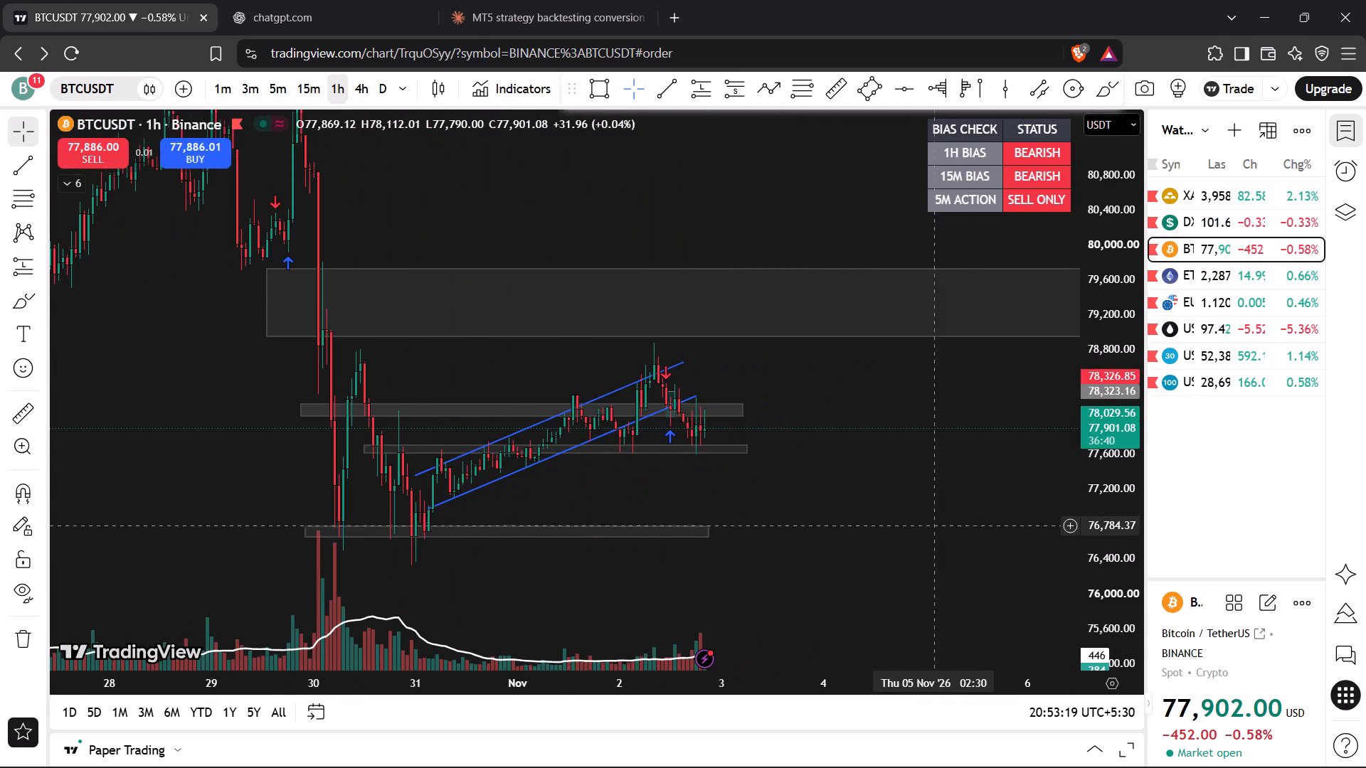
Move the lower channel trend line's starting point back to the Fri 30 Oct '26 08:30 low, at about 76,540.
left_click_drag(868, 530, 910, 480)
scroll(909, 480, "up", 1)
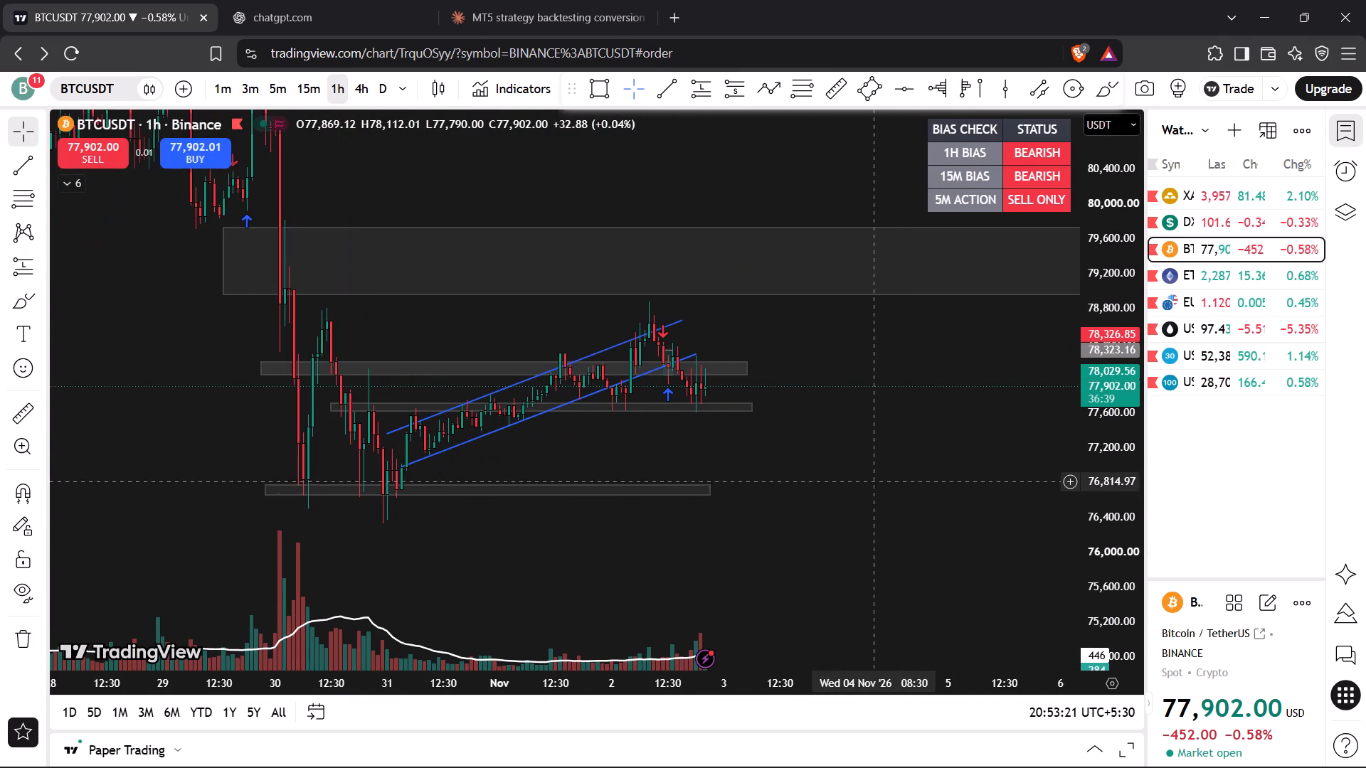
left_click_drag(870, 494, 909, 483)
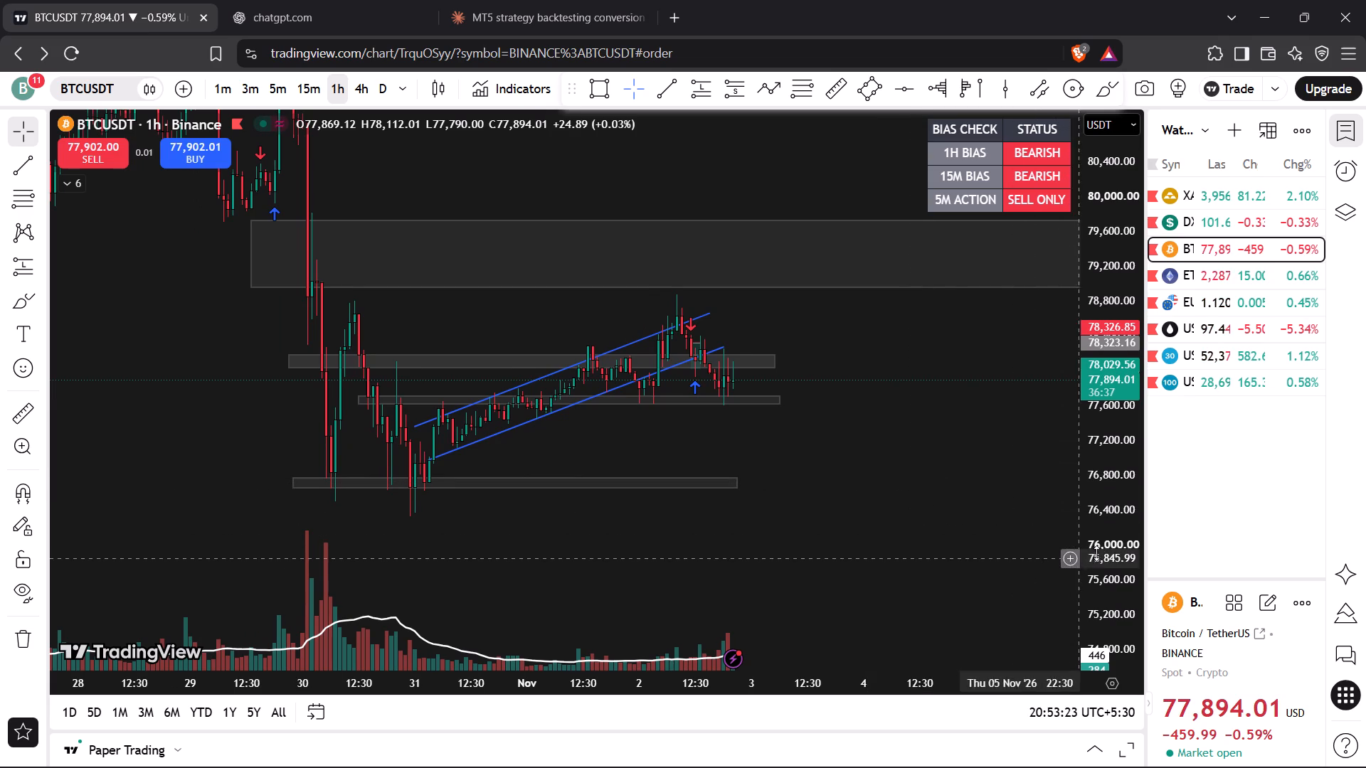
left_click_drag(1100, 551, 1113, 425)
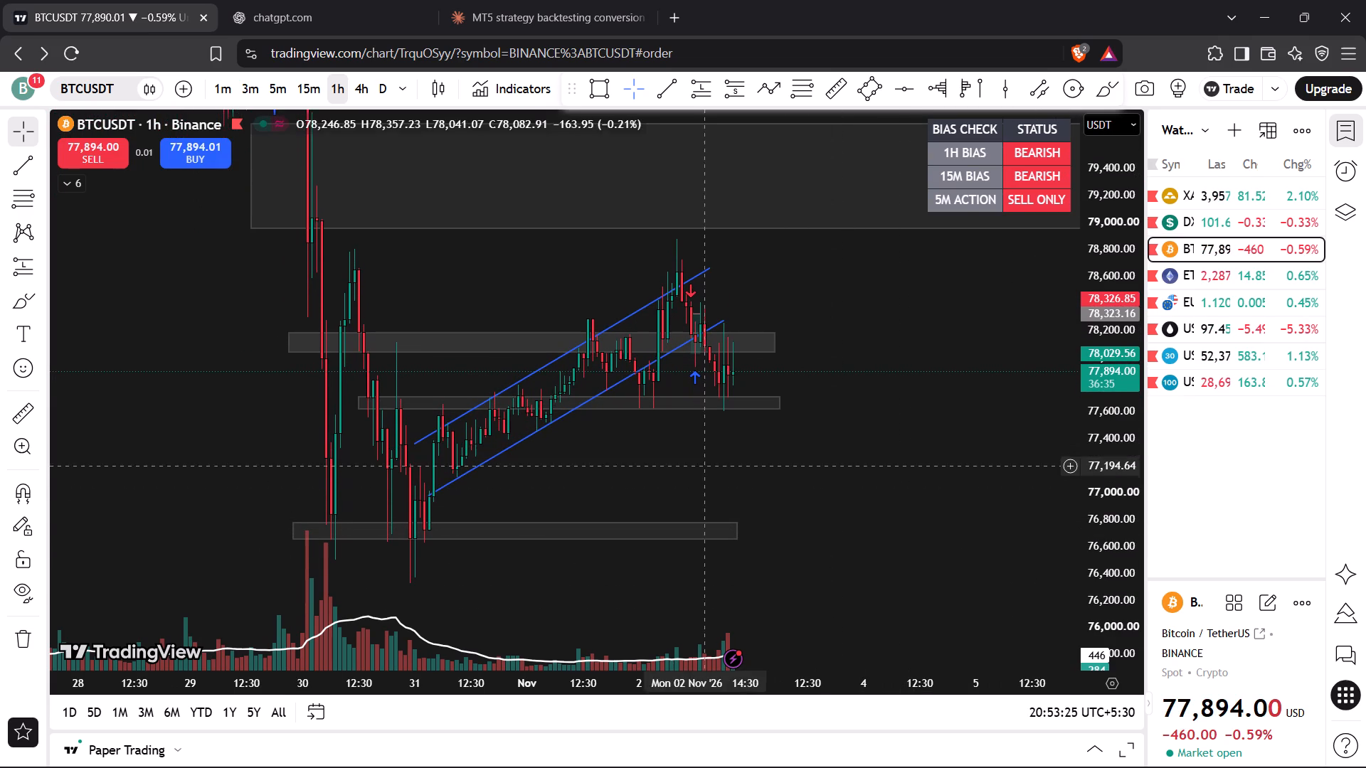
left_click_drag(693, 473, 796, 449)
scroll(796, 449, "up", 2)
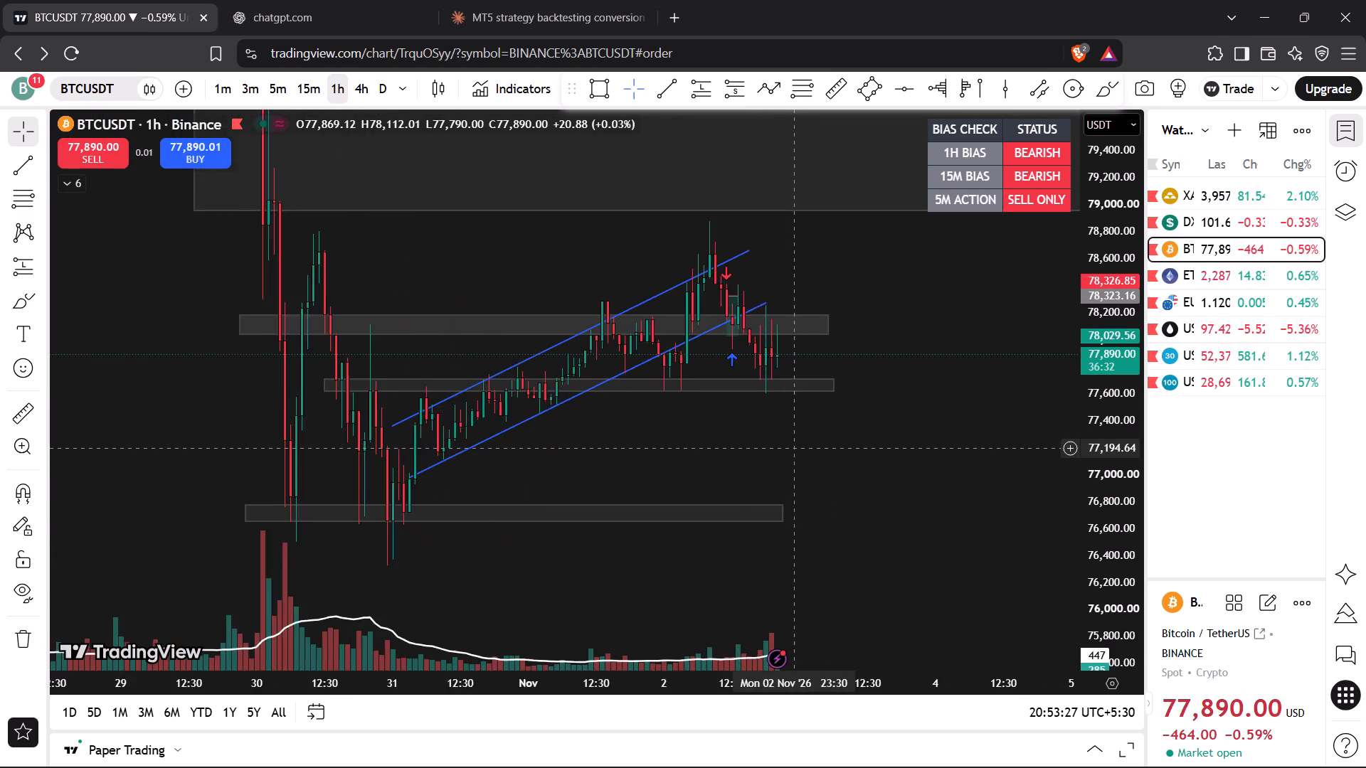
scroll(796, 449, "up", 1)
left_click_drag(681, 458, 817, 446)
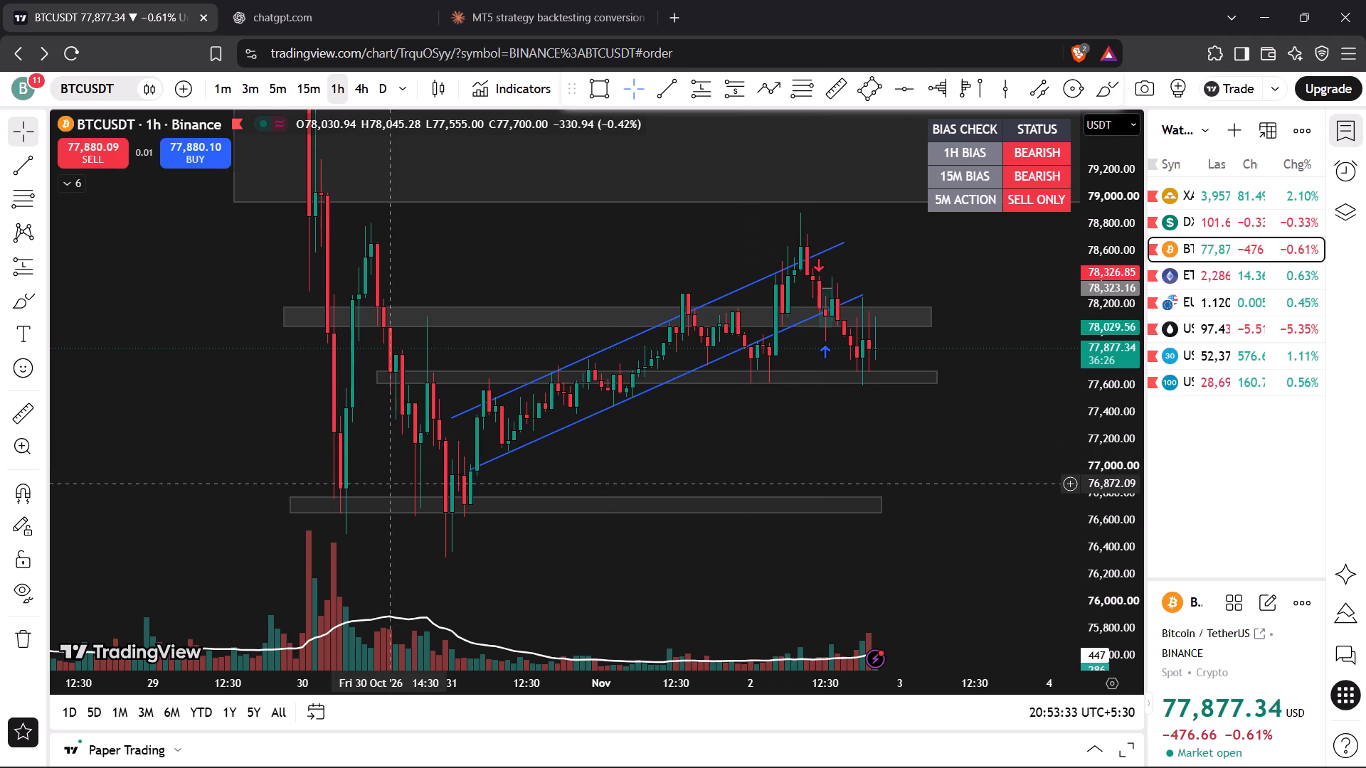
left_click_drag(468, 468, 439, 483)
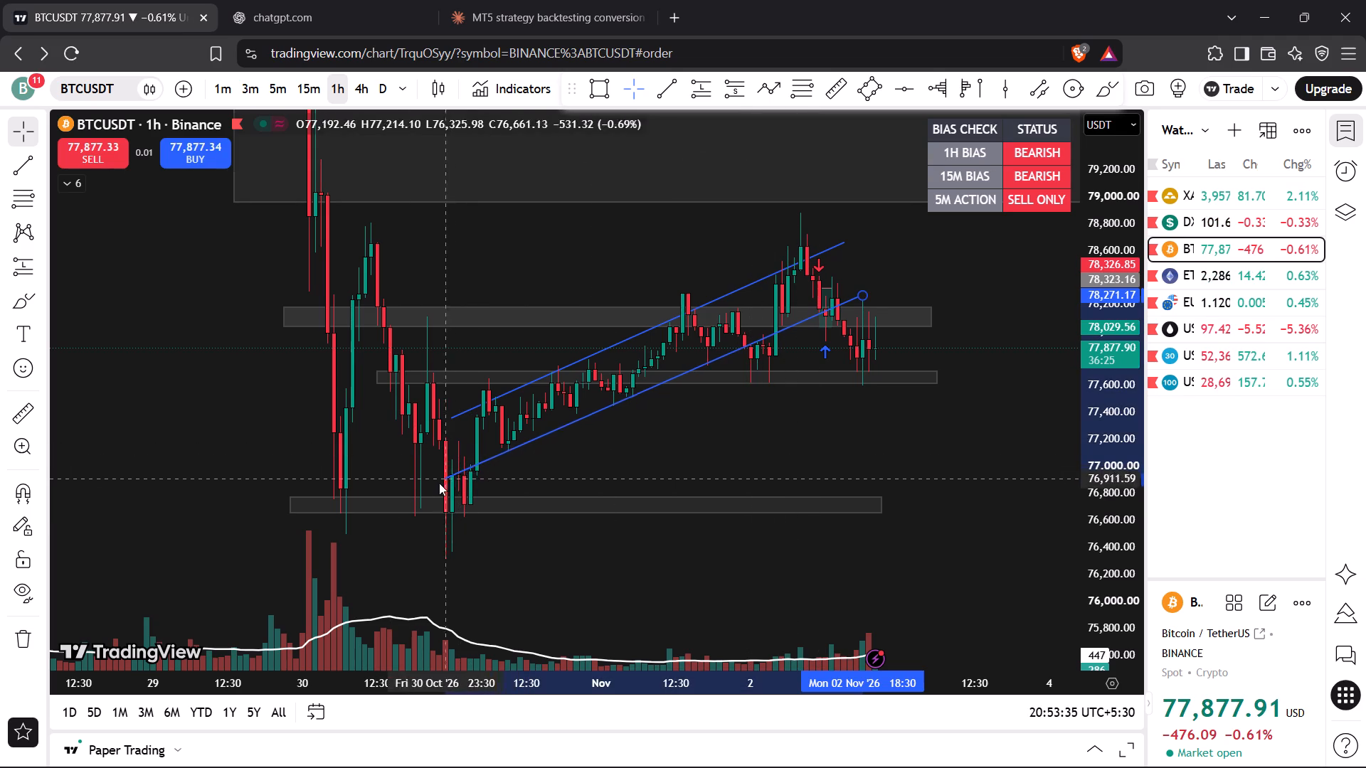
left_click_drag(439, 483, 349, 530)
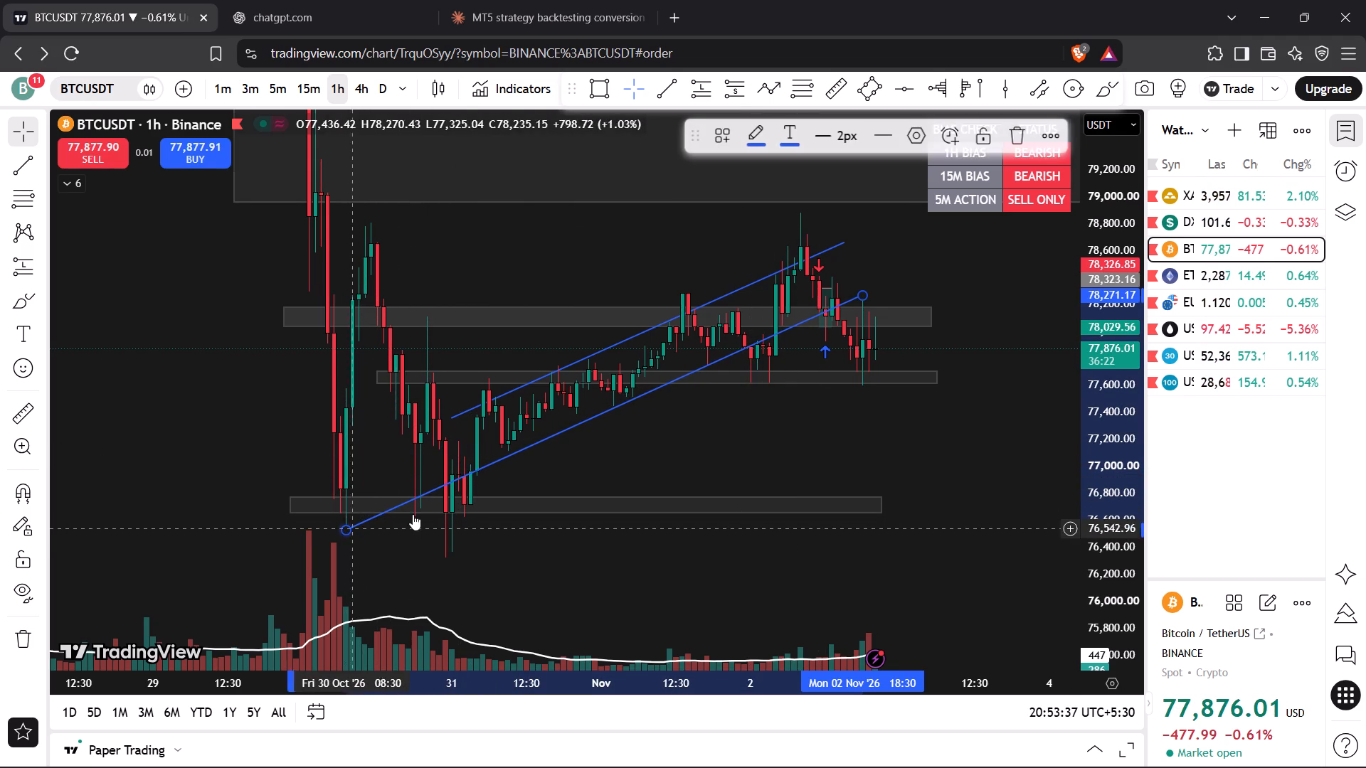
left_click(672, 445)
Shift the whole upper channel trend line up so it runs from about 77,465 to about 78,763.
left_click_drag(680, 440, 674, 468)
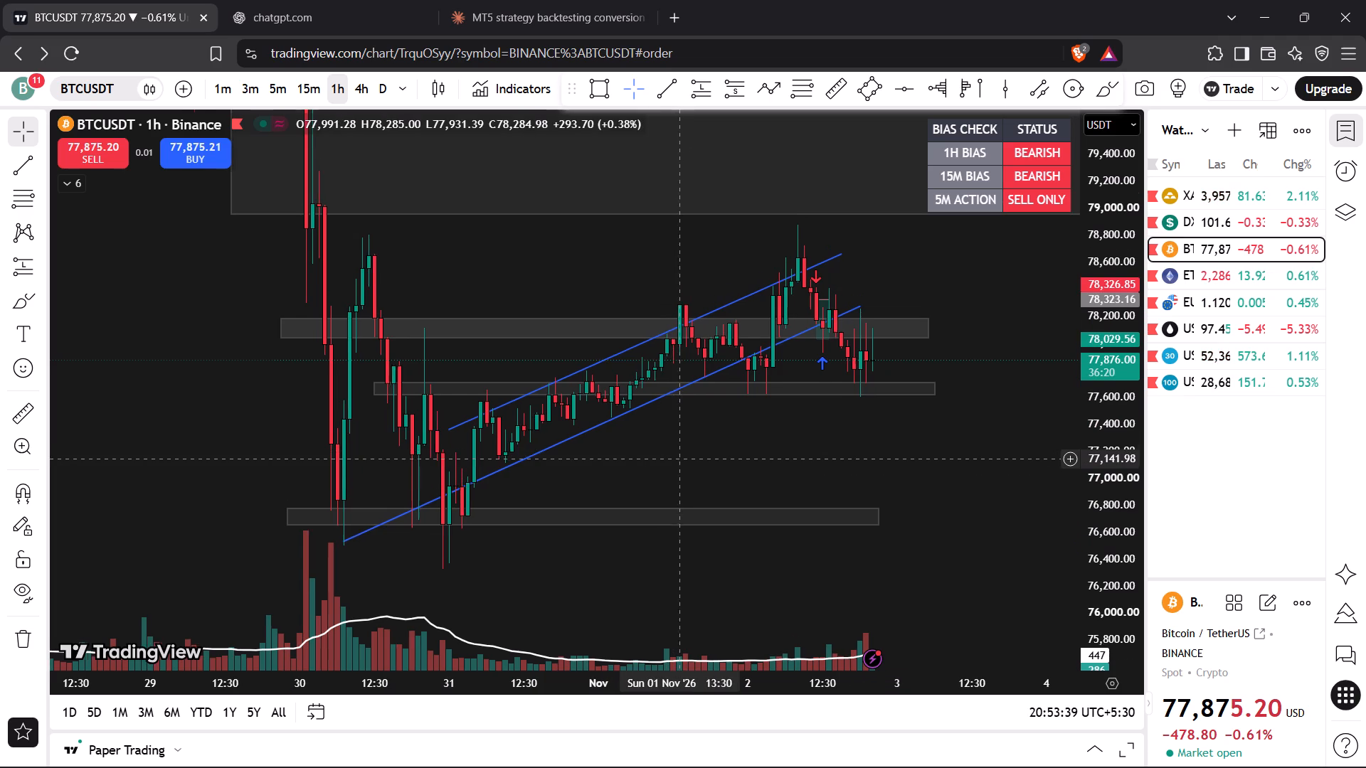
left_click_drag(674, 468, 669, 476)
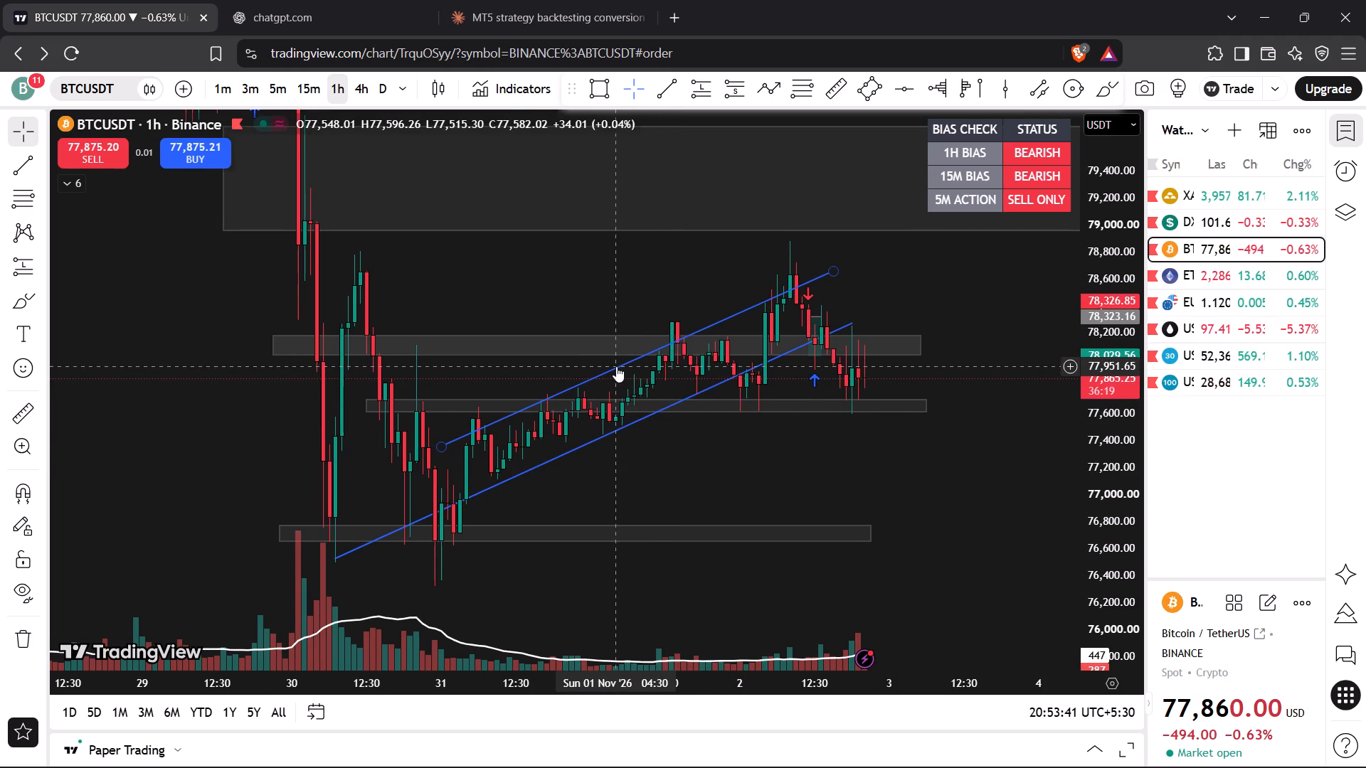
left_click_drag(616, 366, 606, 352)
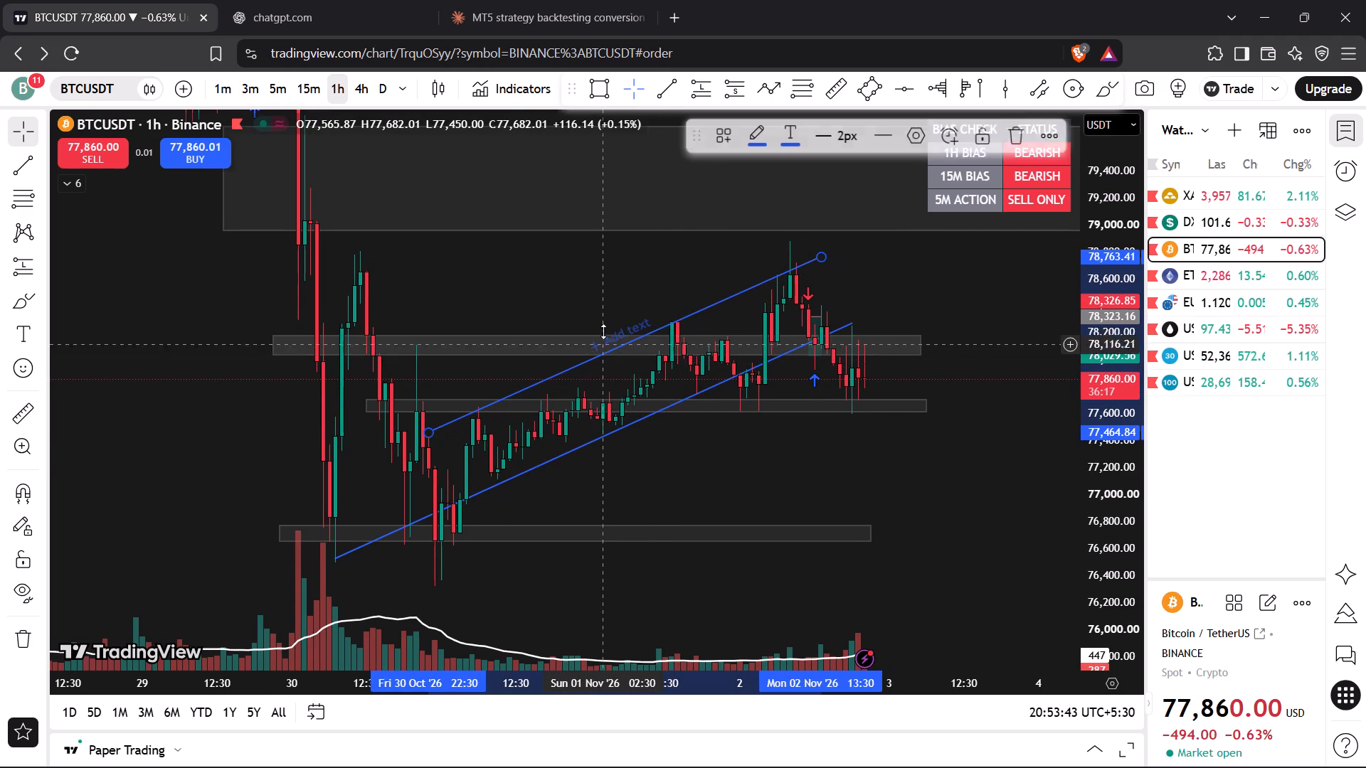
left_click(608, 297)
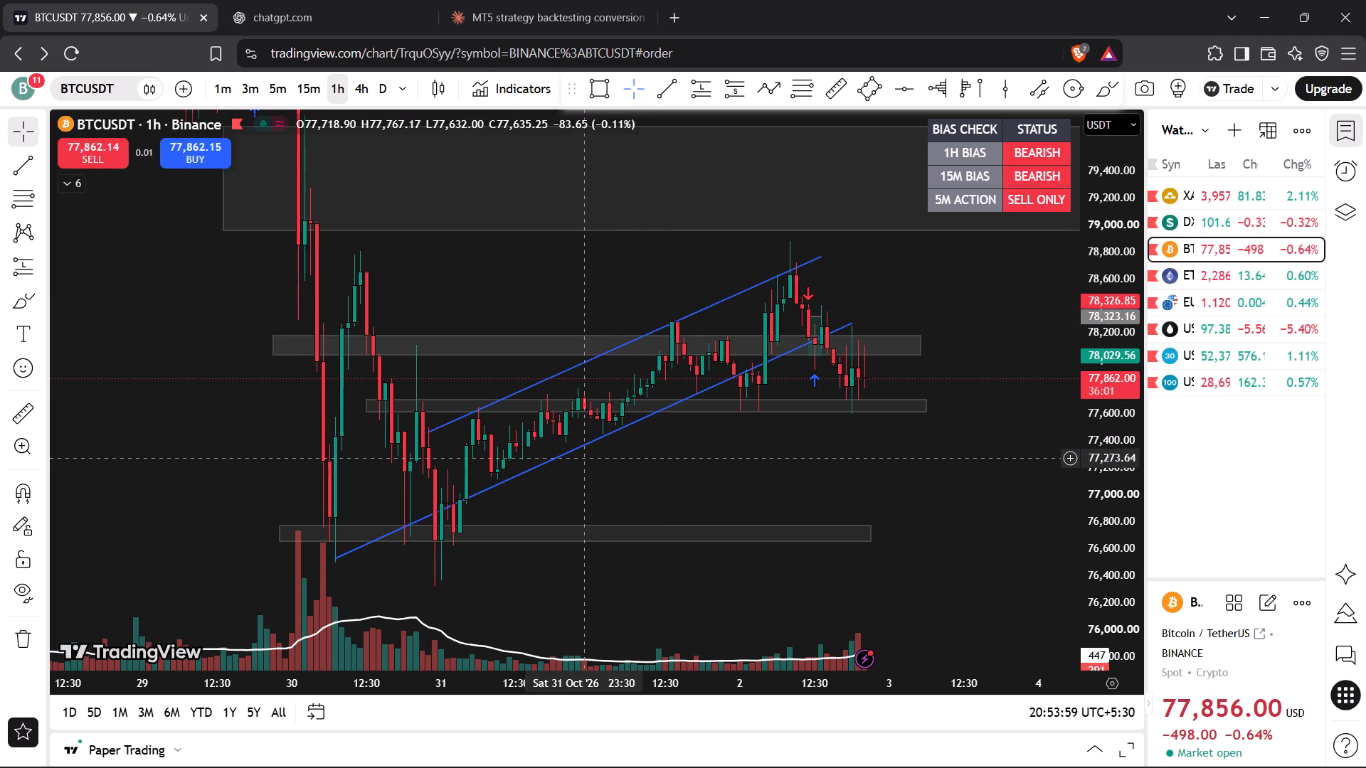
Shift the whole lower channel trend line later and lower, keeping its slope, to follow the 31 Oct and 2 Nov lows.
left_click_drag(562, 454, 566, 458)
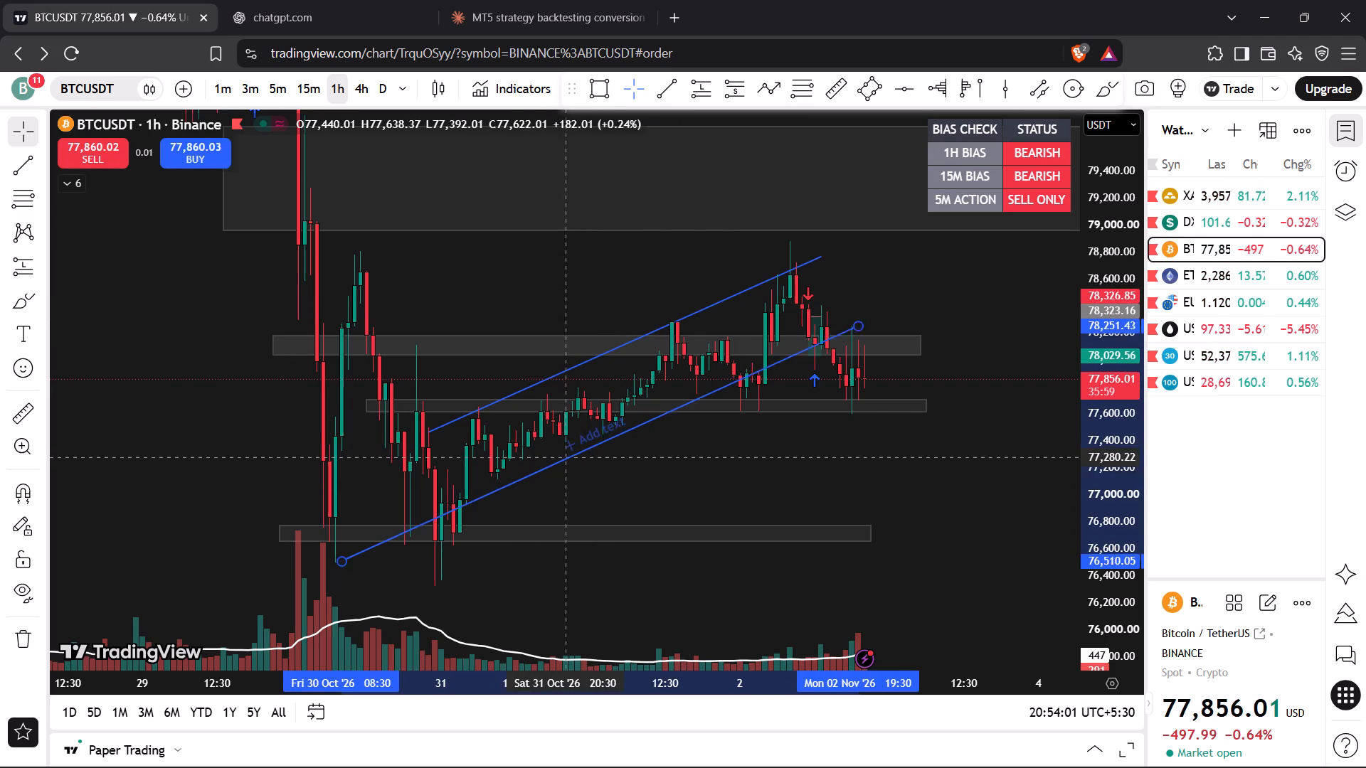
left_click_drag(566, 458, 611, 471)
left_click(711, 470)
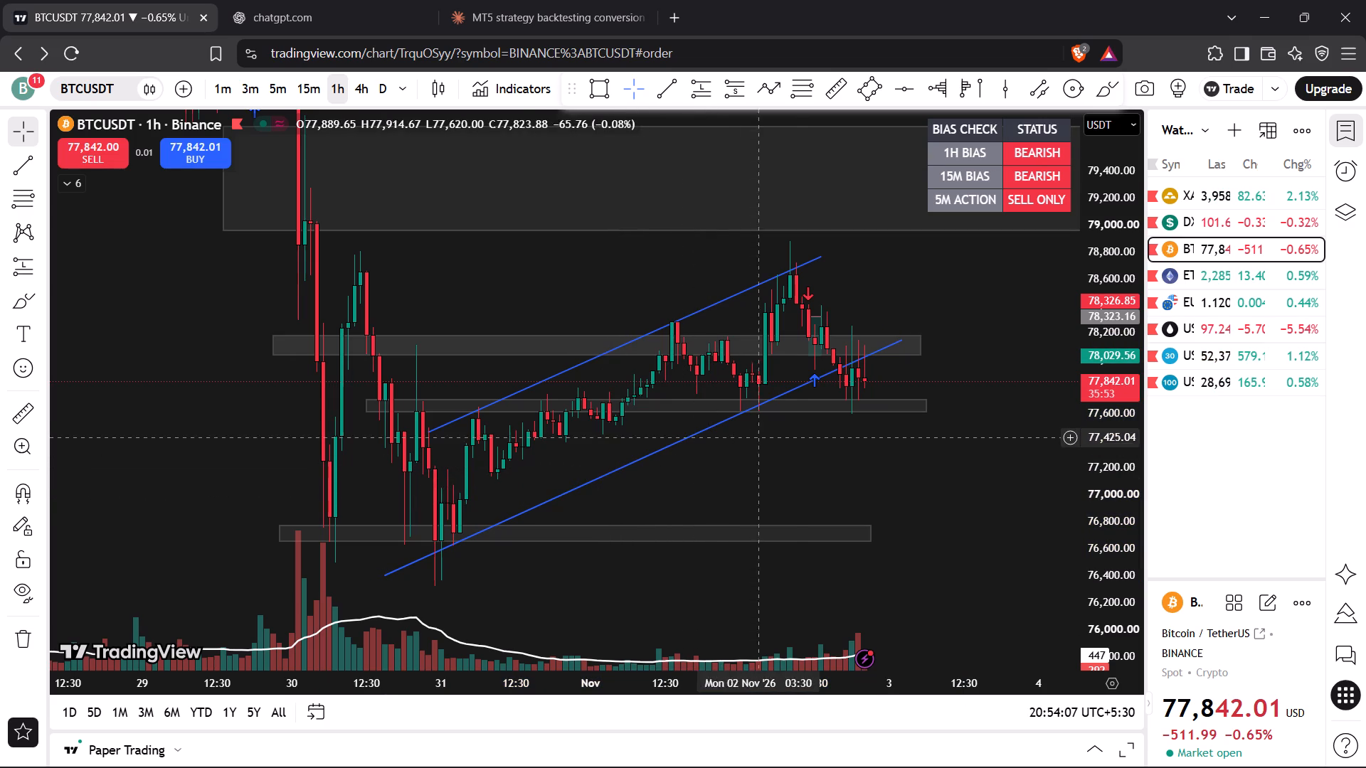
Switch the BTCUSDT chart back to the 15-minute timeframe.
left_click_drag(1115, 523, 1115, 521)
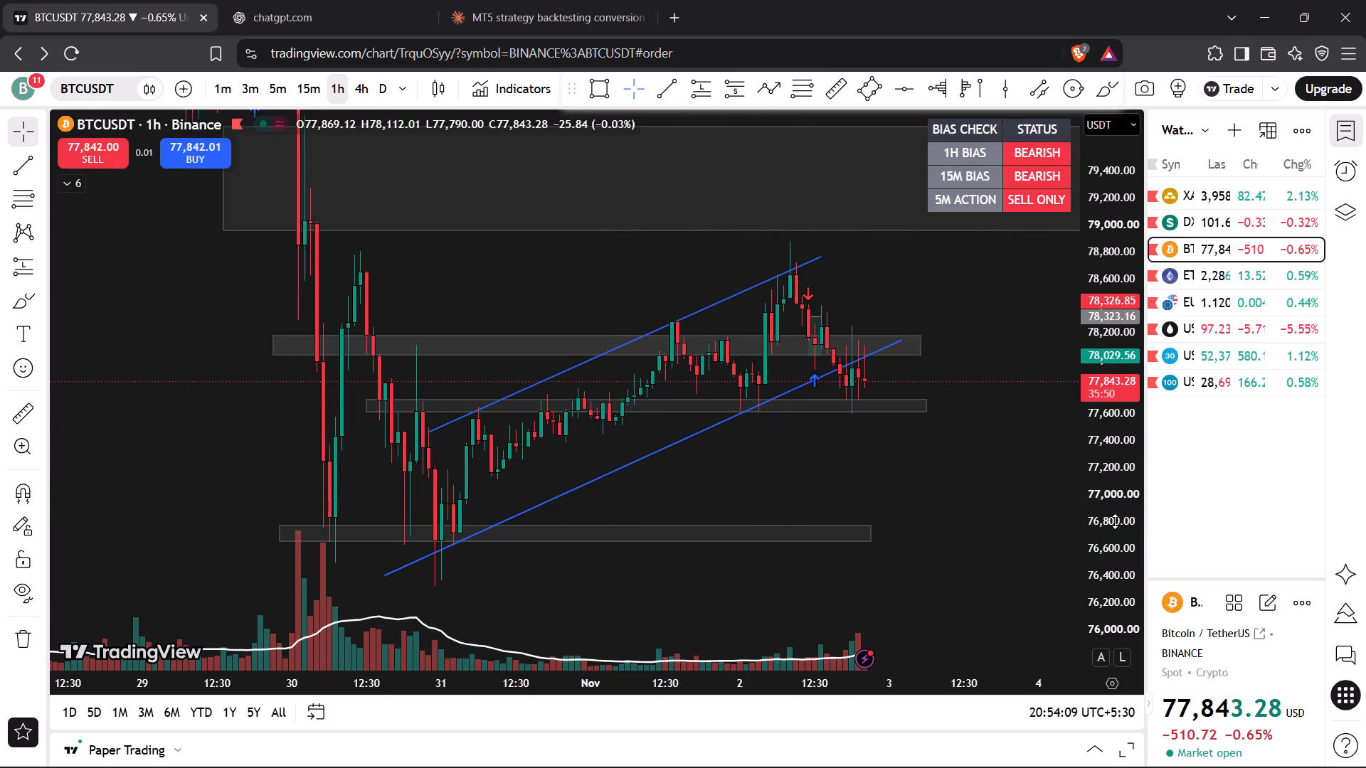
left_click_drag(1115, 521, 1104, 334)
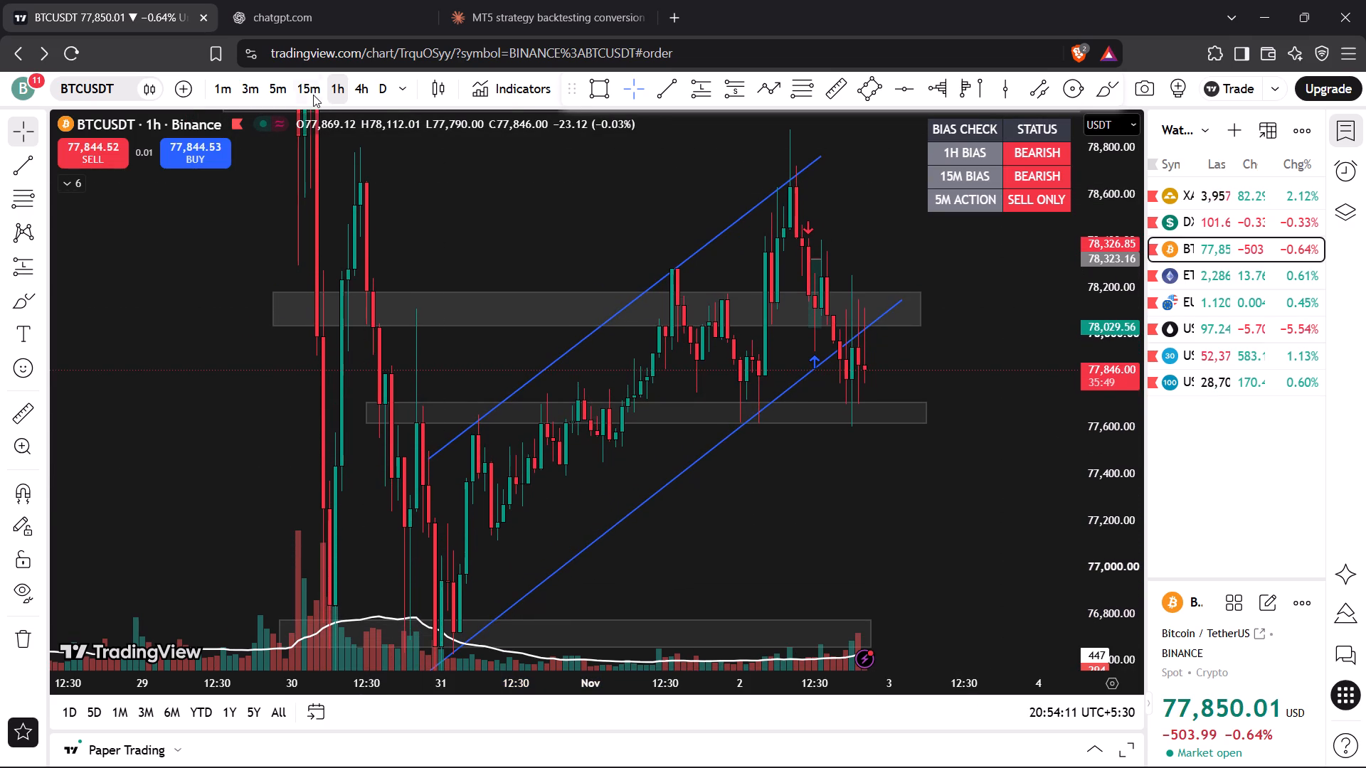
left_click(313, 95)
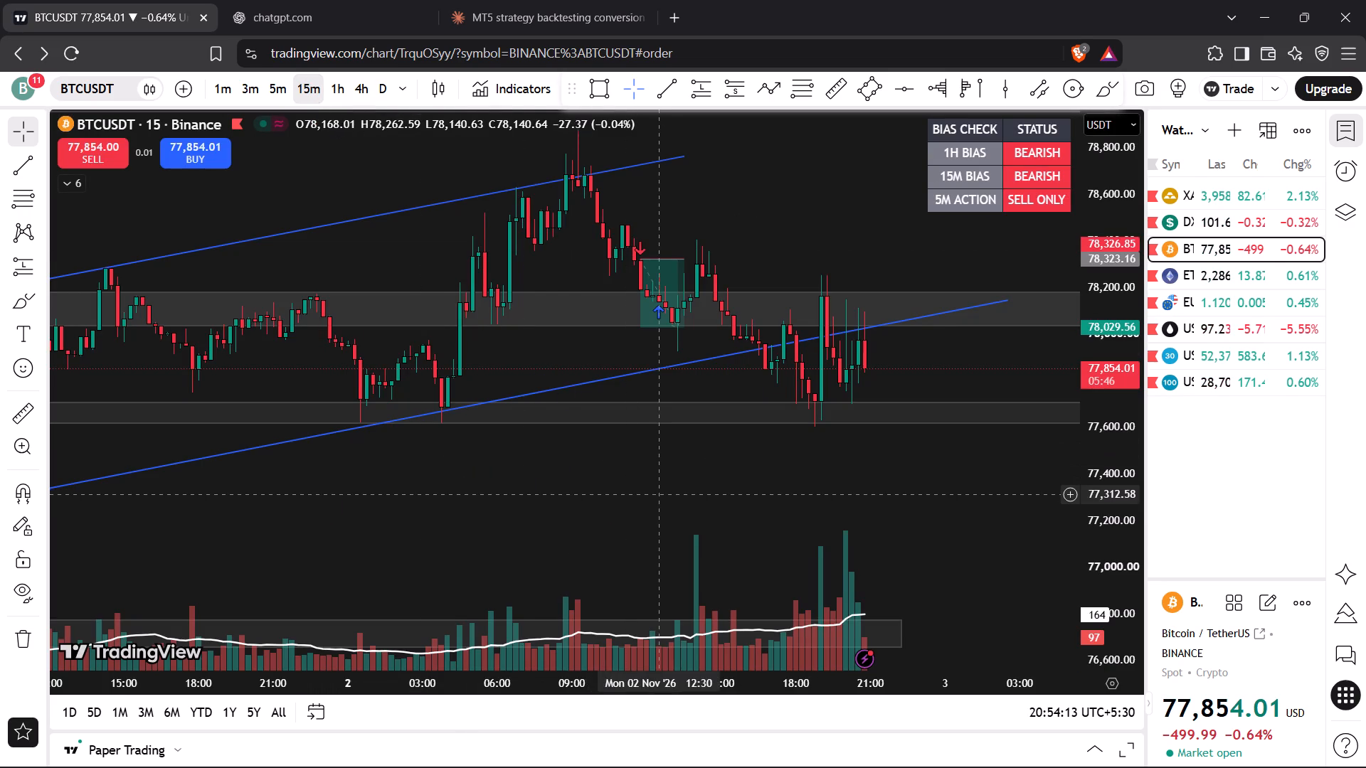
Examine BTCUSDT's recent price action against its zones and trend line on the 5-minute timeframe.
scroll(657, 495, "up", 3)
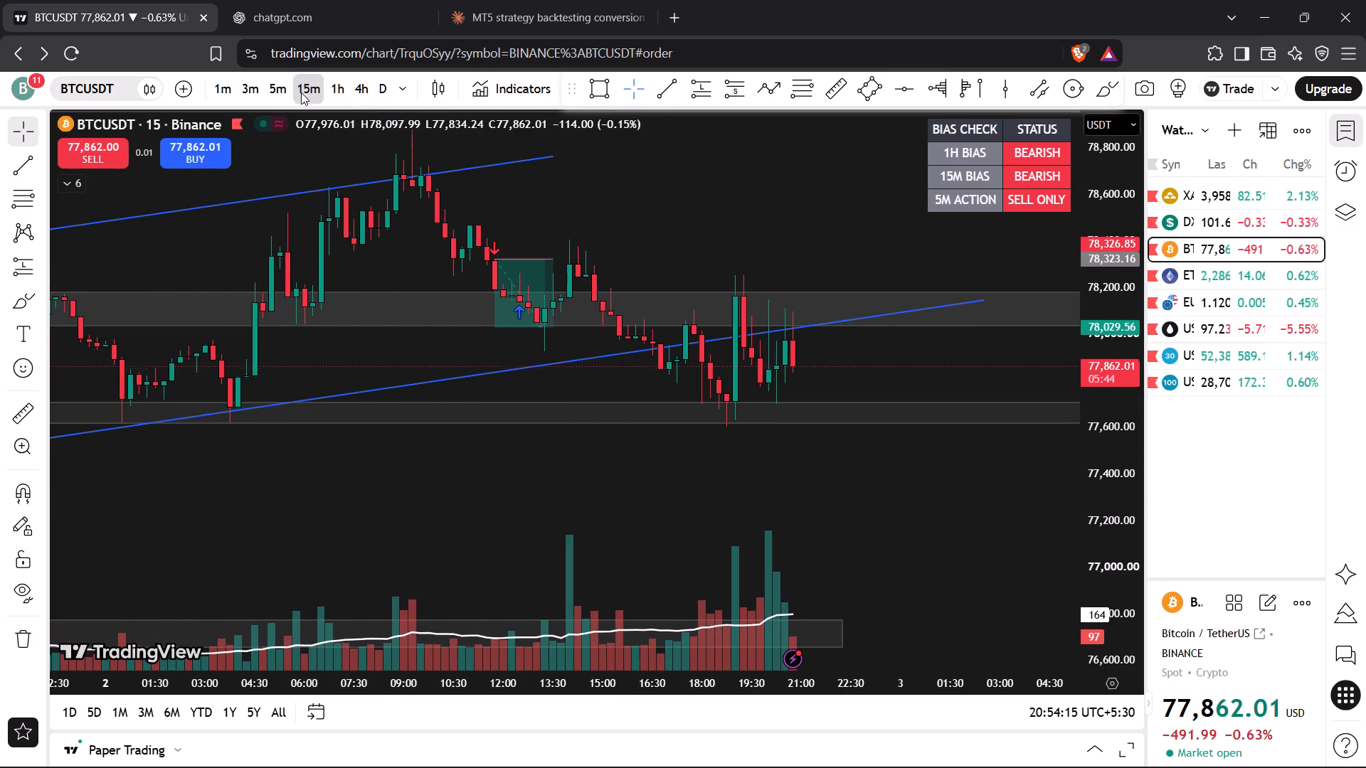
left_click(275, 92)
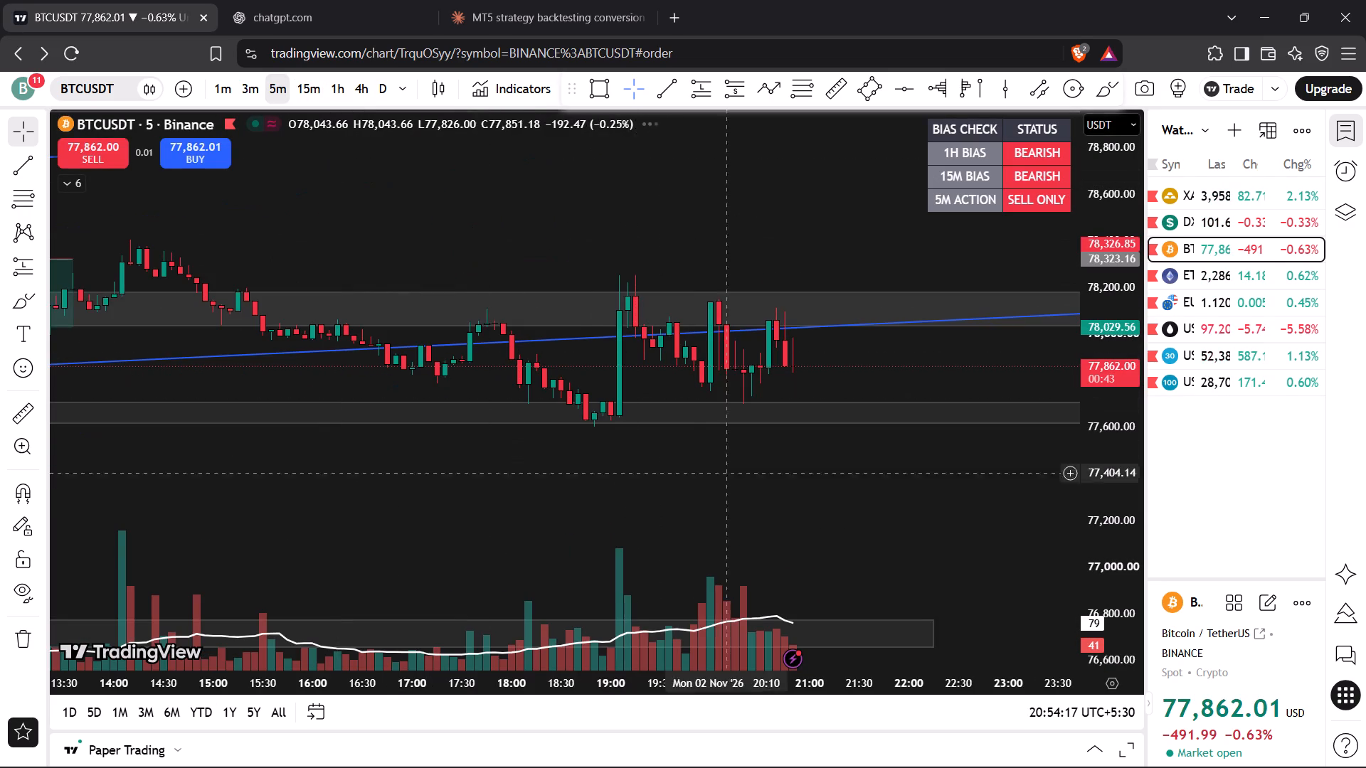
left_click_drag(1091, 538, 1085, 297)
scroll(931, 370, "up", 3)
Open the XAUUSD chart and bring its recent 5-minute rally and earlier sideways range into view.
left_click(1177, 187)
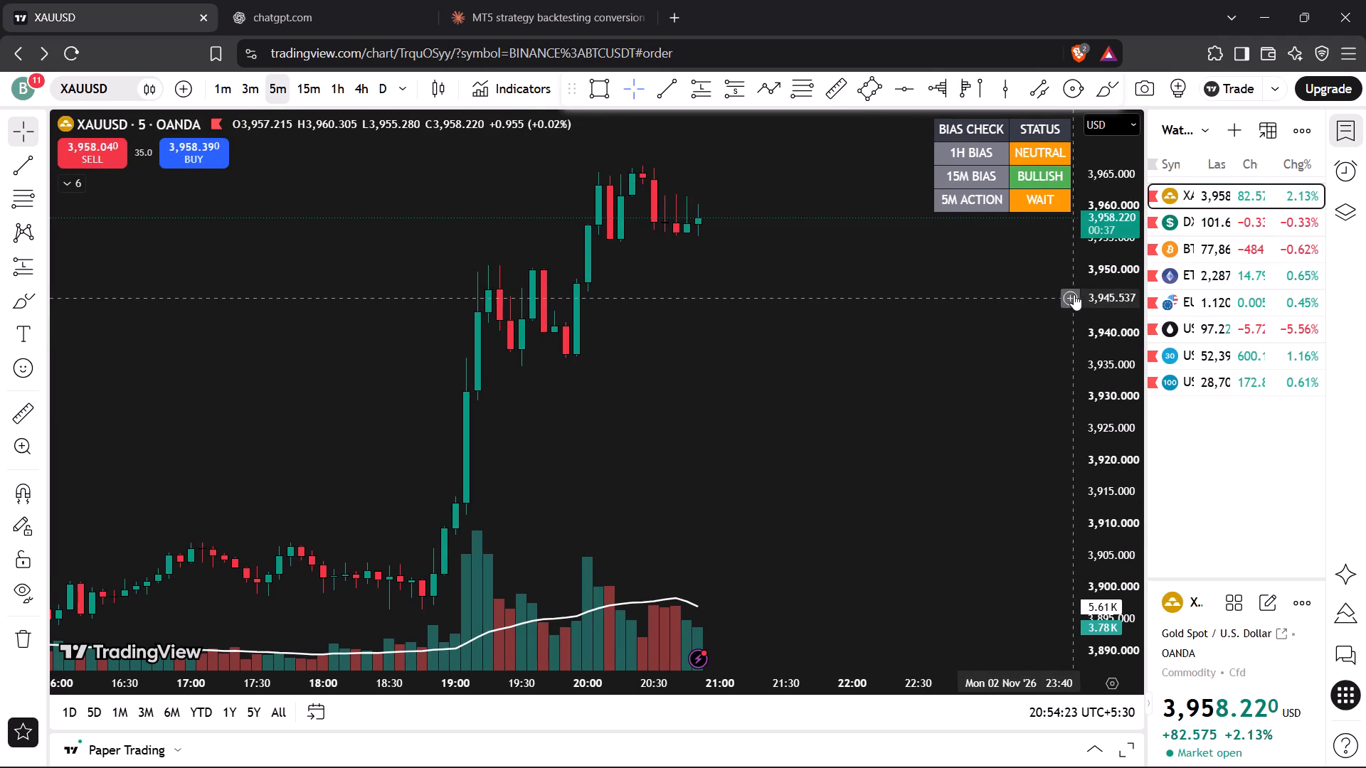
left_click_drag(1088, 277, 1071, 413)
scroll(782, 425, "down", 3)
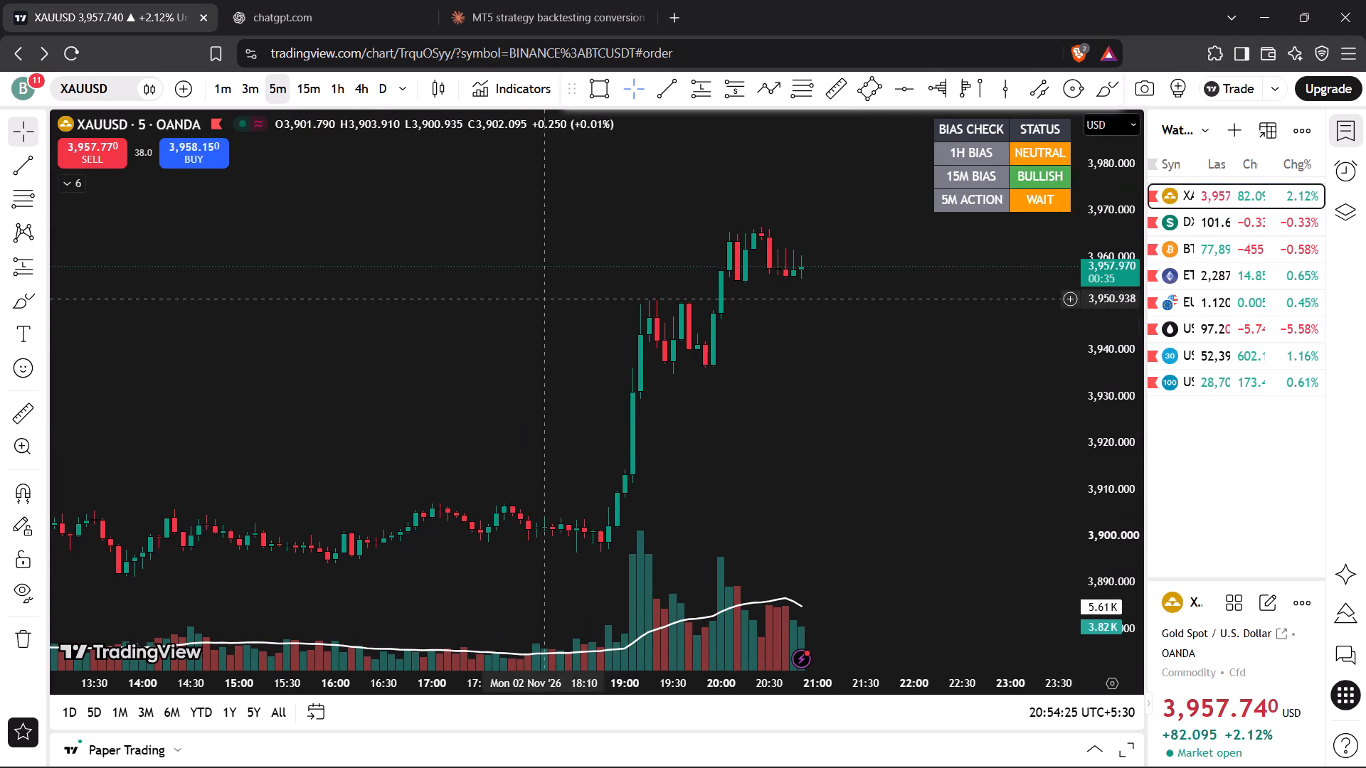
left_click_drag(497, 329, 438, 398)
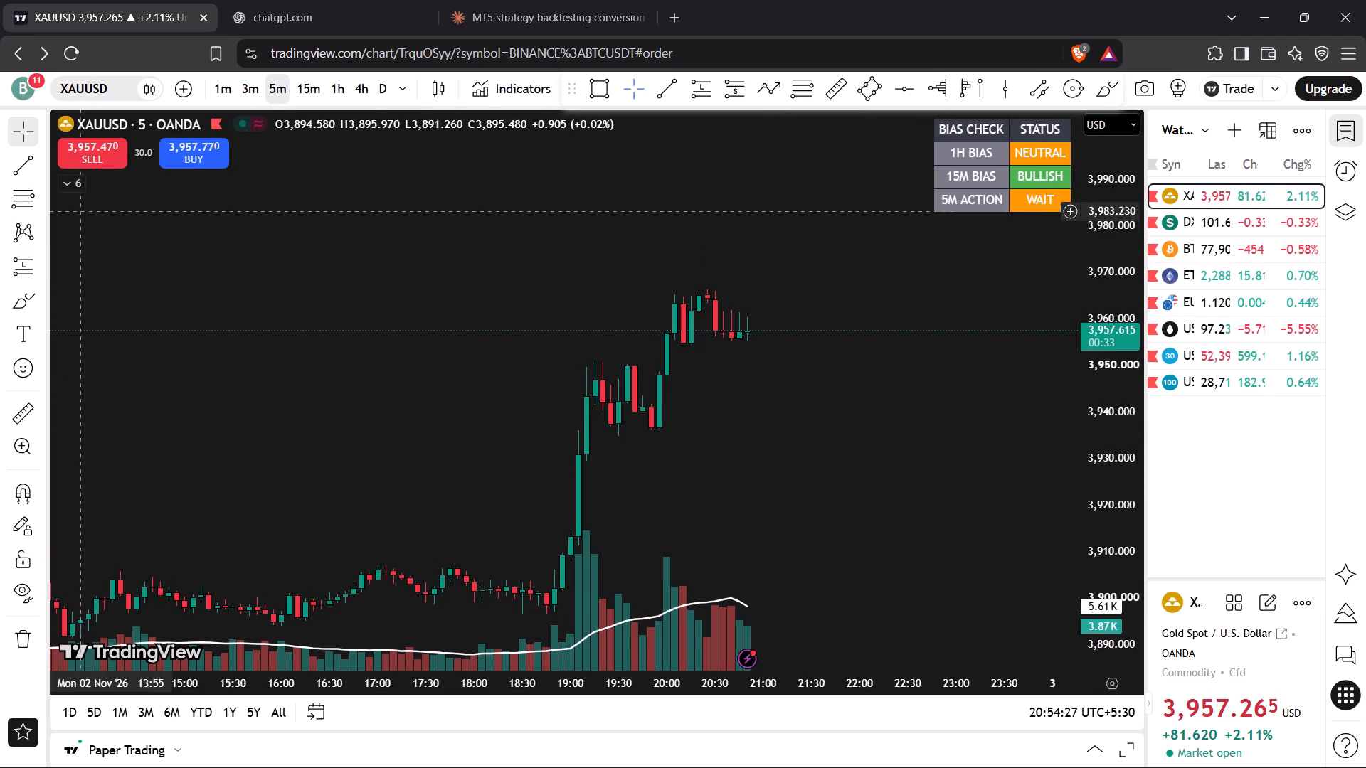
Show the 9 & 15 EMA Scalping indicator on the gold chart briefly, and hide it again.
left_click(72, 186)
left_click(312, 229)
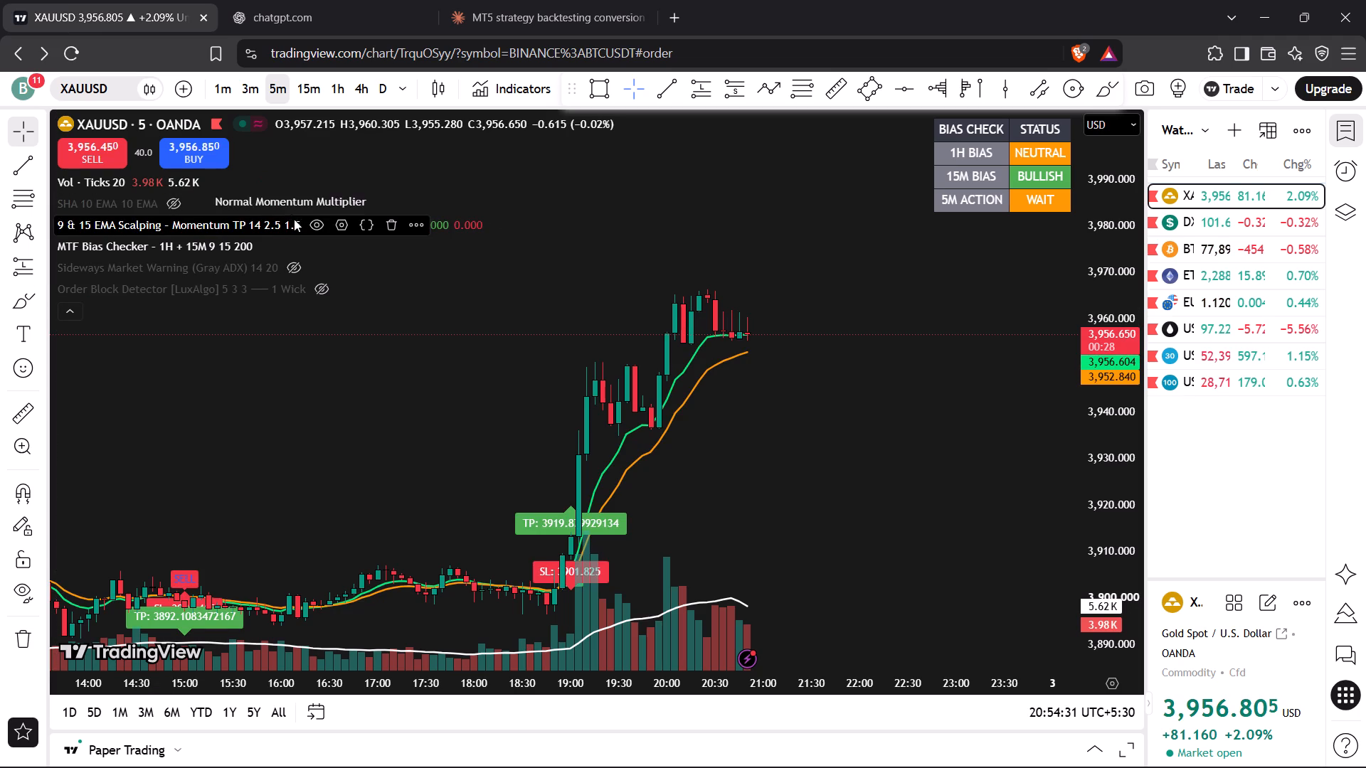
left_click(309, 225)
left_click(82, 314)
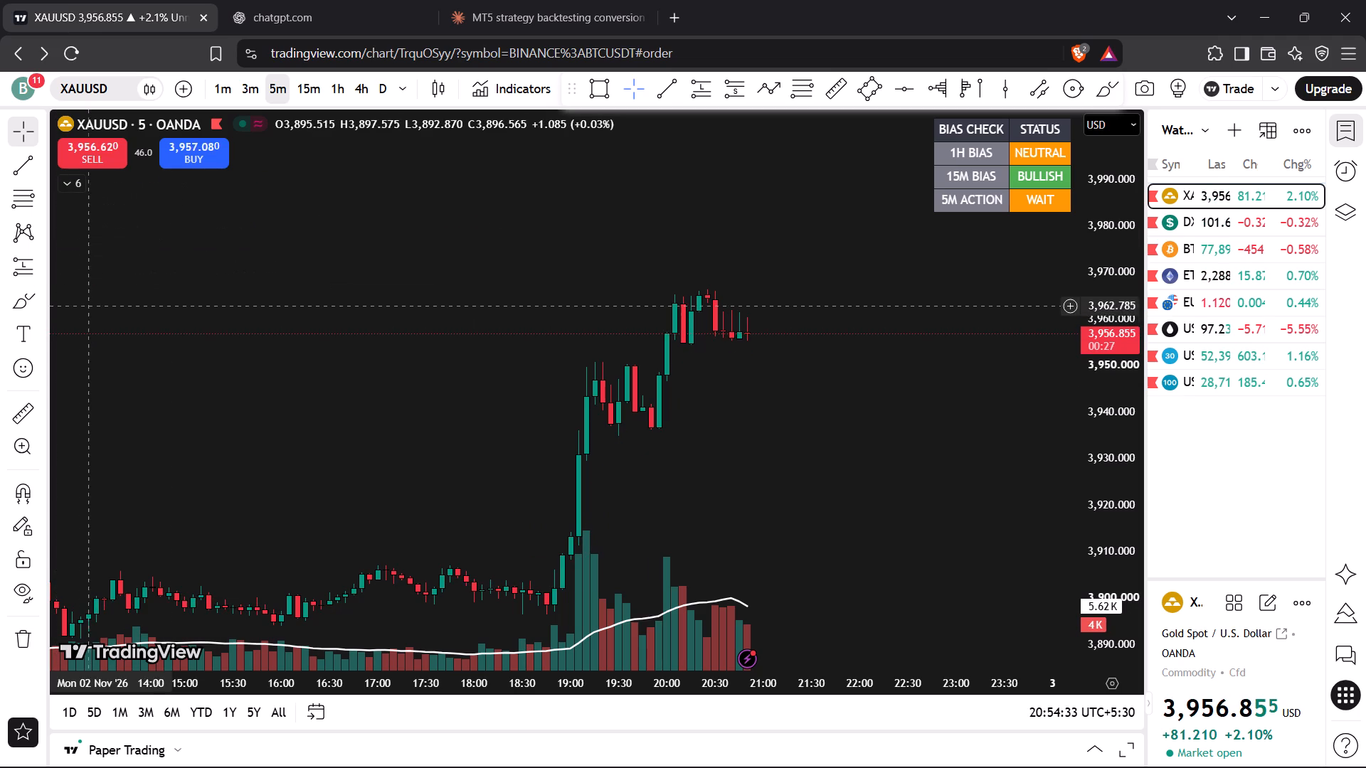
Examine gold's price action on the 15-minute and 1-hour timeframes.
left_click(305, 97)
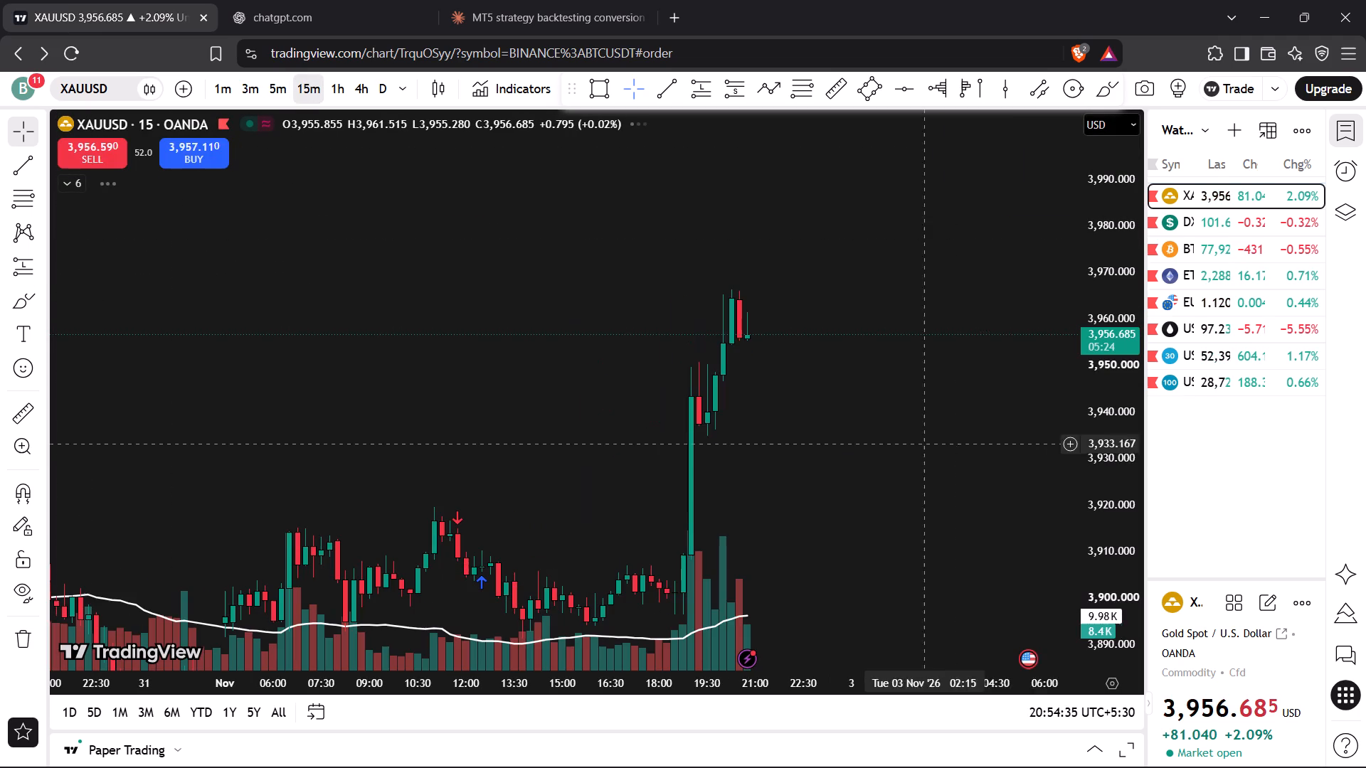
left_click_drag(1103, 309, 1098, 548)
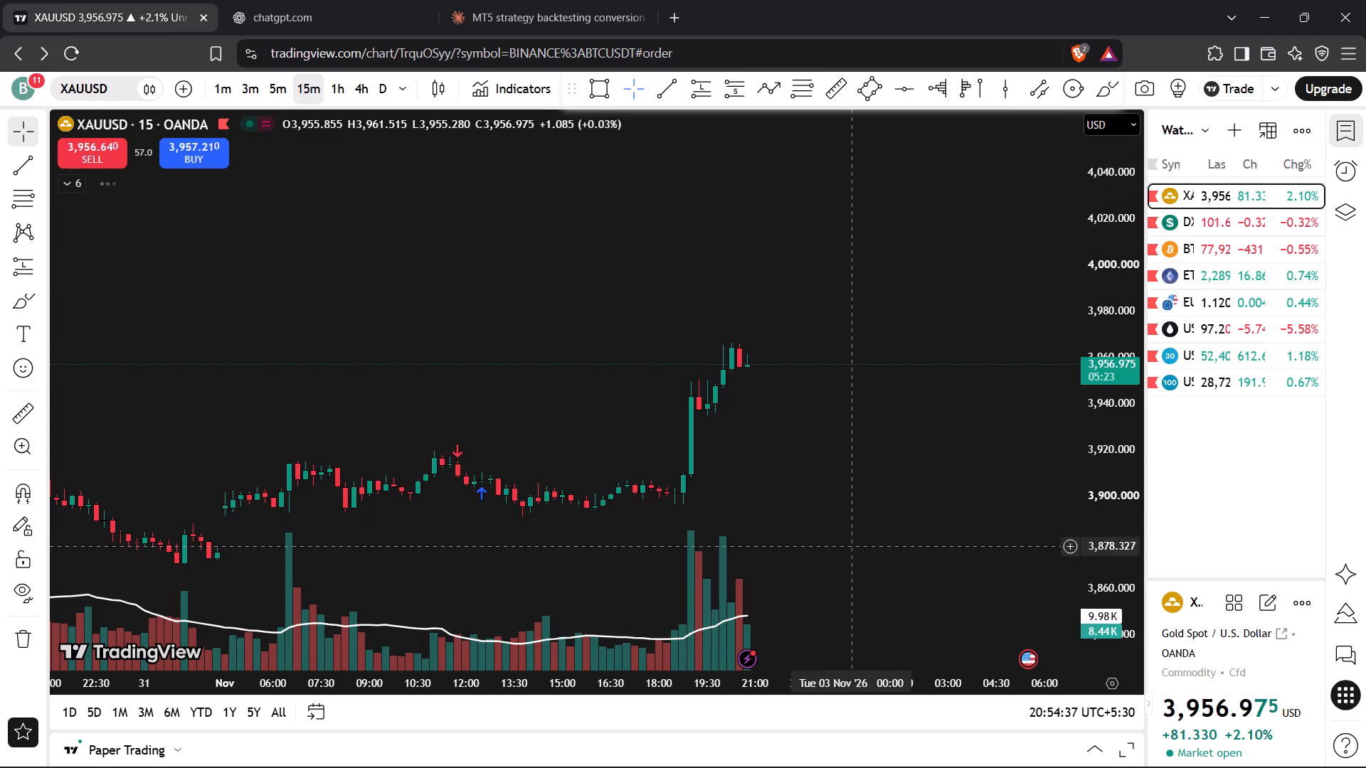
scroll(848, 544, "down", 5)
left_click(325, 82)
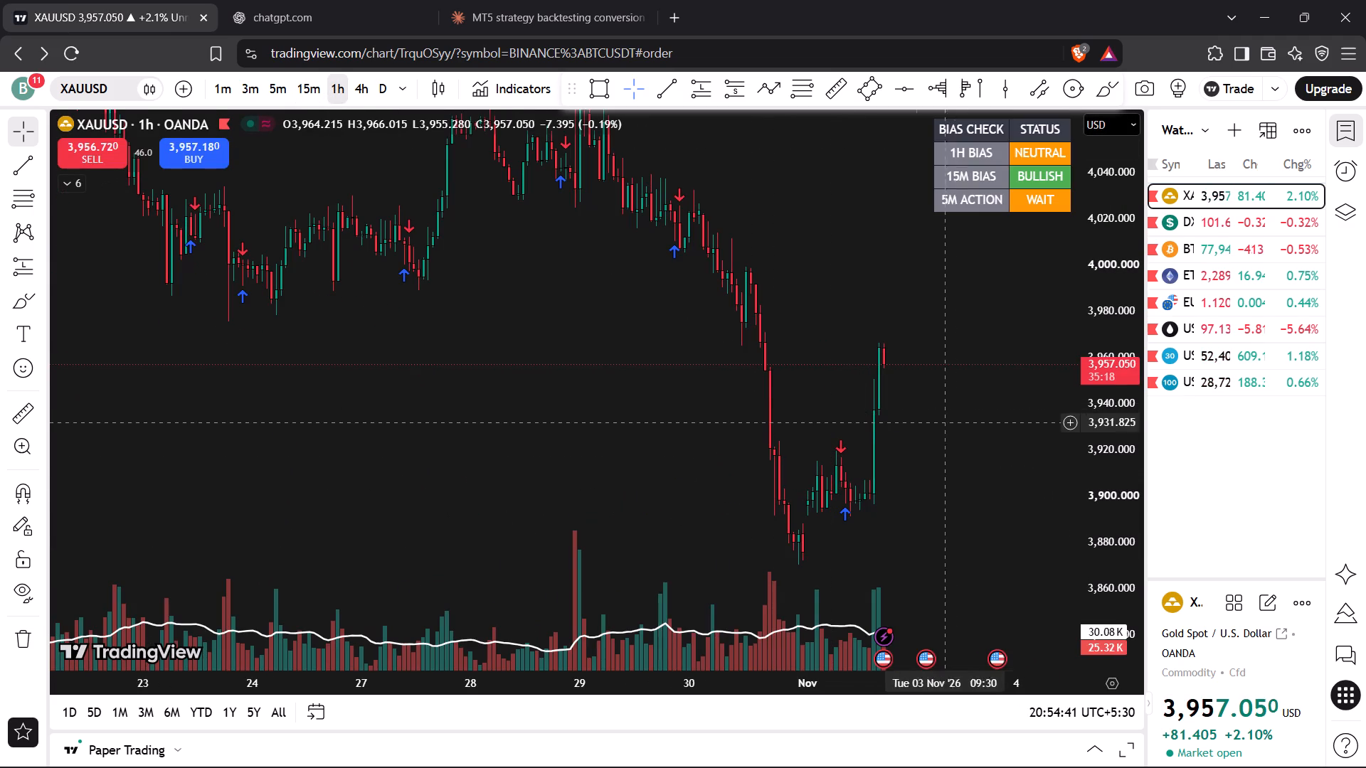
left_click_drag(1095, 414, 1097, 503)
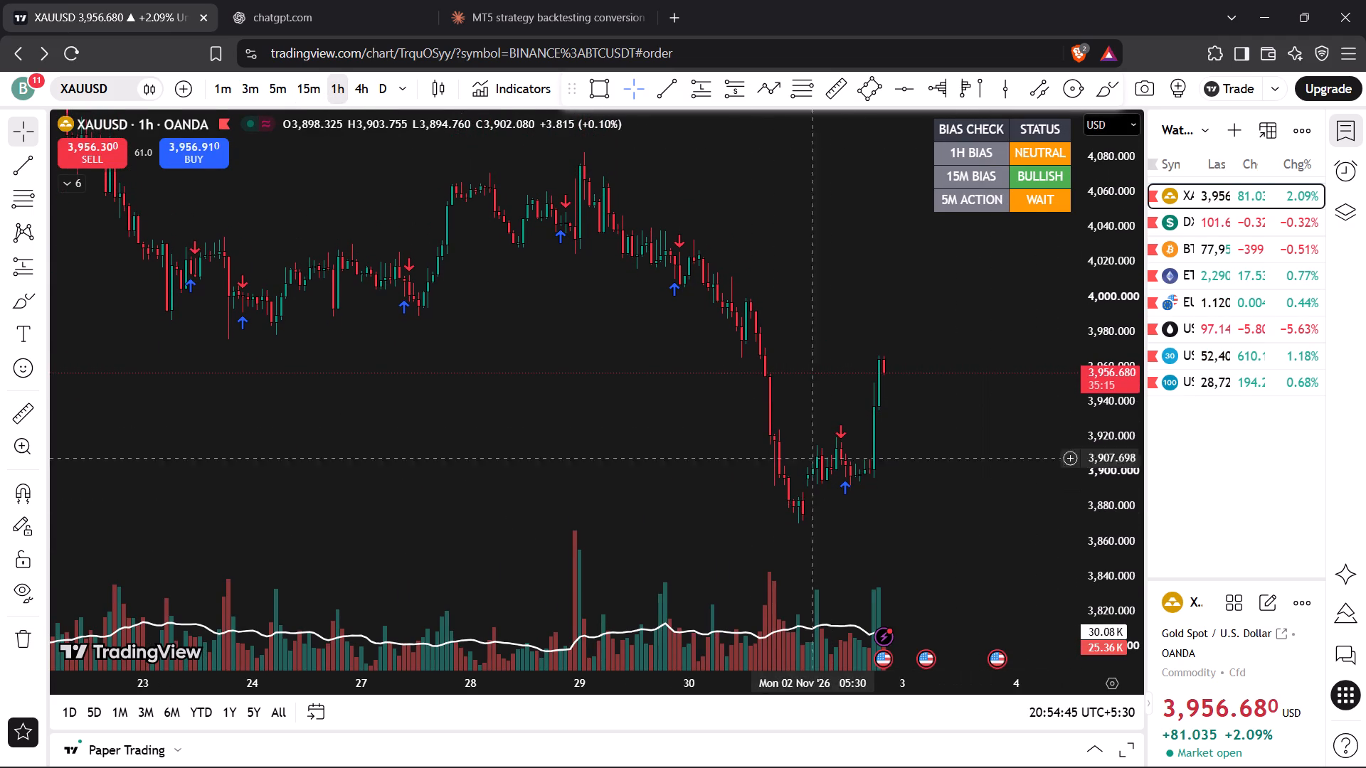
Check the details of the latest US economic event marked on the 1-hour gold chart, and close them.
left_click(879, 654)
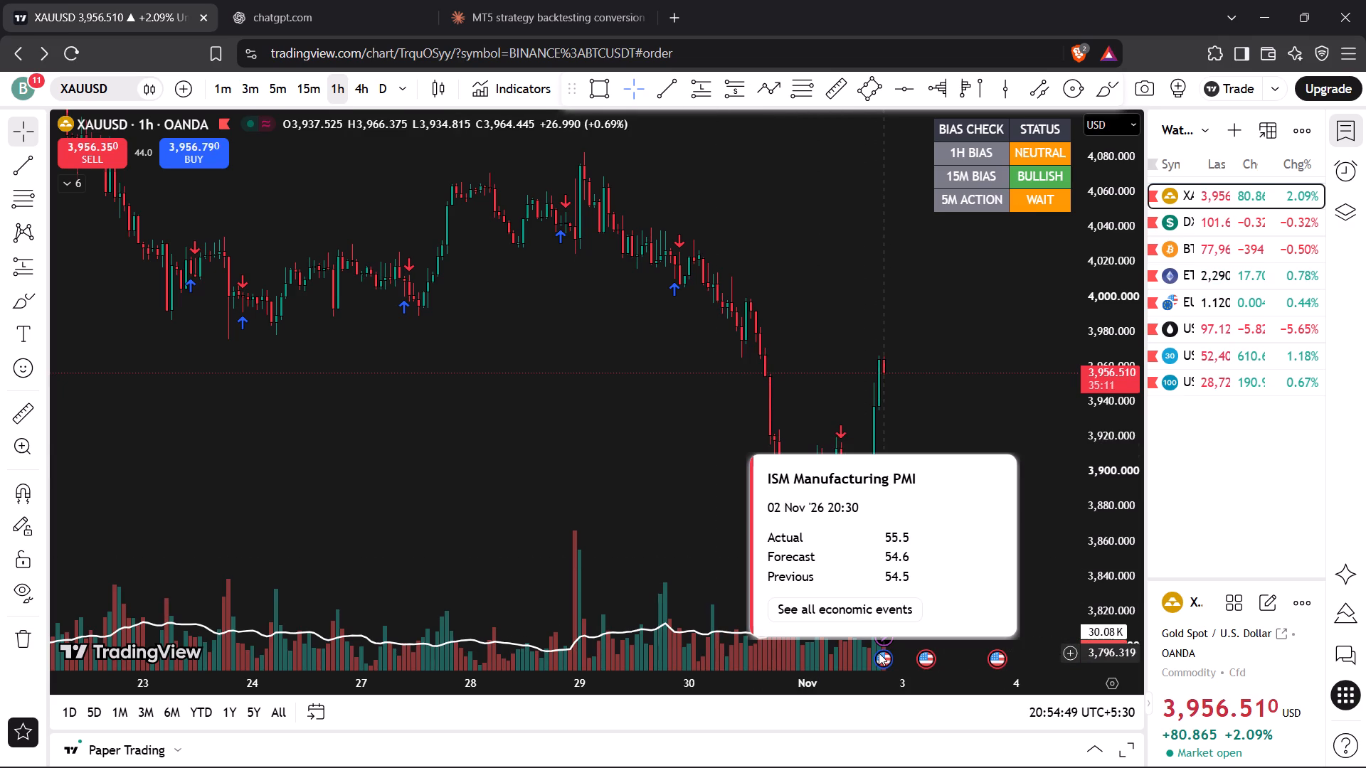
left_click(632, 430)
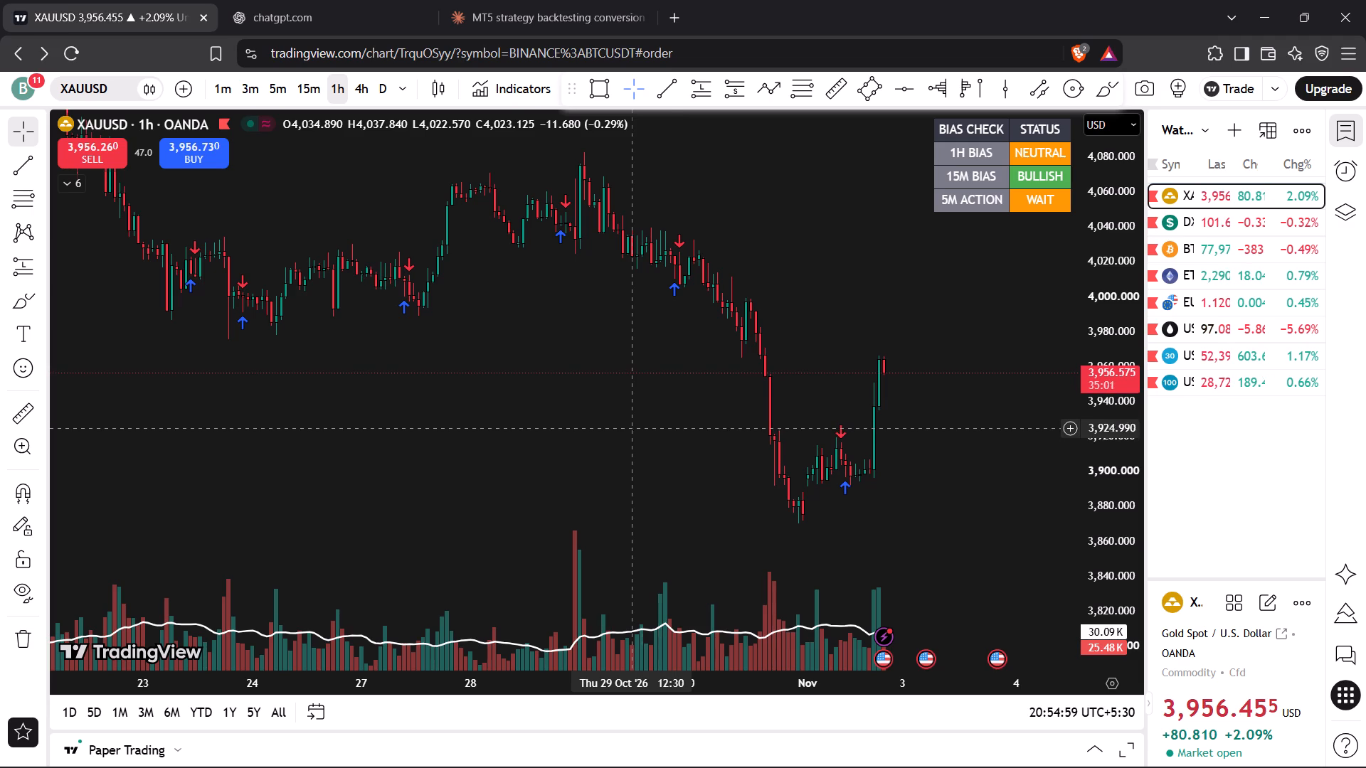
left_click(670, 417)
left_click_drag(593, 339, 591, 348)
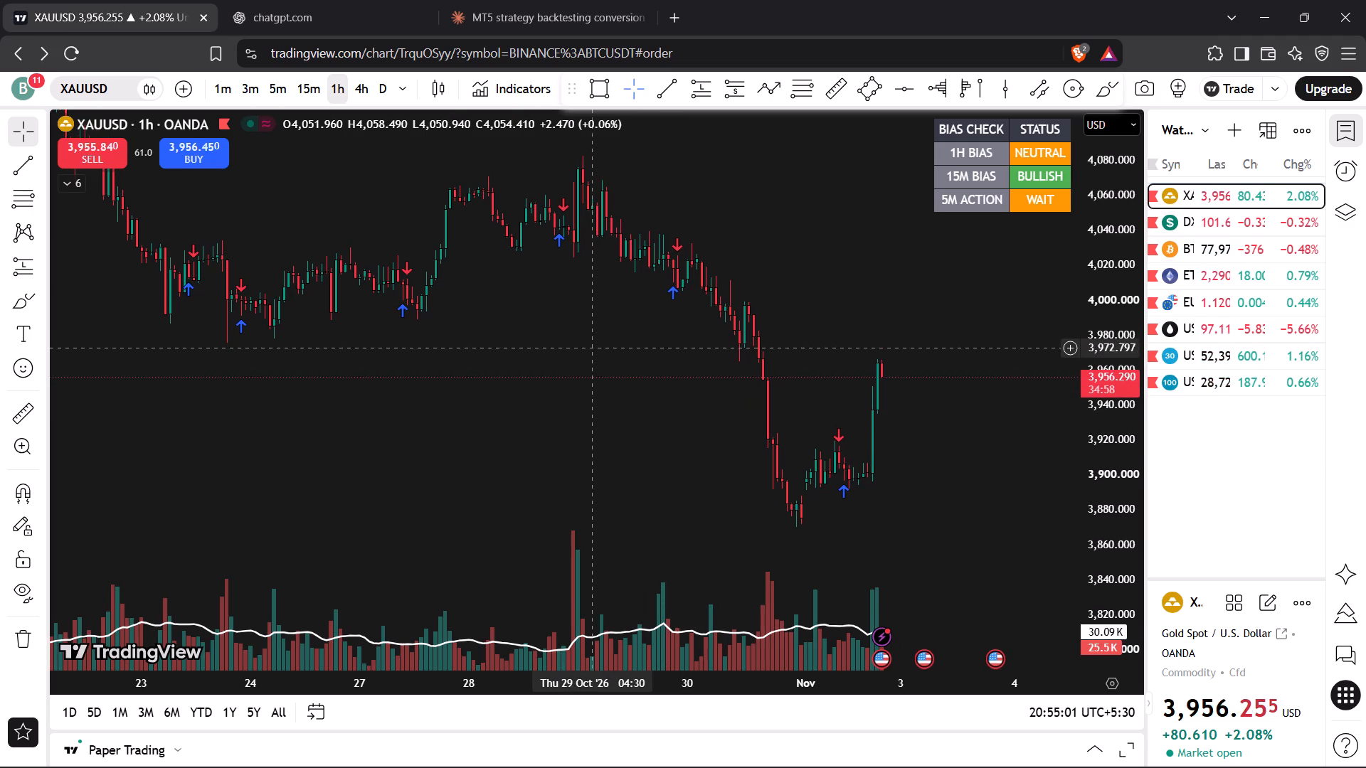
Check the Paper Trading account summary and open positions, and collapse it again.
left_click(1084, 752)
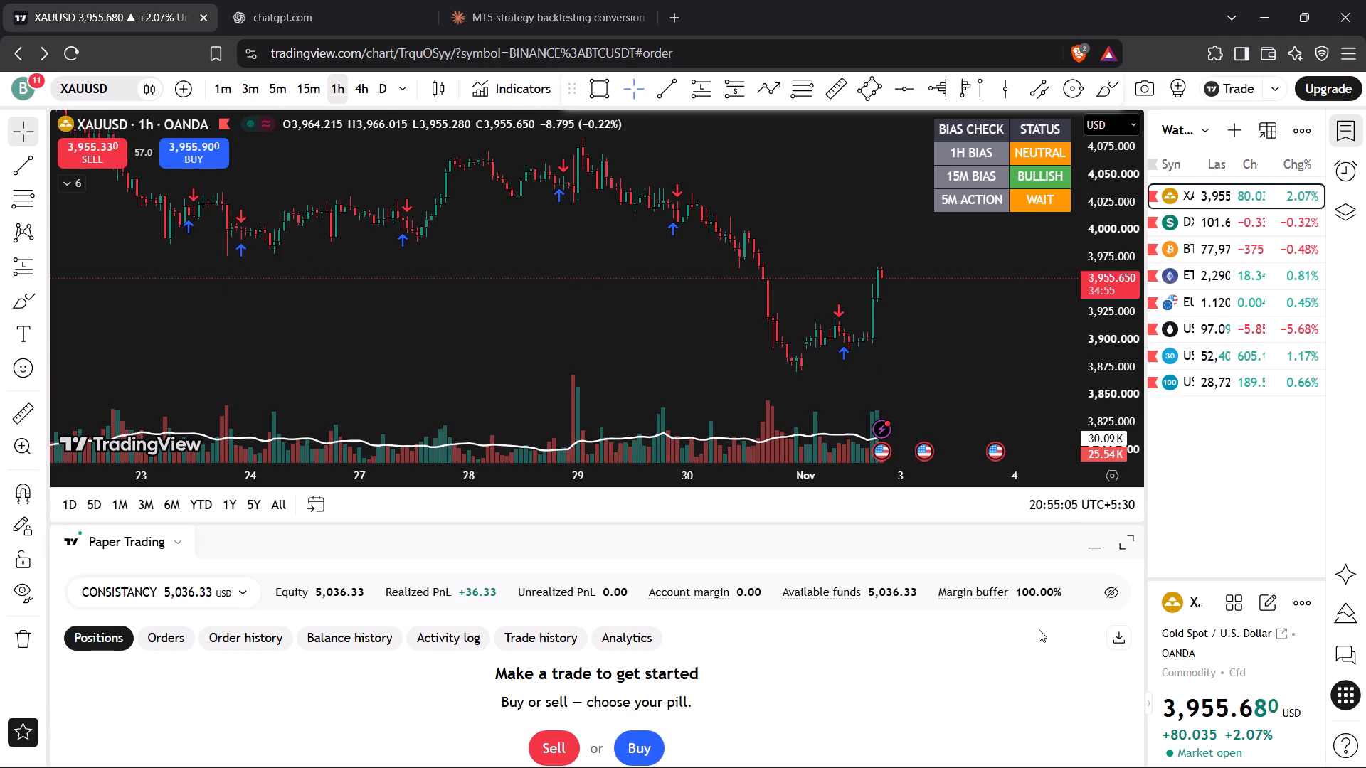
left_click(1103, 542)
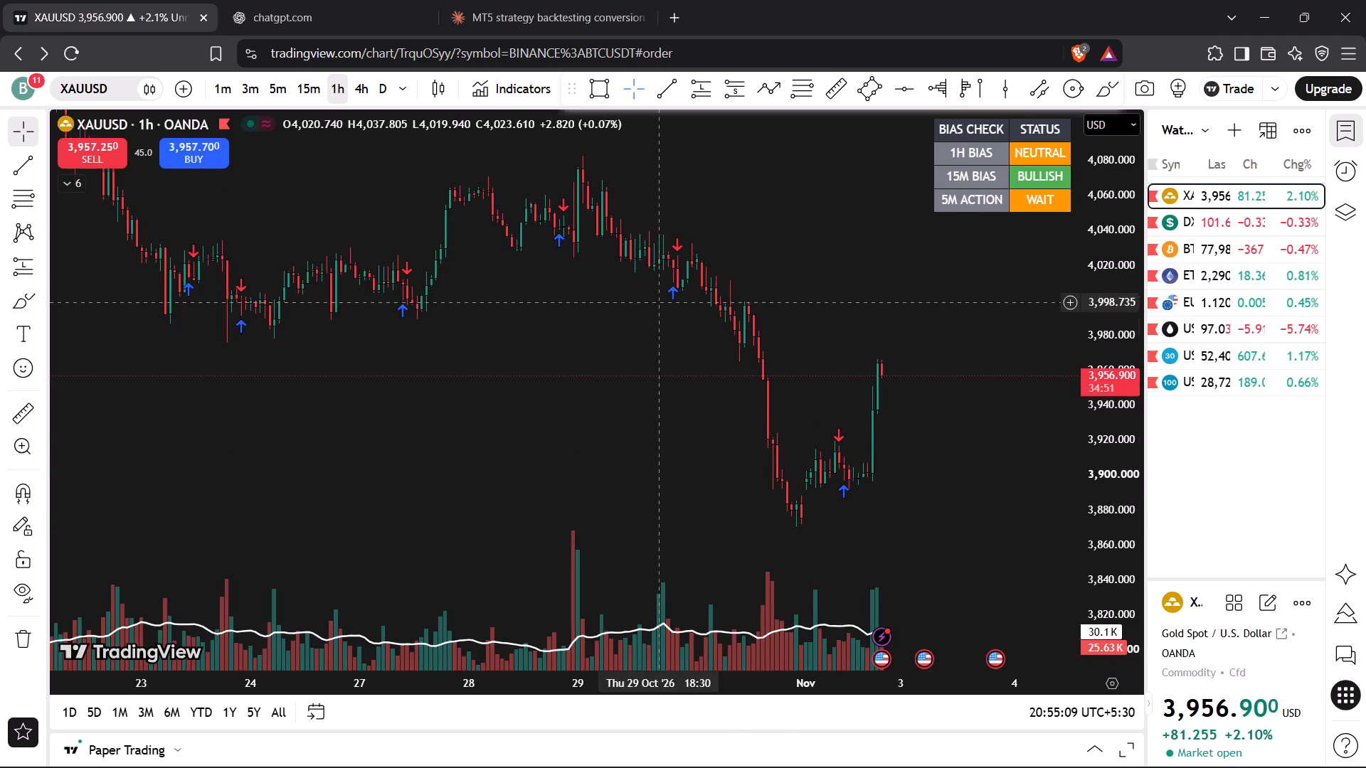
Switch the gold chart to the 4-hour timeframe, with the whole decline since late September in view.
left_click(369, 87)
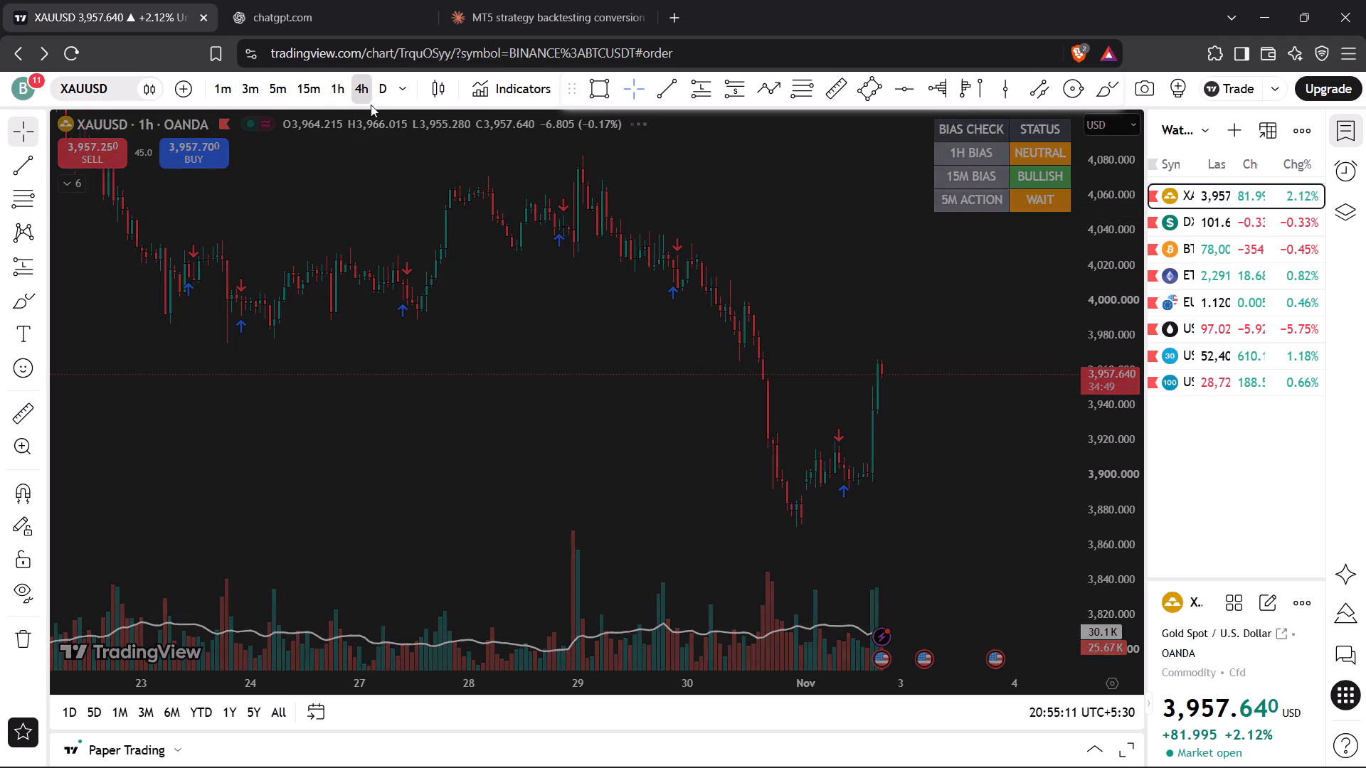
left_click_drag(1104, 279, 1121, 528)
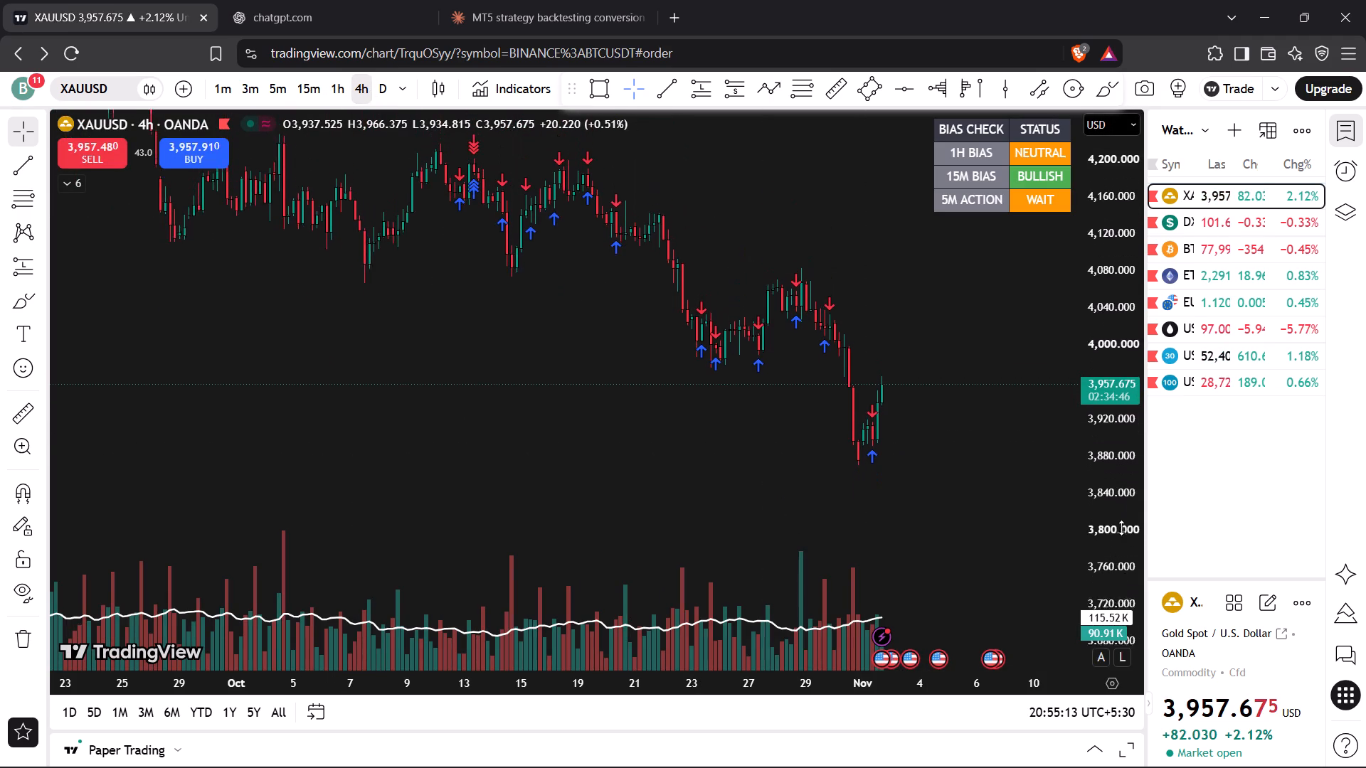
left_click_drag(1121, 528, 1120, 582)
left_click_drag(623, 425, 645, 467)
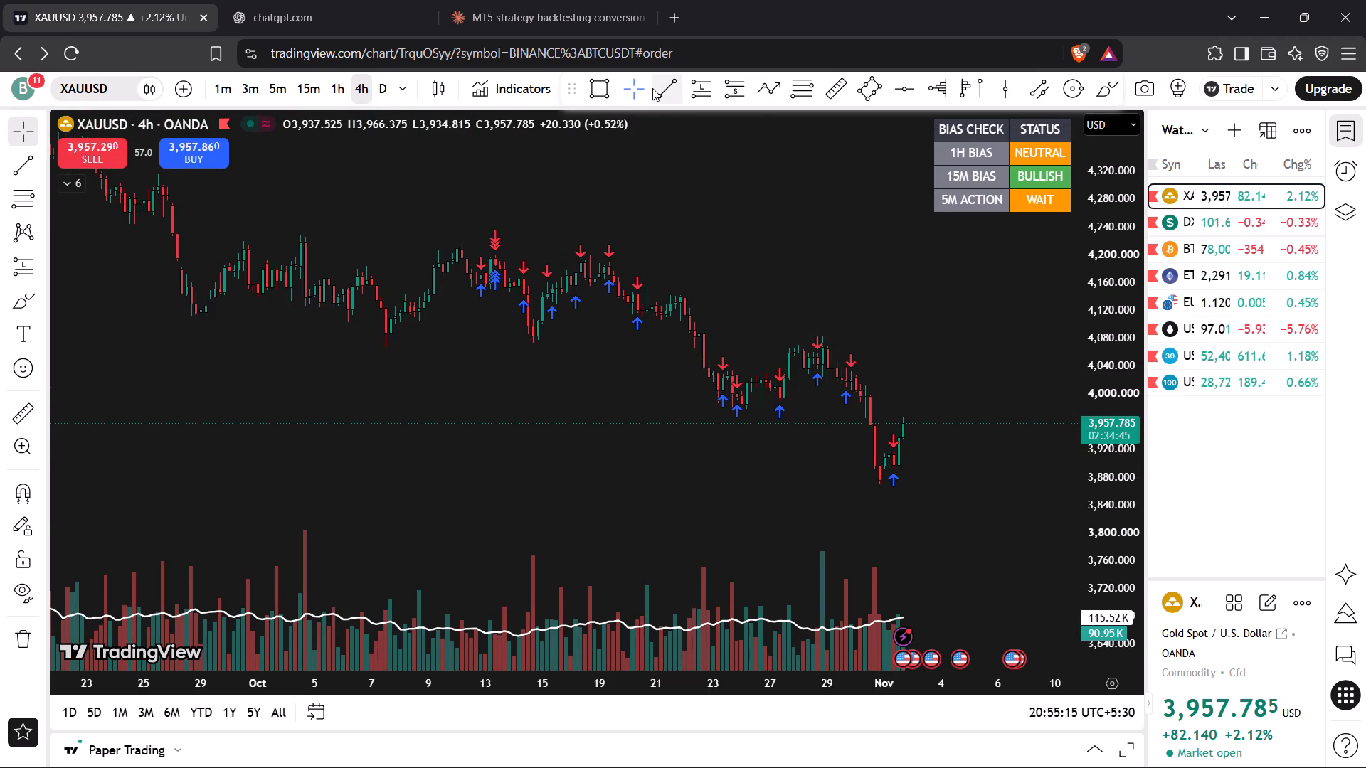
Draw a descending trend line under gold's lows from about 4,132 on 24 Sep to about 3,922 on 3 Nov.
left_click(652, 88)
left_click(141, 294)
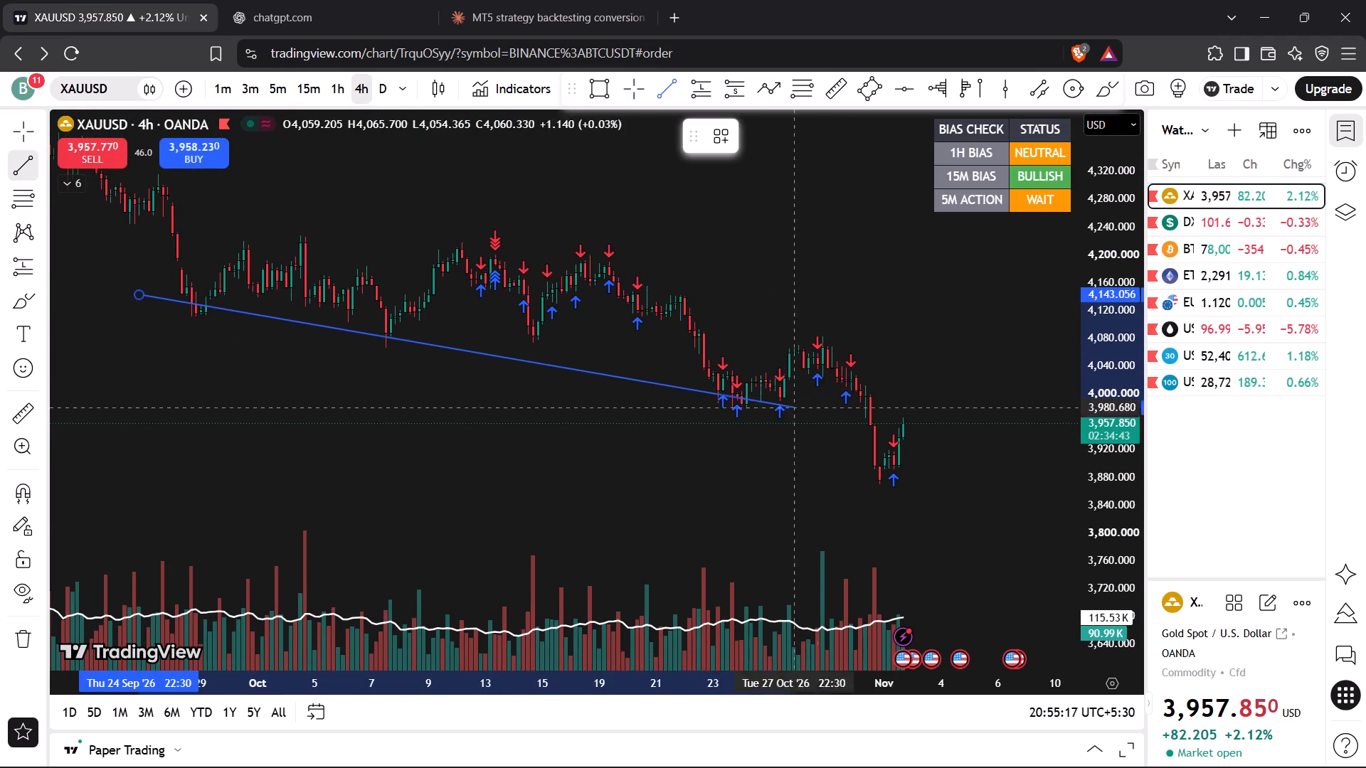
left_click(934, 449)
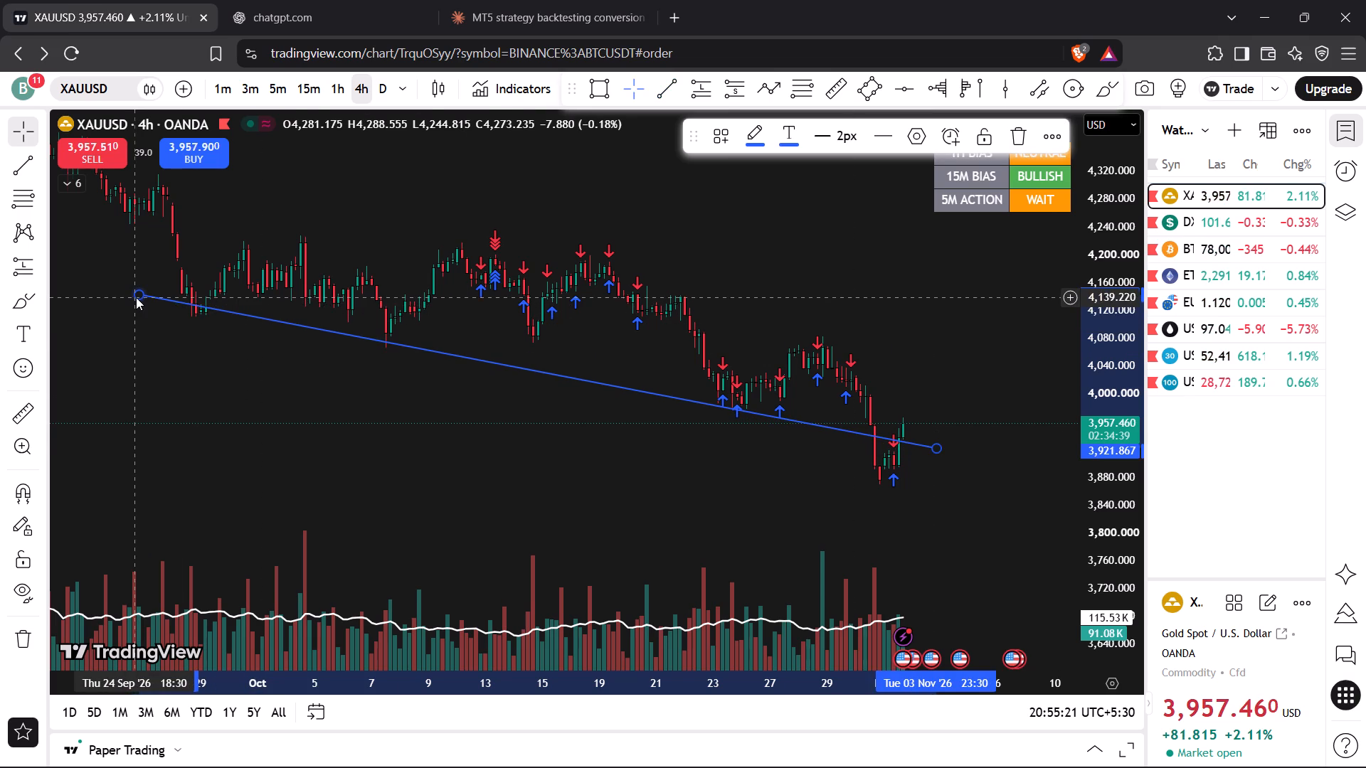
left_click(136, 297)
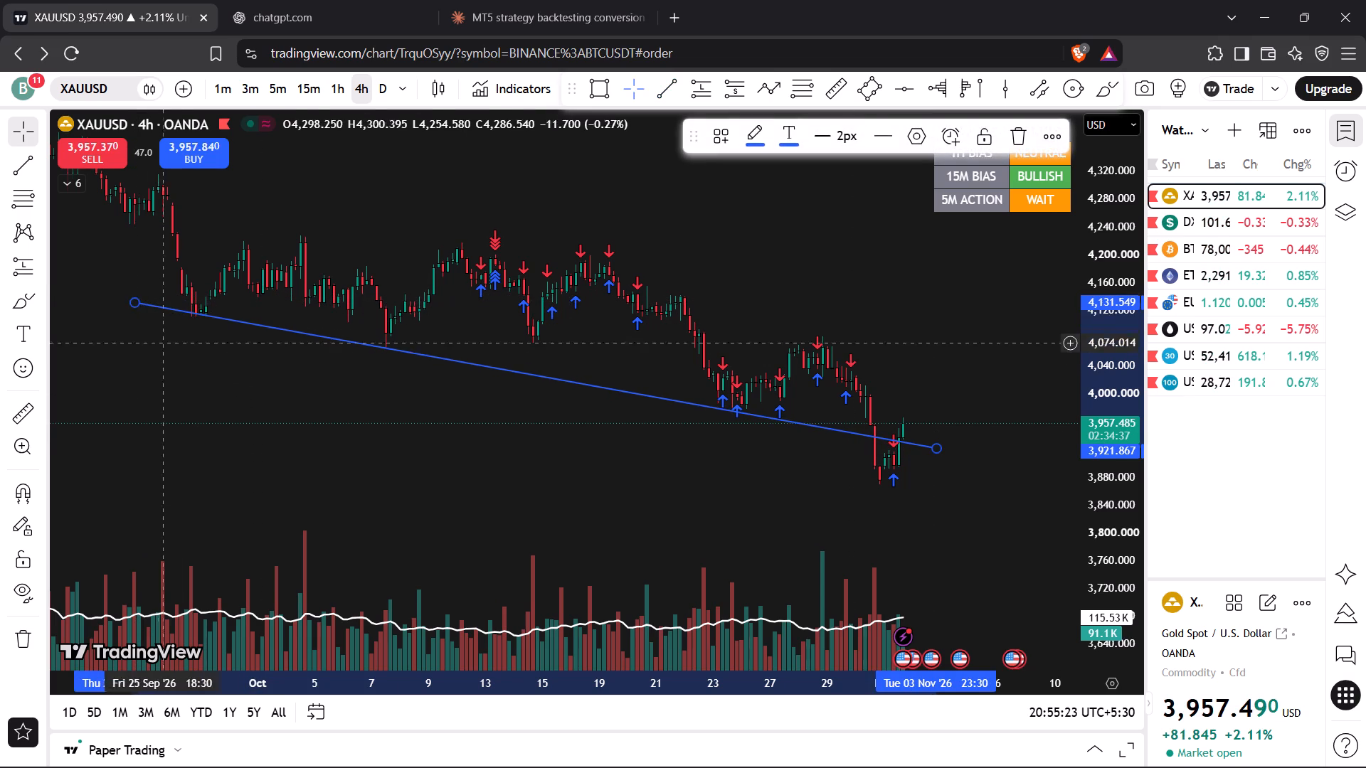
left_click(187, 368)
Extend the trend line back by moving its starting point to 12 Aug '26 06:30, at about 4,364.
left_click_drag(187, 368, 461, 438)
scroll(462, 433, "down", 3)
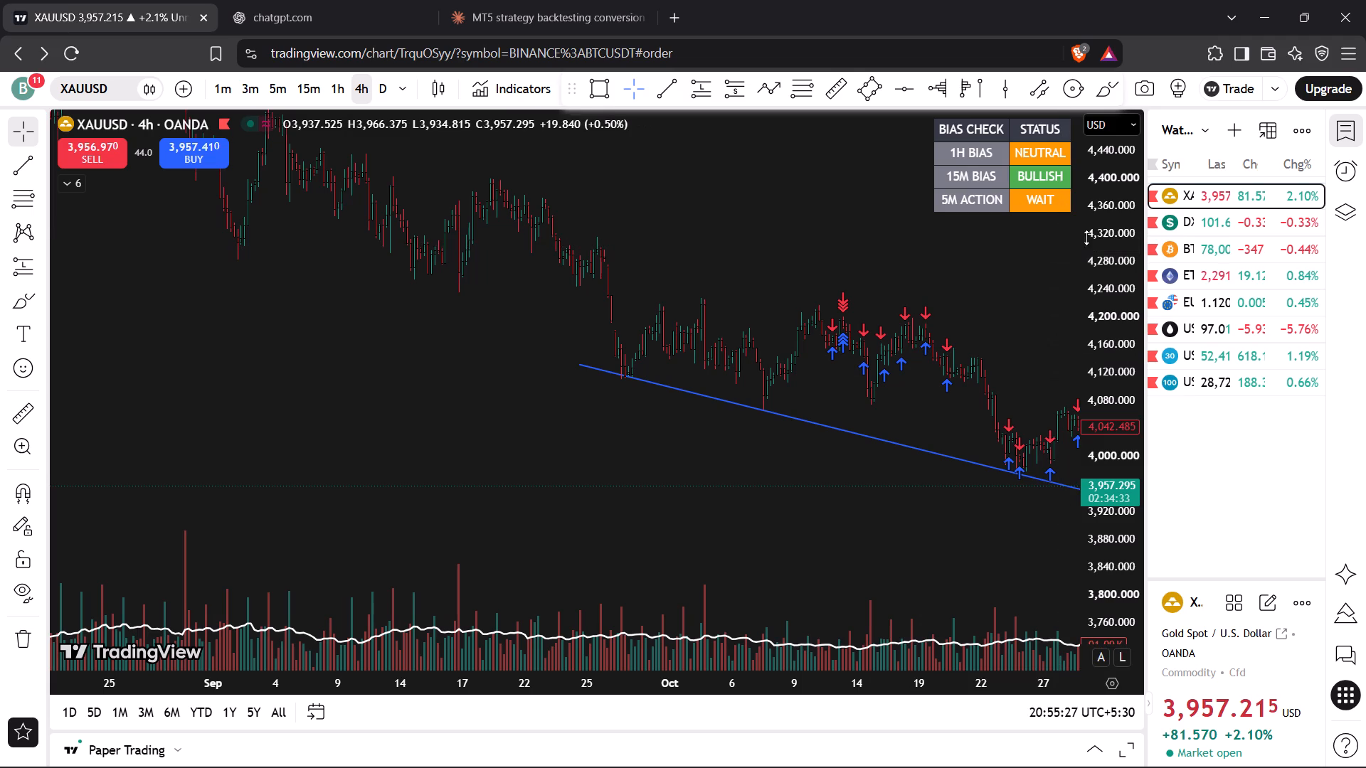
left_click_drag(1104, 242, 1117, 291)
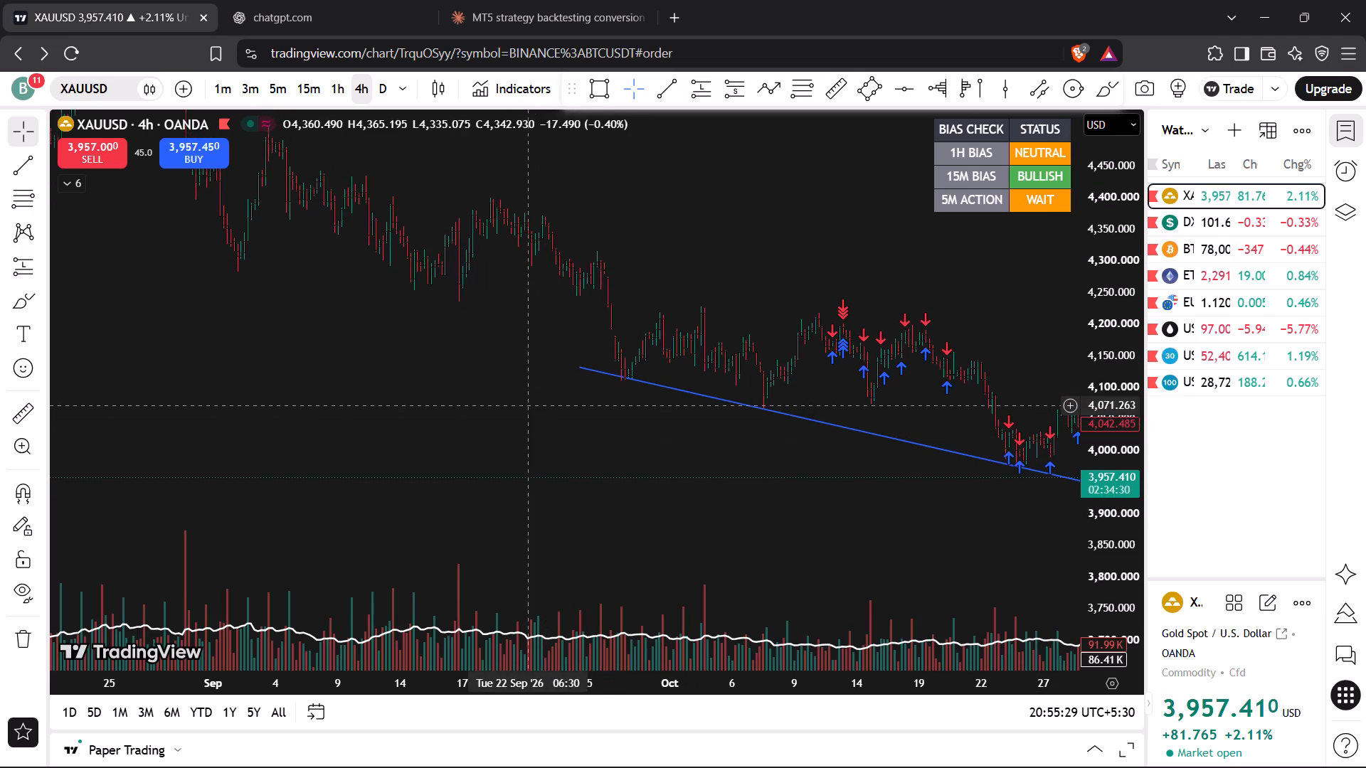
left_click_drag(525, 406, 628, 463)
scroll(685, 425, "down", 4)
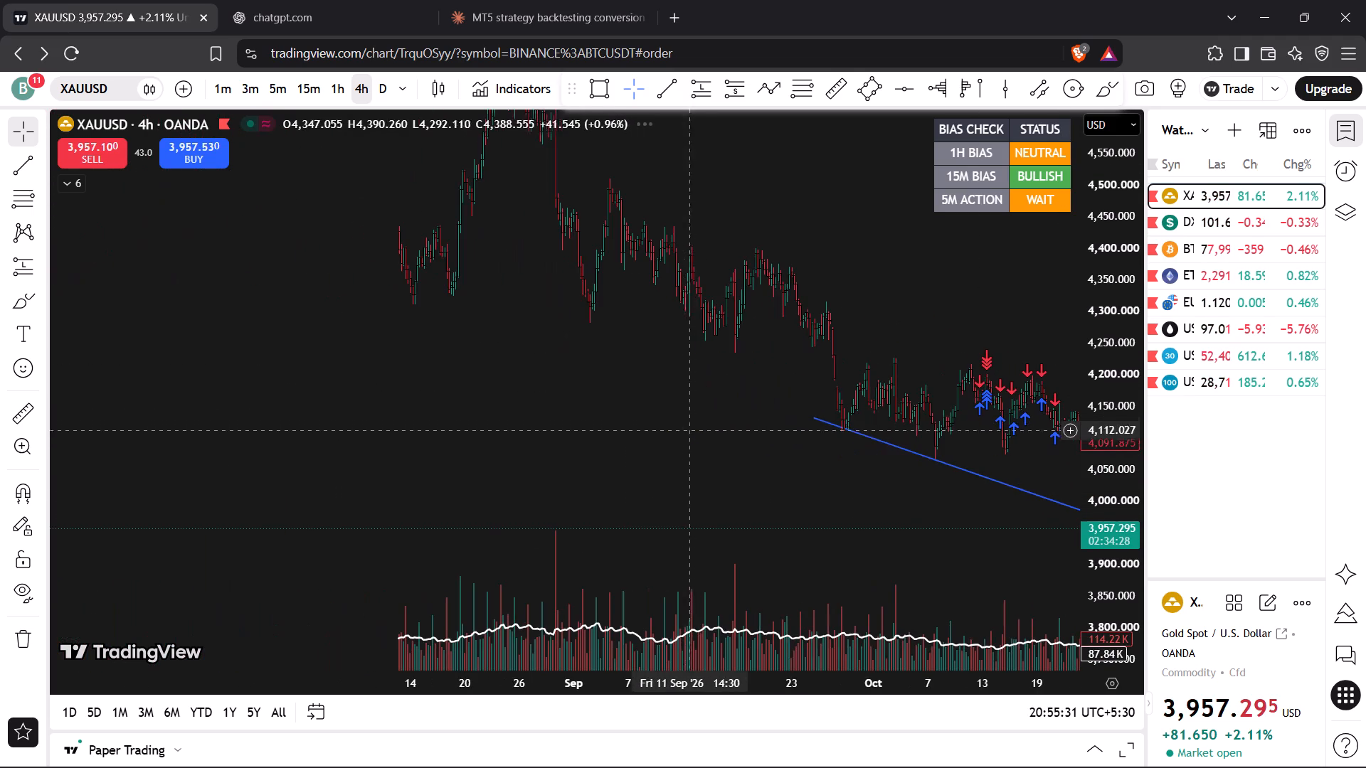
left_click_drag(706, 449, 488, 442)
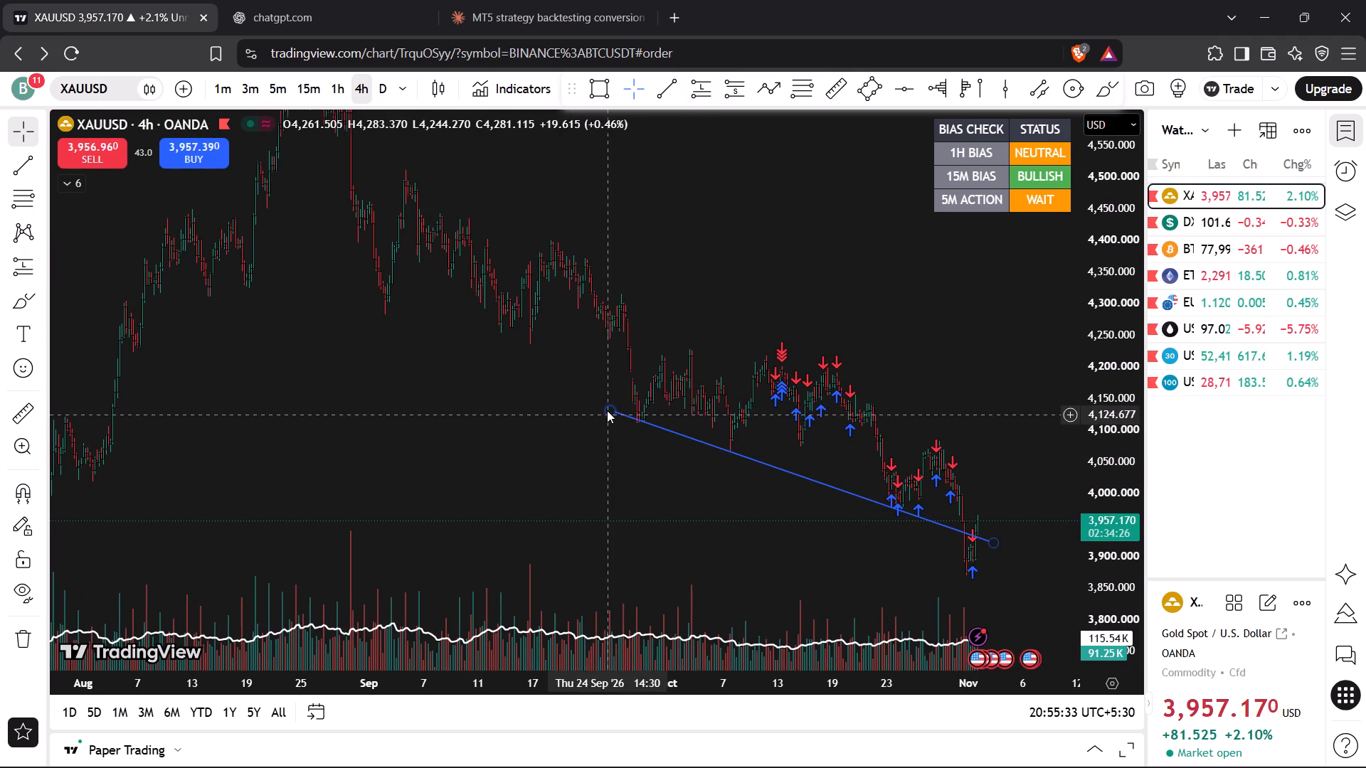
left_click_drag(1126, 242, 1126, 297)
left_click_drag(759, 277, 788, 326)
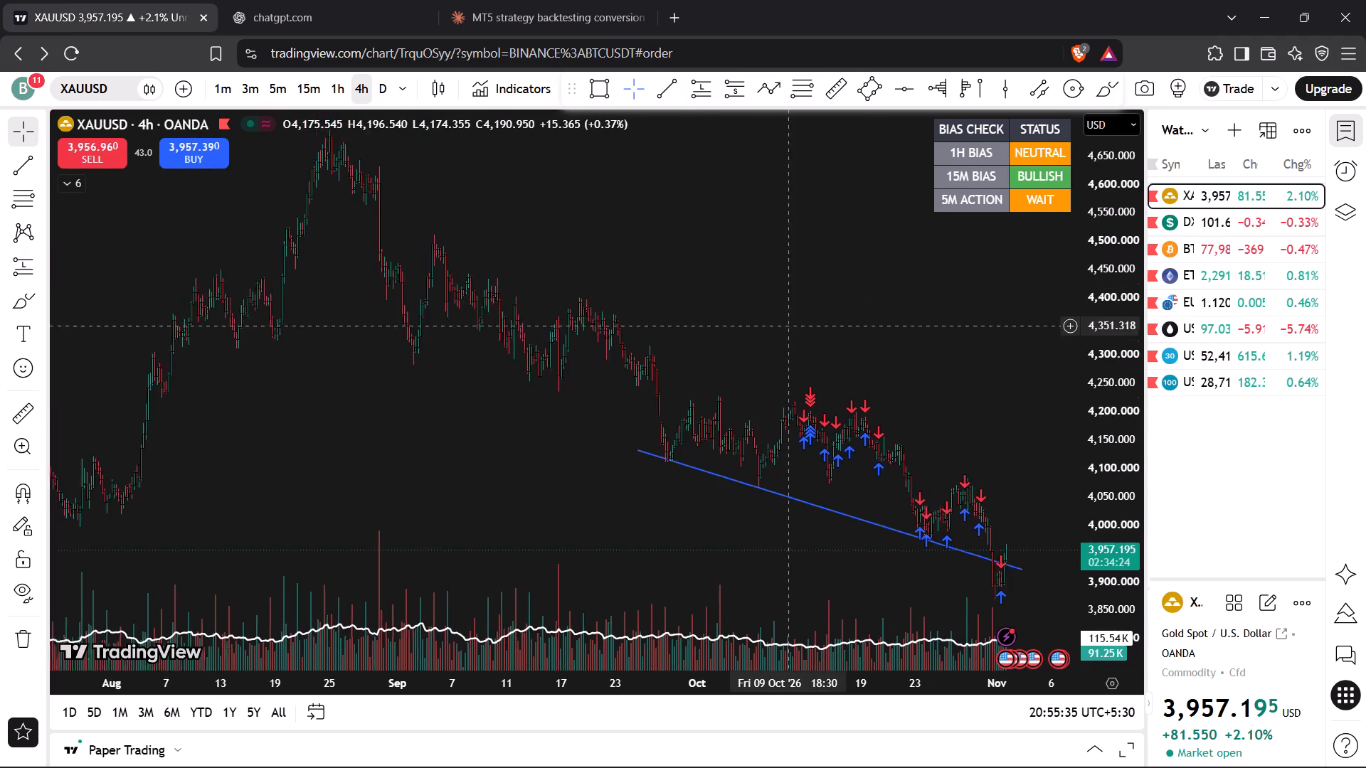
left_click_drag(638, 453, 632, 448)
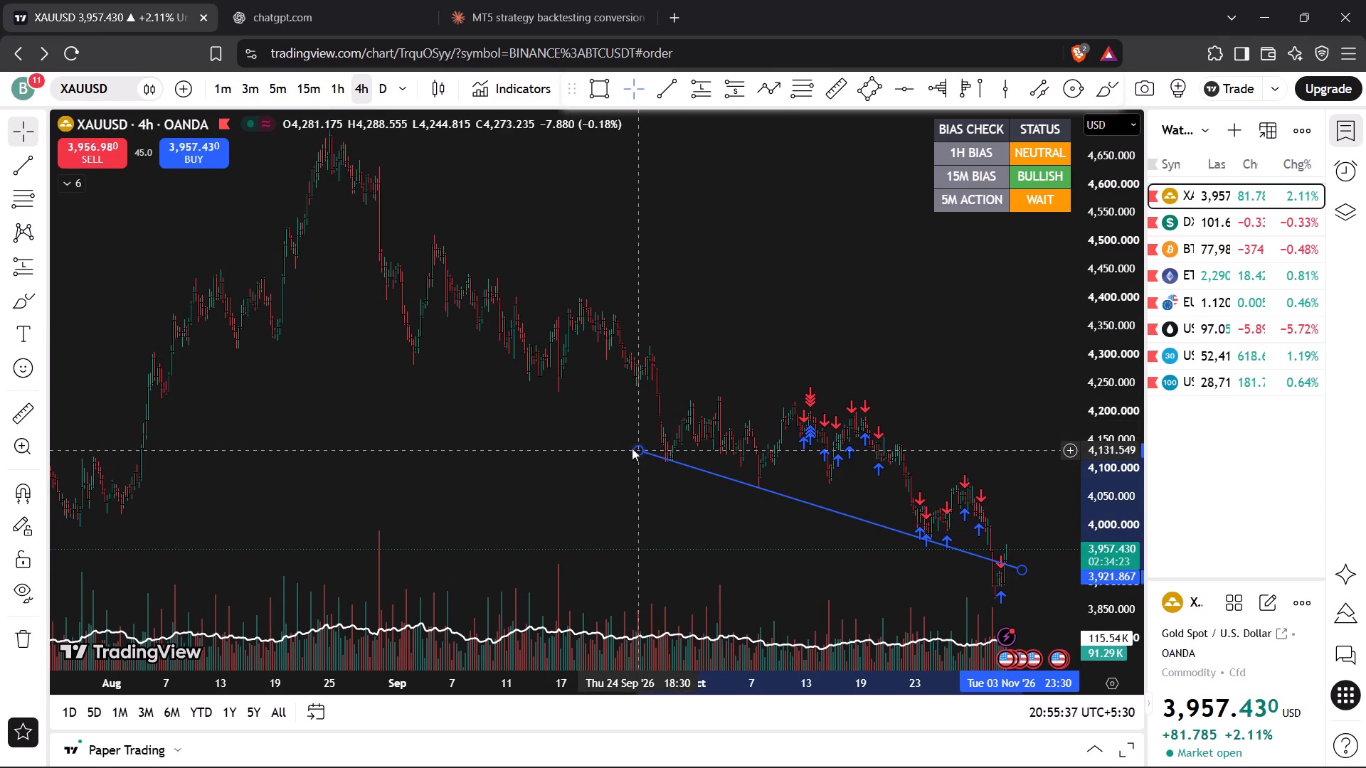
left_click_drag(632, 448, 217, 318)
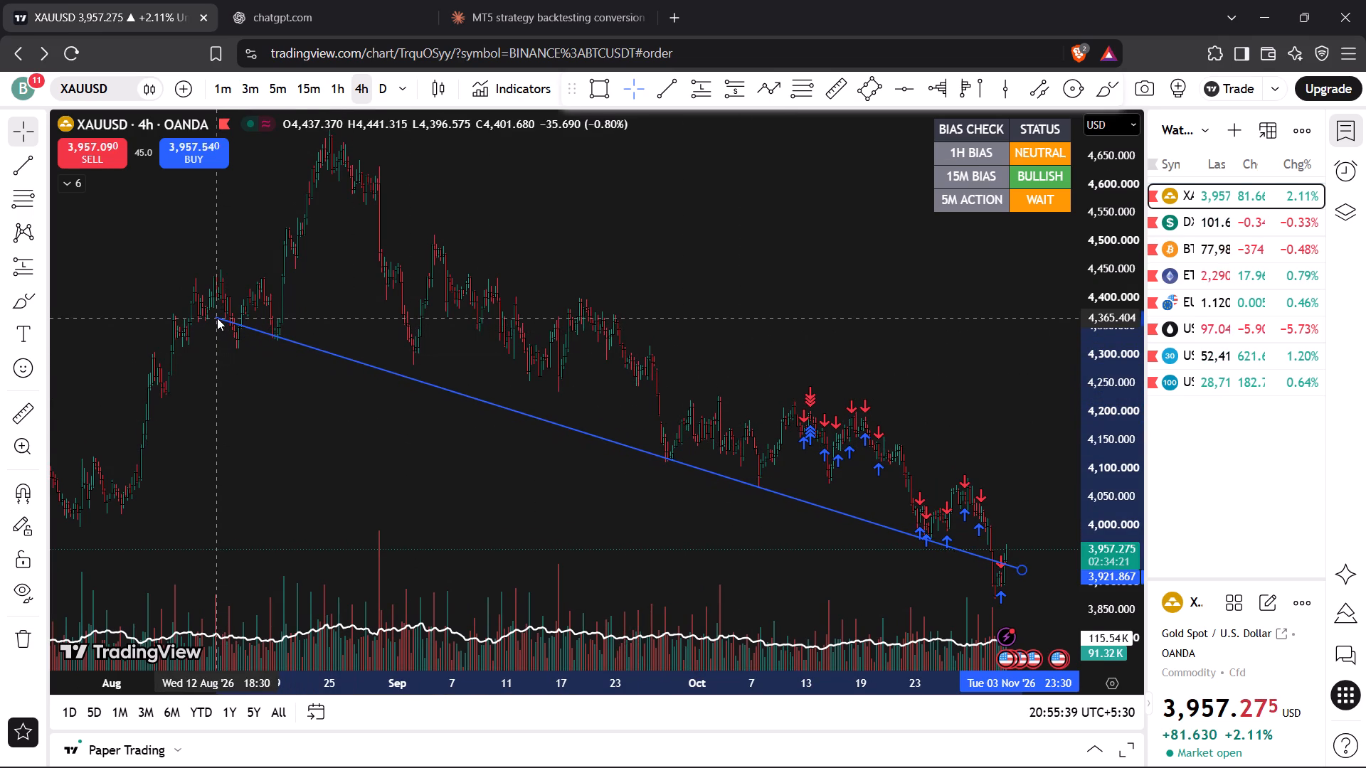
left_click_drag(217, 318, 209, 319)
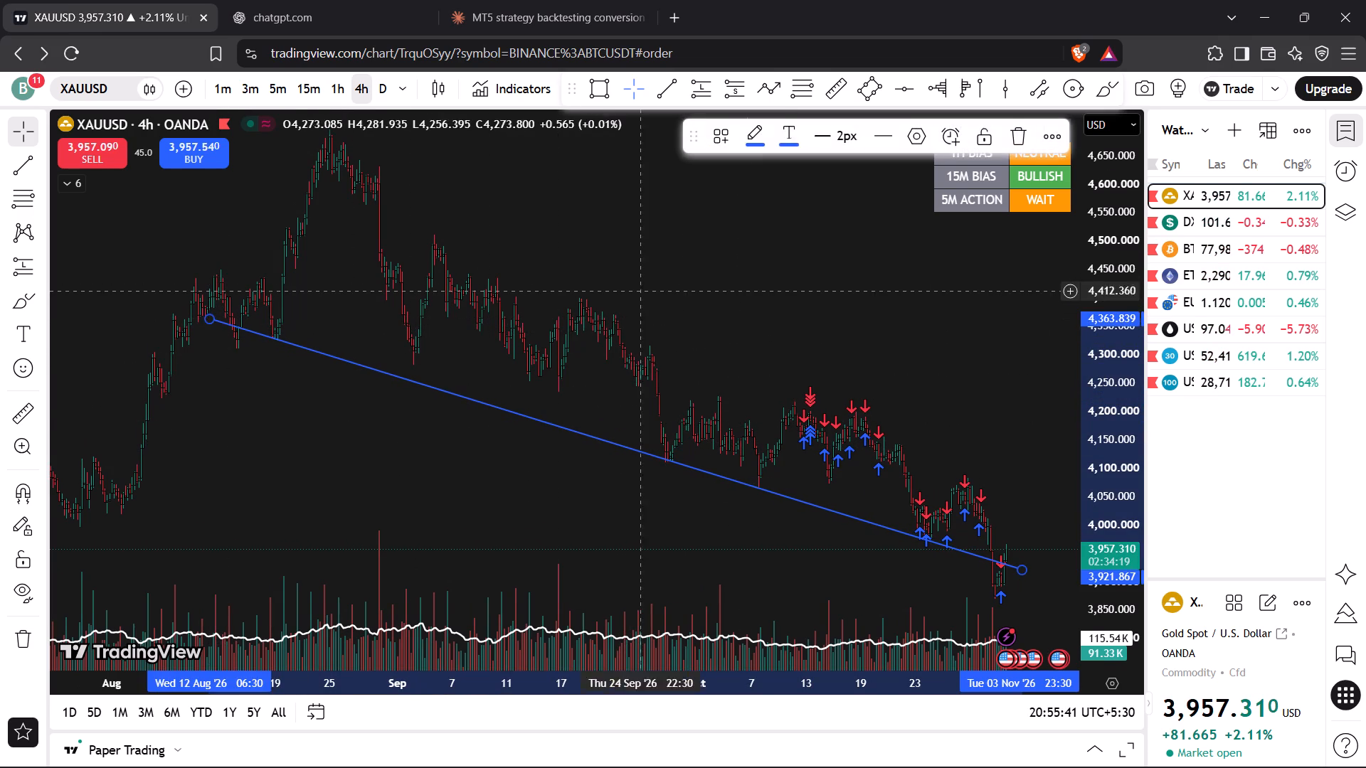
left_click(750, 293)
Clone the descending gold trend line.
left_click_drag(750, 293, 658, 284)
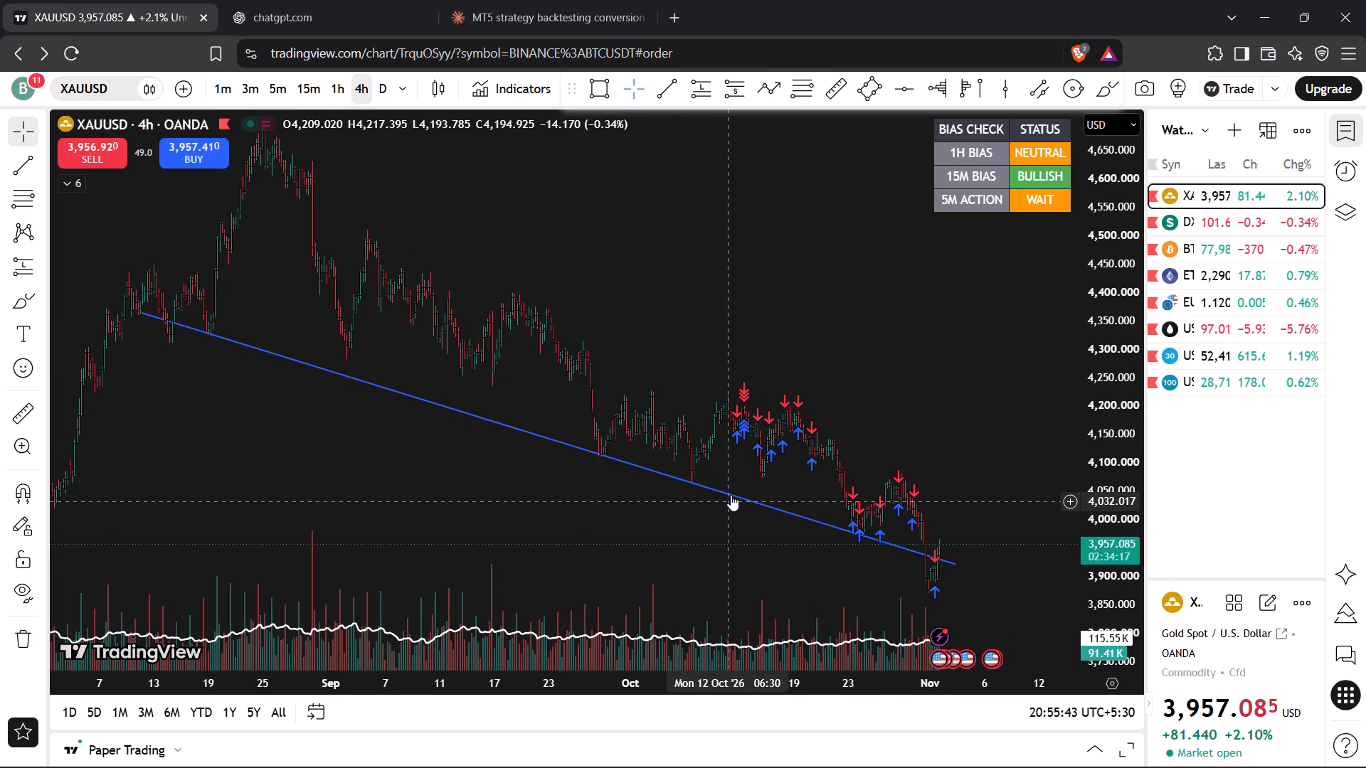
right_click(731, 495)
left_click(776, 584)
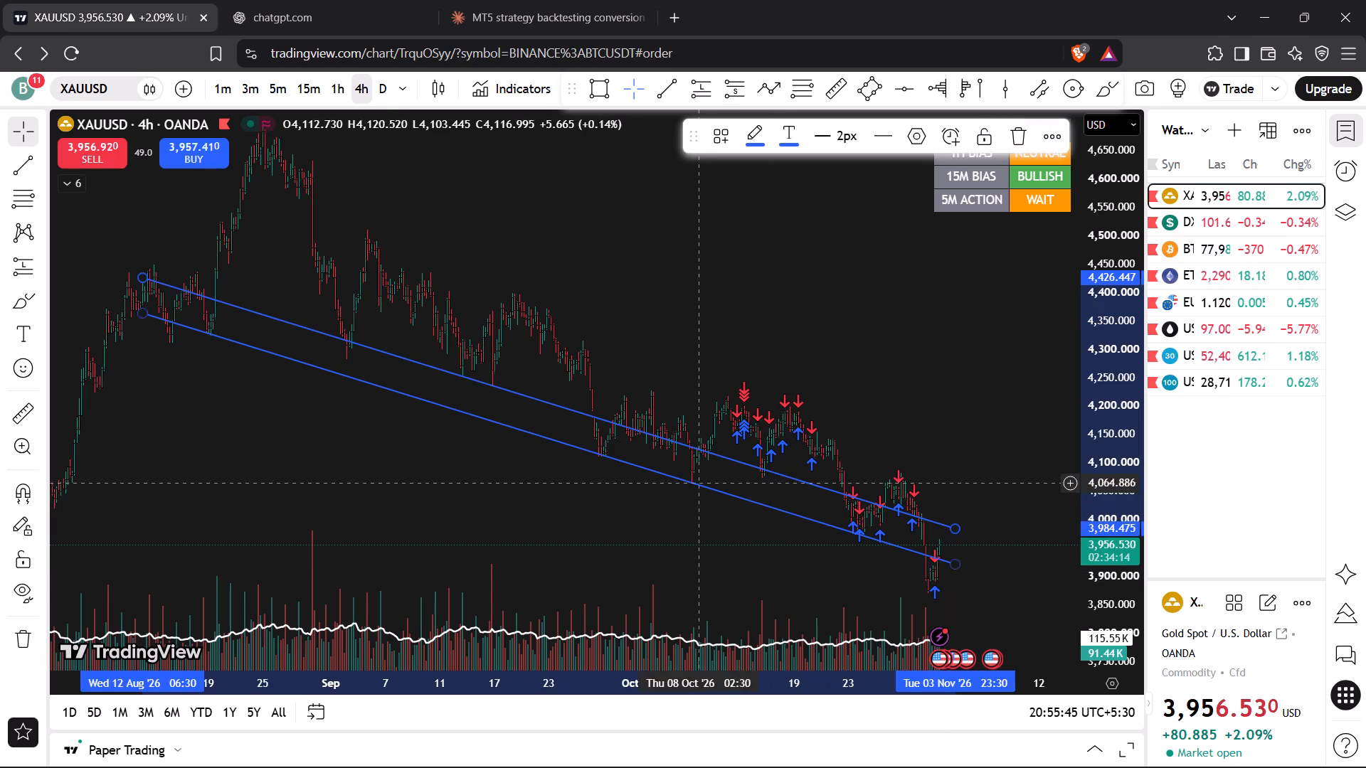
Move the cloned line up onto the swing highs as the upper channel boundary, from about 4,560 to about 4,120.
left_click_drag(699, 444, 703, 404)
left_click(704, 294)
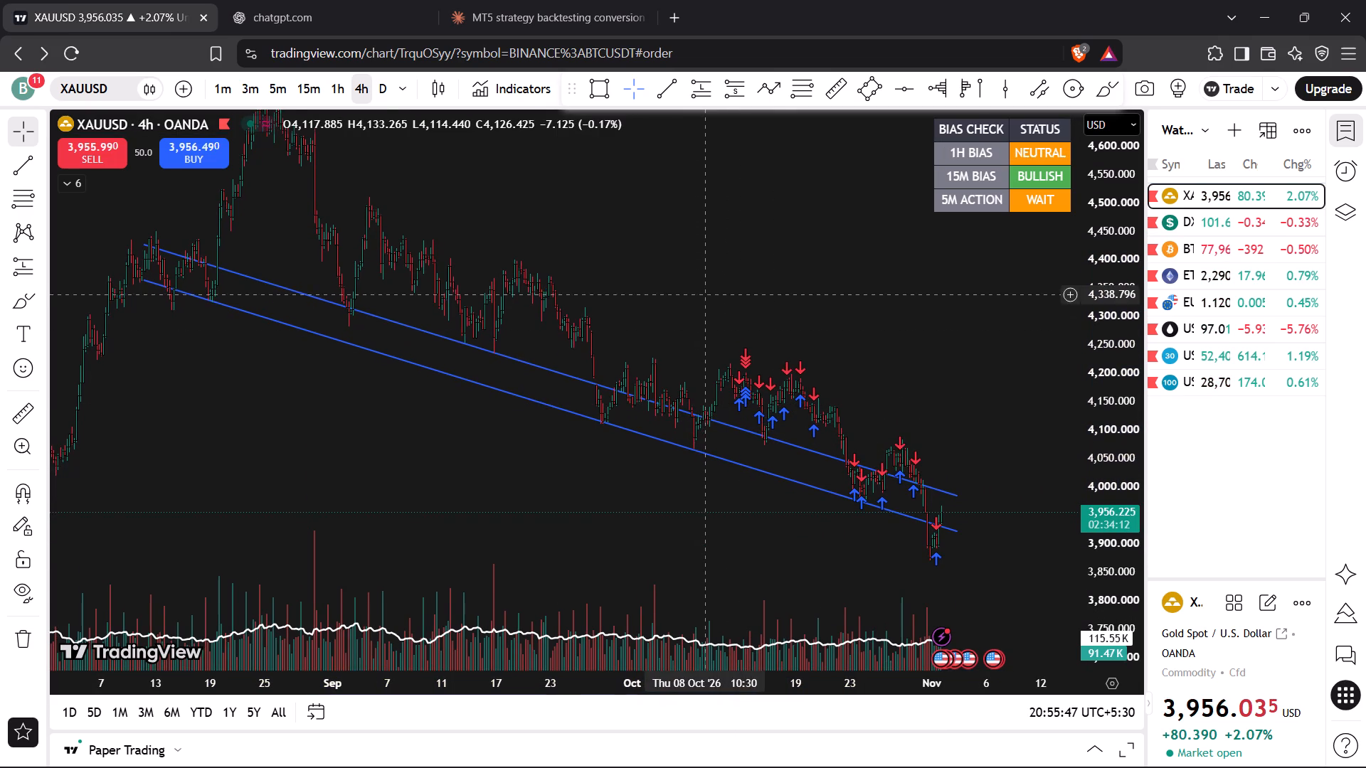
left_click_drag(541, 368, 563, 291)
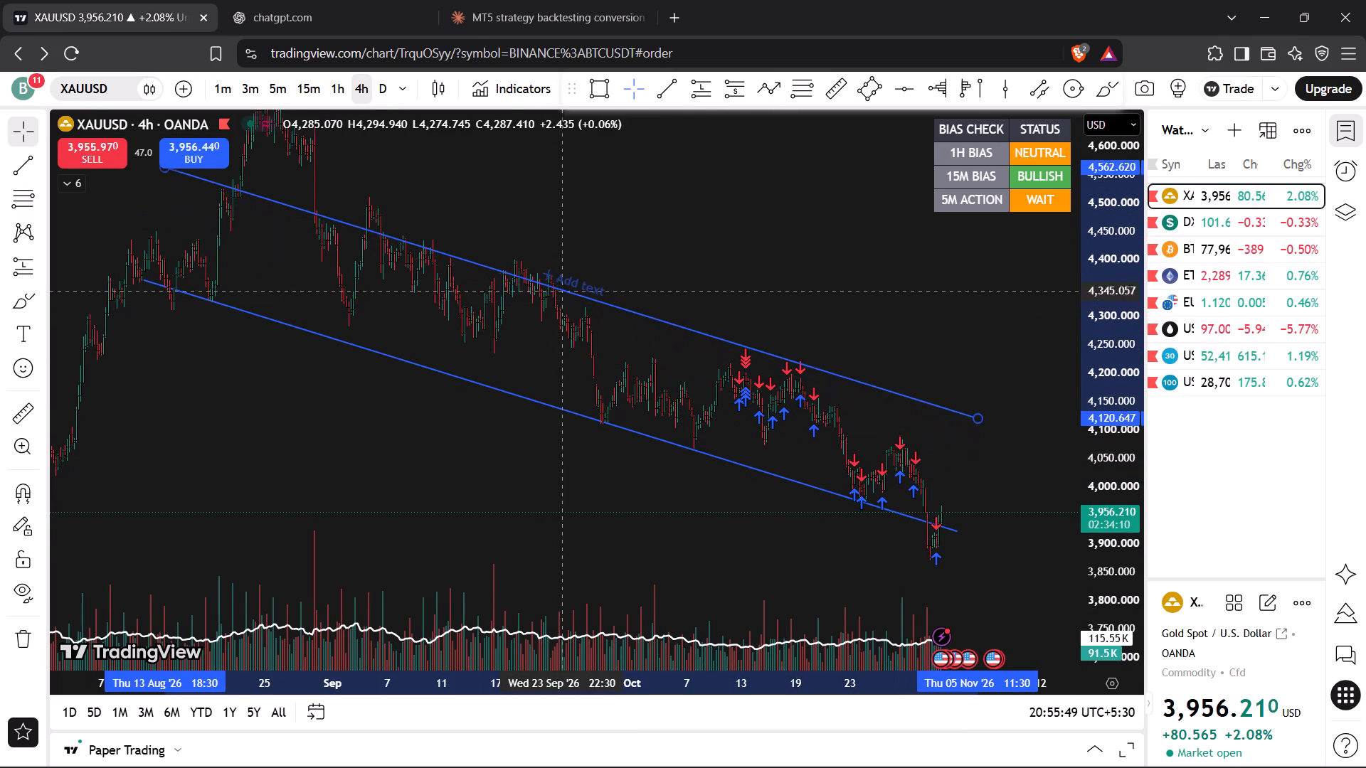
left_click_drag(563, 291, 563, 289)
left_click(631, 267)
left_click_drag(785, 276, 773, 272)
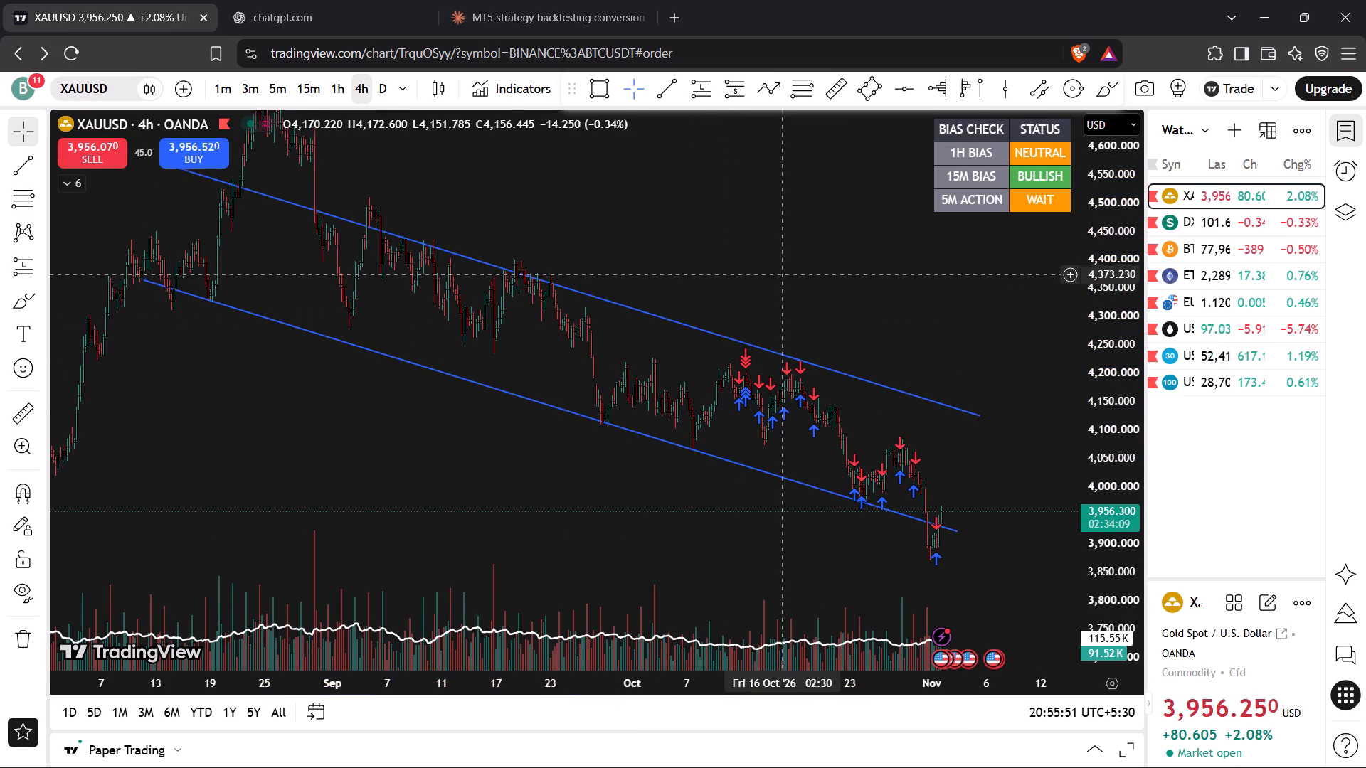
Nudge the upper channel line slightly down onto the swing highs, from about 4,559 on 13 Aug to about 4,118 on 5 Nov.
left_click_drag(773, 272, 766, 269)
left_click_drag(766, 269, 821, 336)
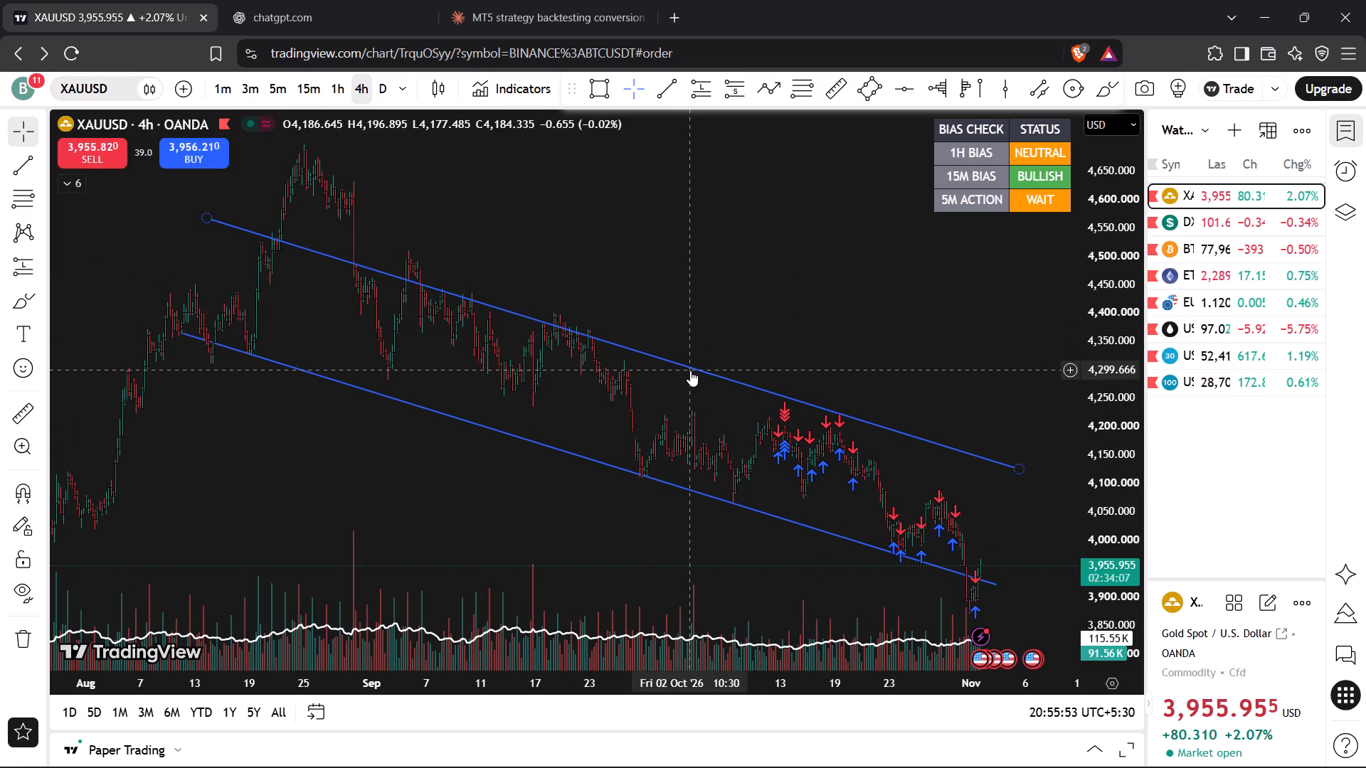
left_click(690, 370)
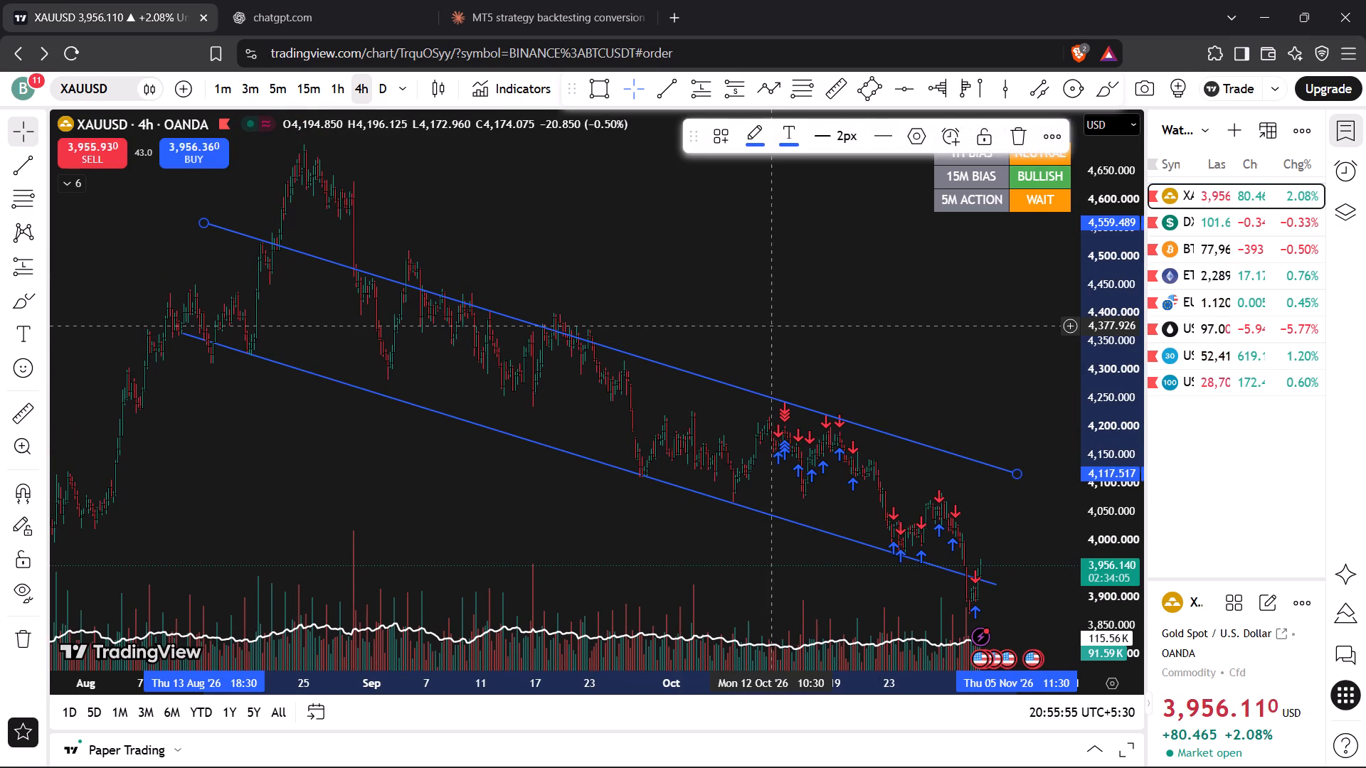
left_click(773, 326)
Examine how gold's 4-hour price action fits between the two descending channel lines.
left_click_drag(773, 326, 725, 265)
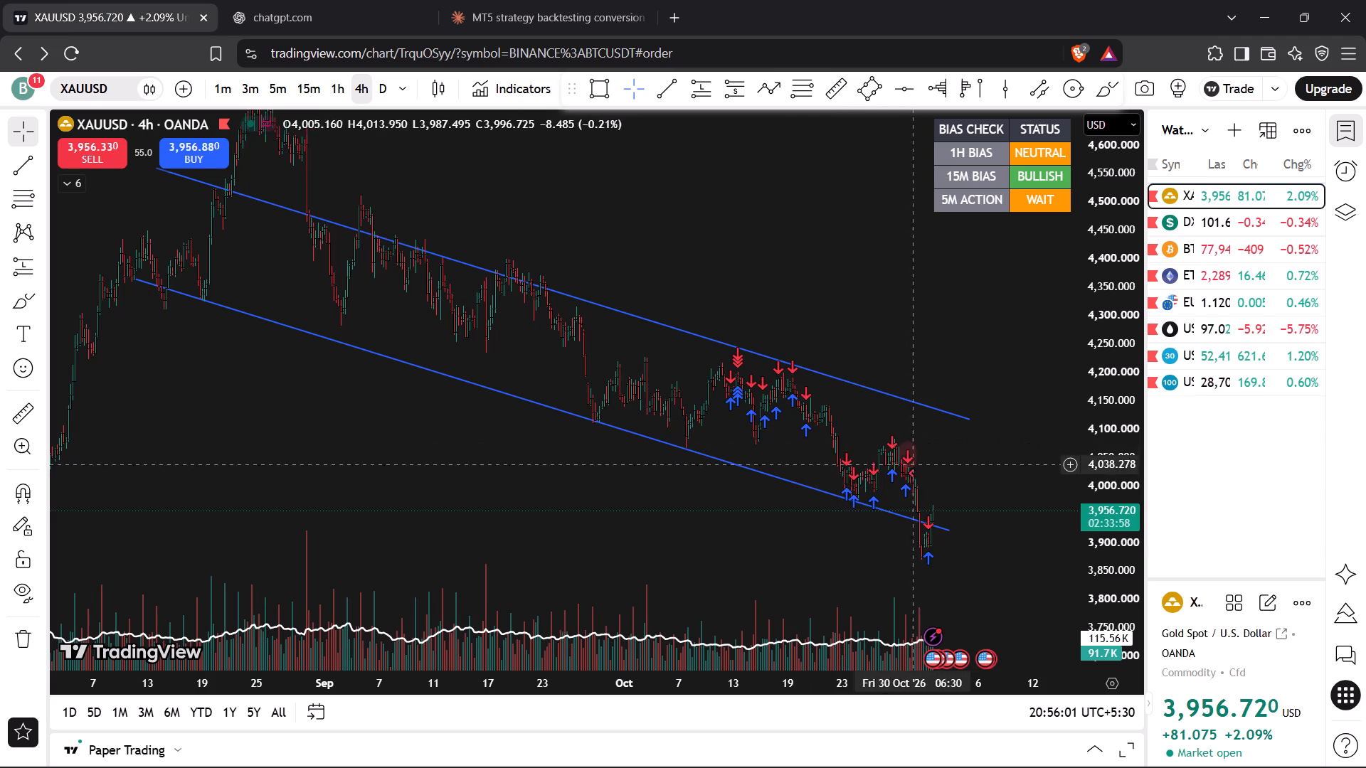
left_click_drag(978, 490, 986, 450)
scroll(697, 437, "down", 3)
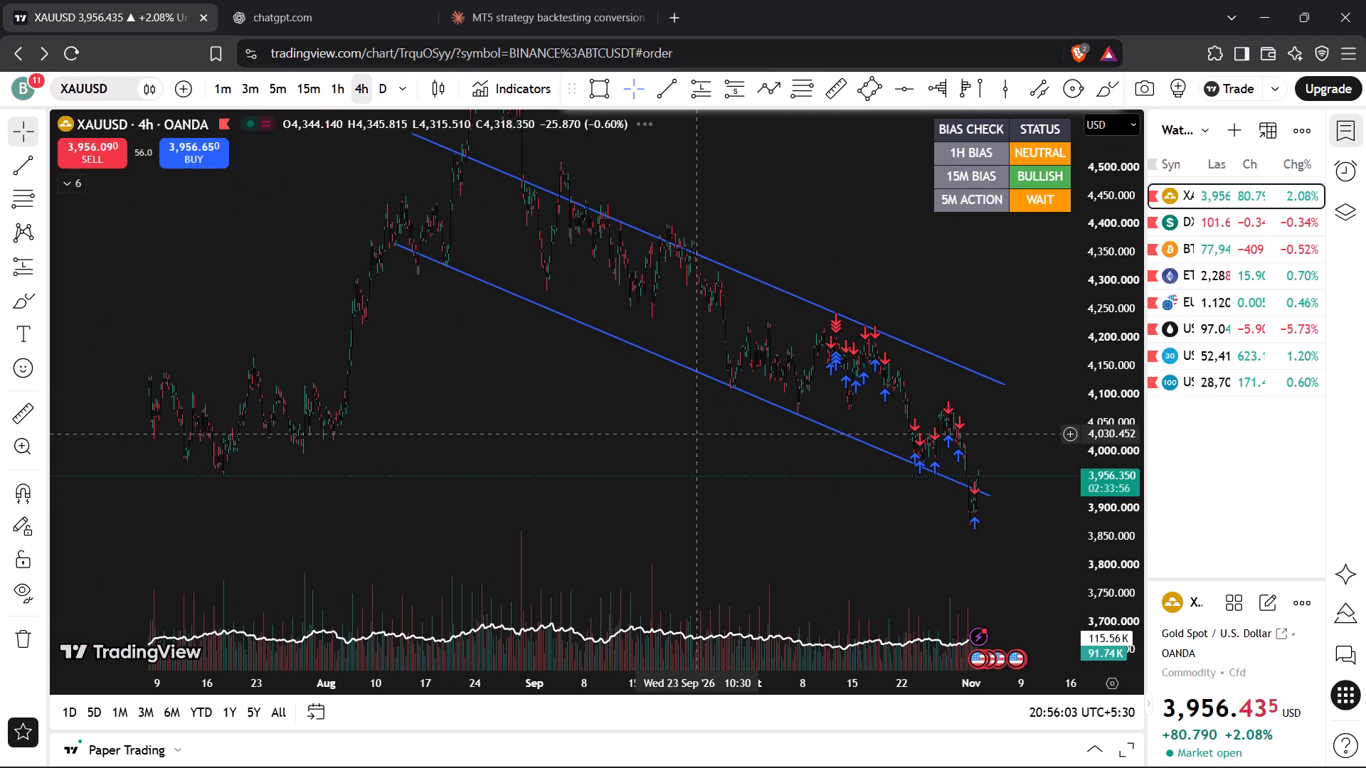
left_click_drag(634, 462, 682, 469)
scroll(682, 469, "up", 1)
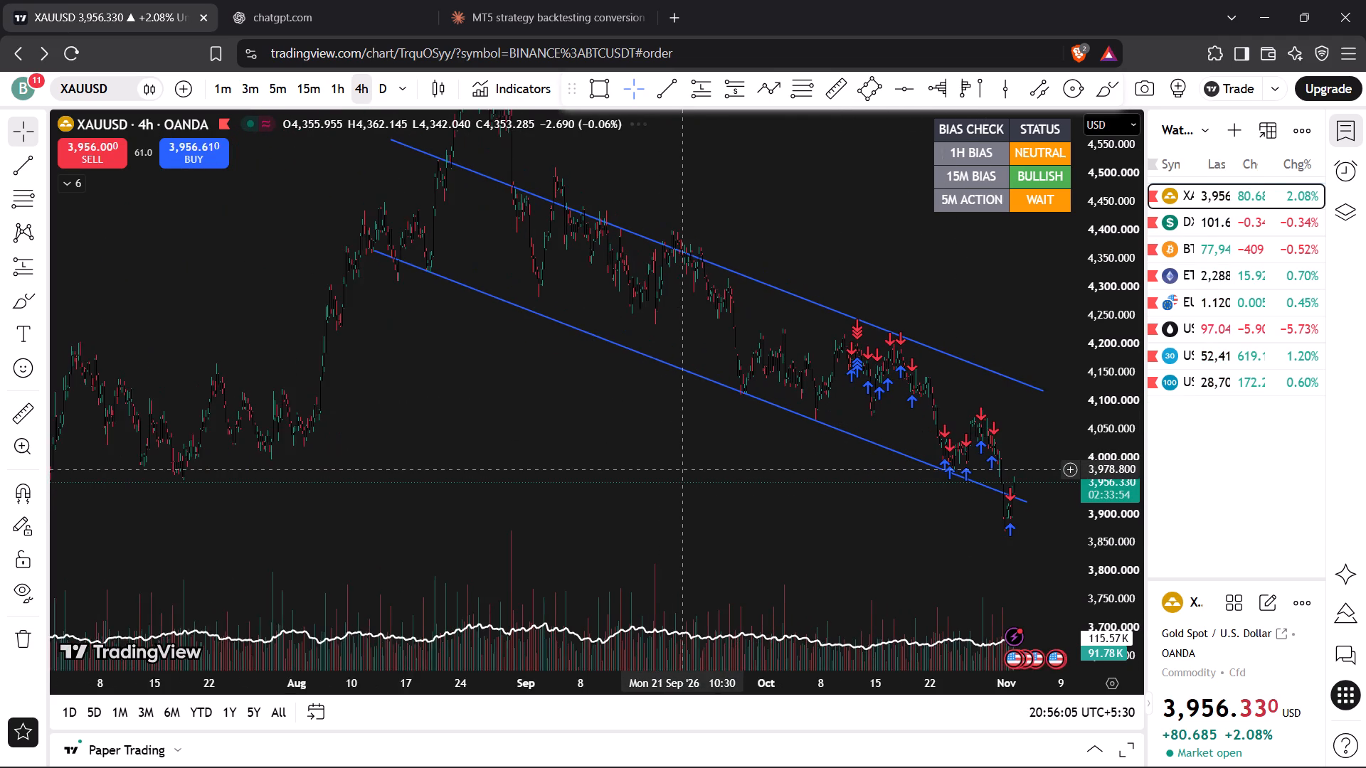
scroll(682, 469, "up", 1)
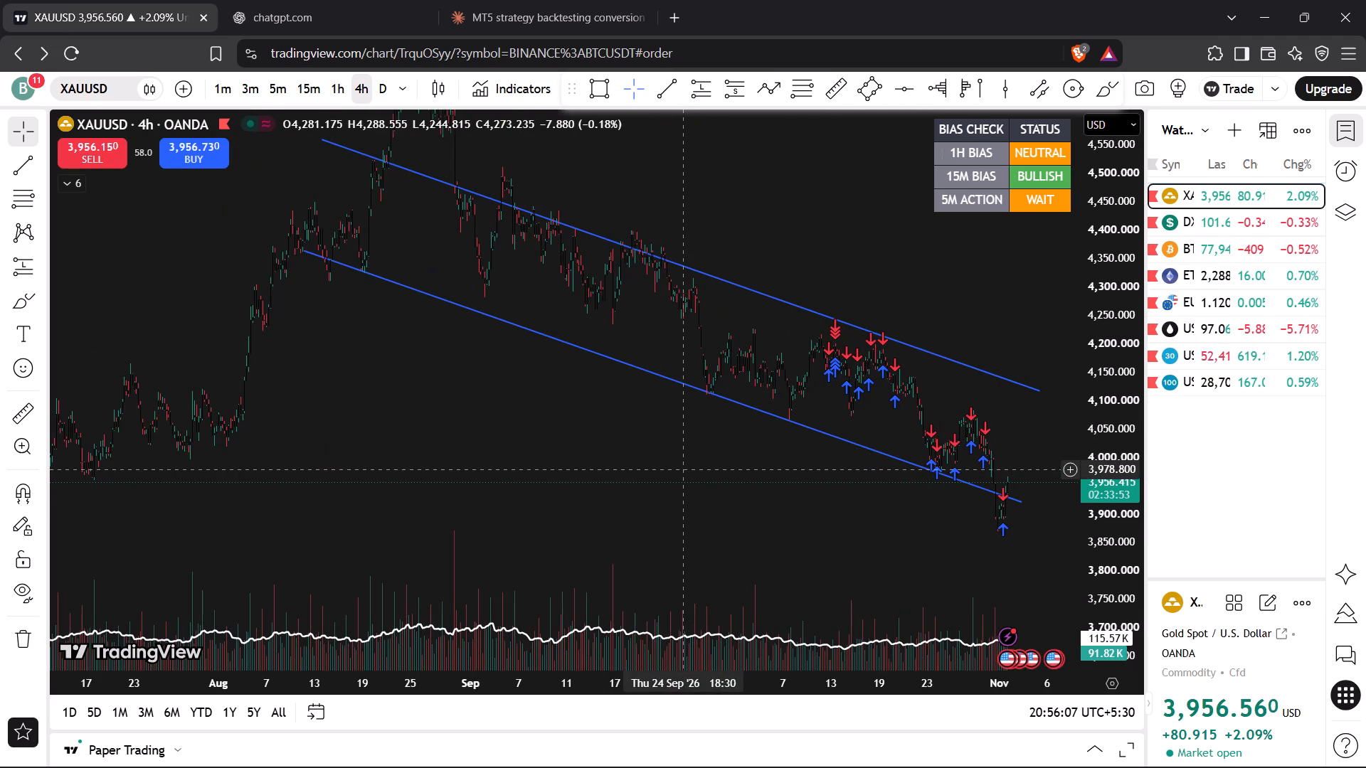
scroll(682, 469, "up", 1)
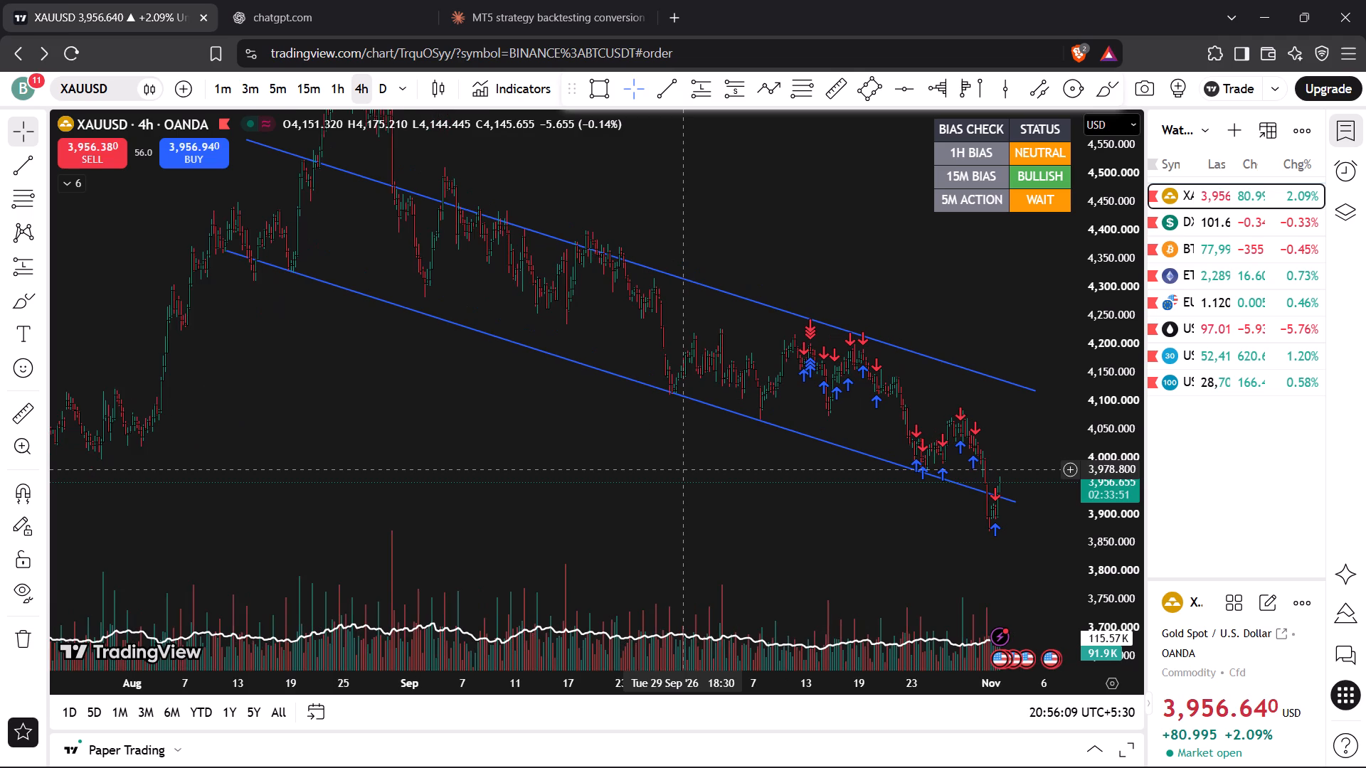
scroll(682, 469, "up", 3)
Switch gold to the 1-hour timeframe and examine the latest price action around the lower channel line.
left_click(336, 87)
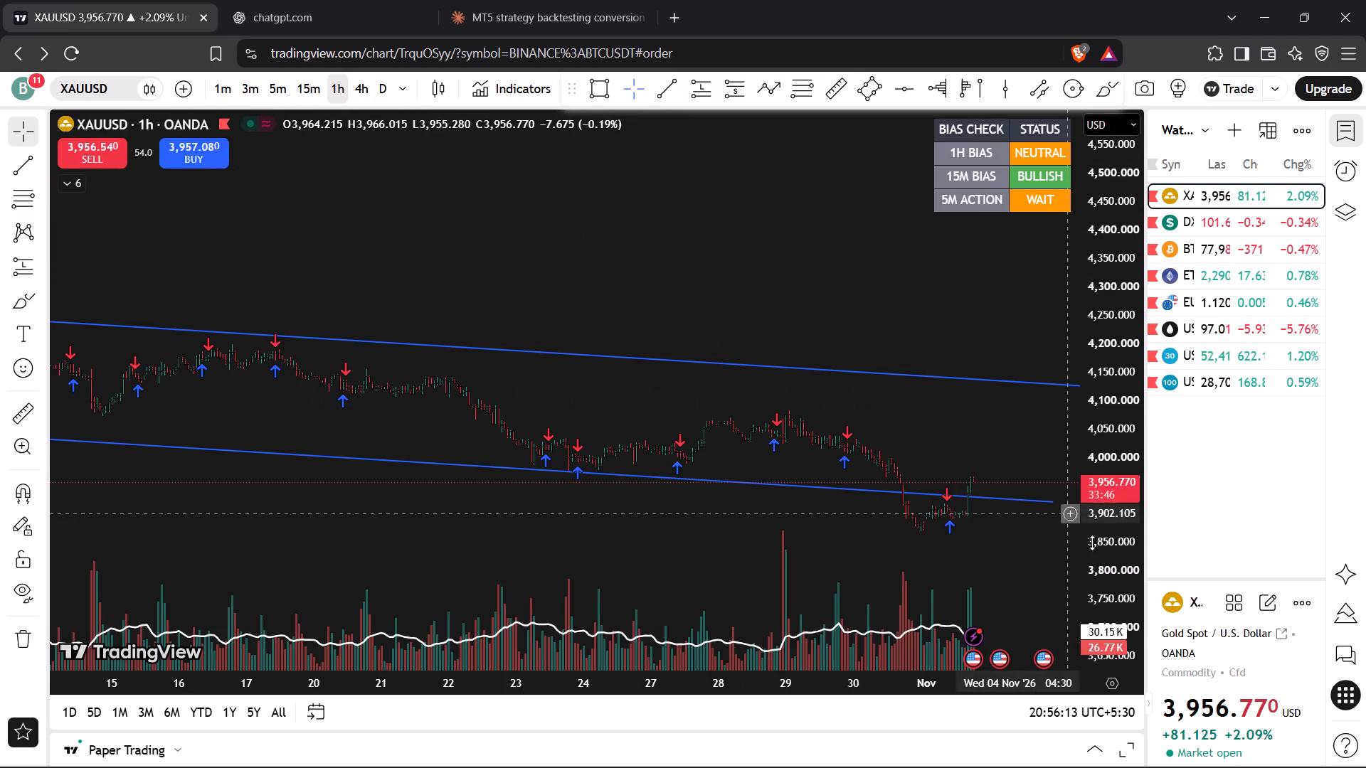
left_click_drag(1103, 555, 1088, 329)
left_click_drag(983, 453, 982, 442)
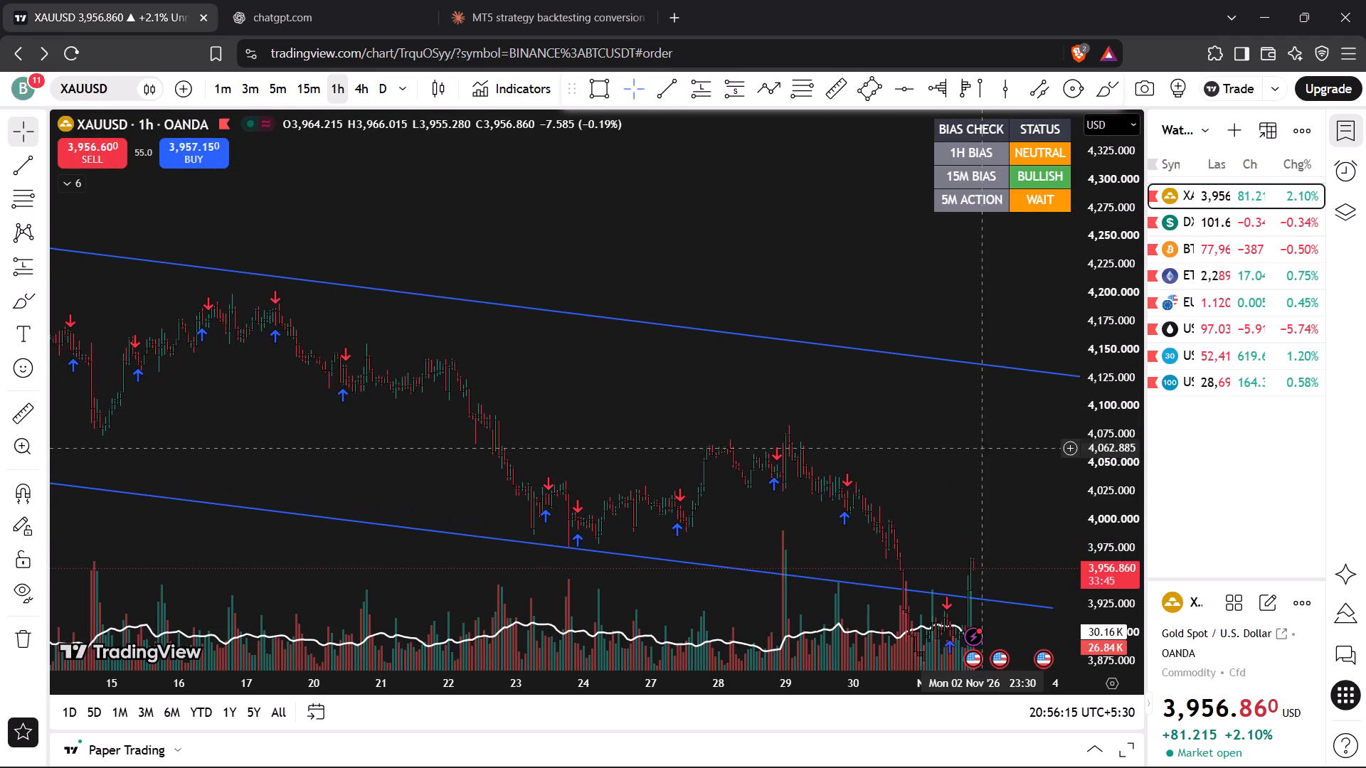
left_click_drag(982, 442, 982, 394)
scroll(963, 421, "up", 3)
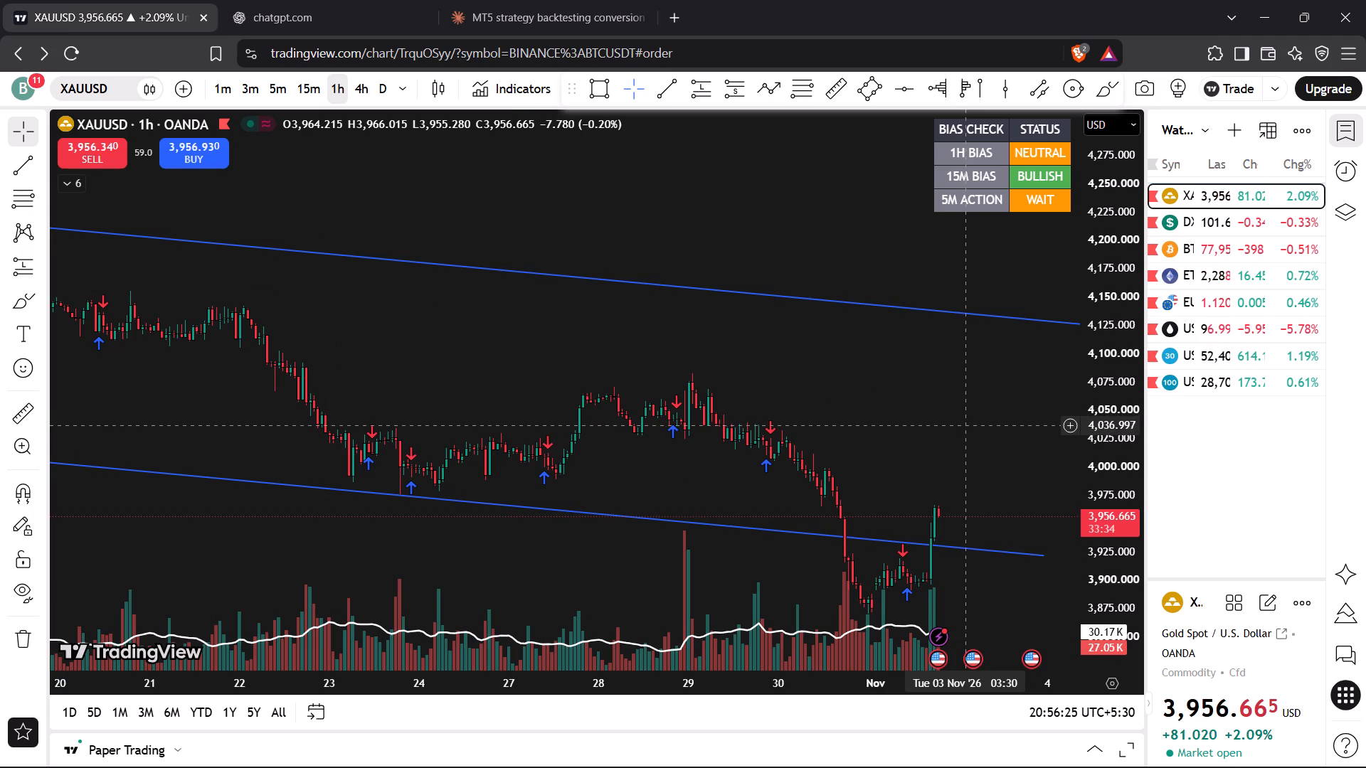
left_click_drag(963, 427, 931, 356)
scroll(933, 389, "up", 2)
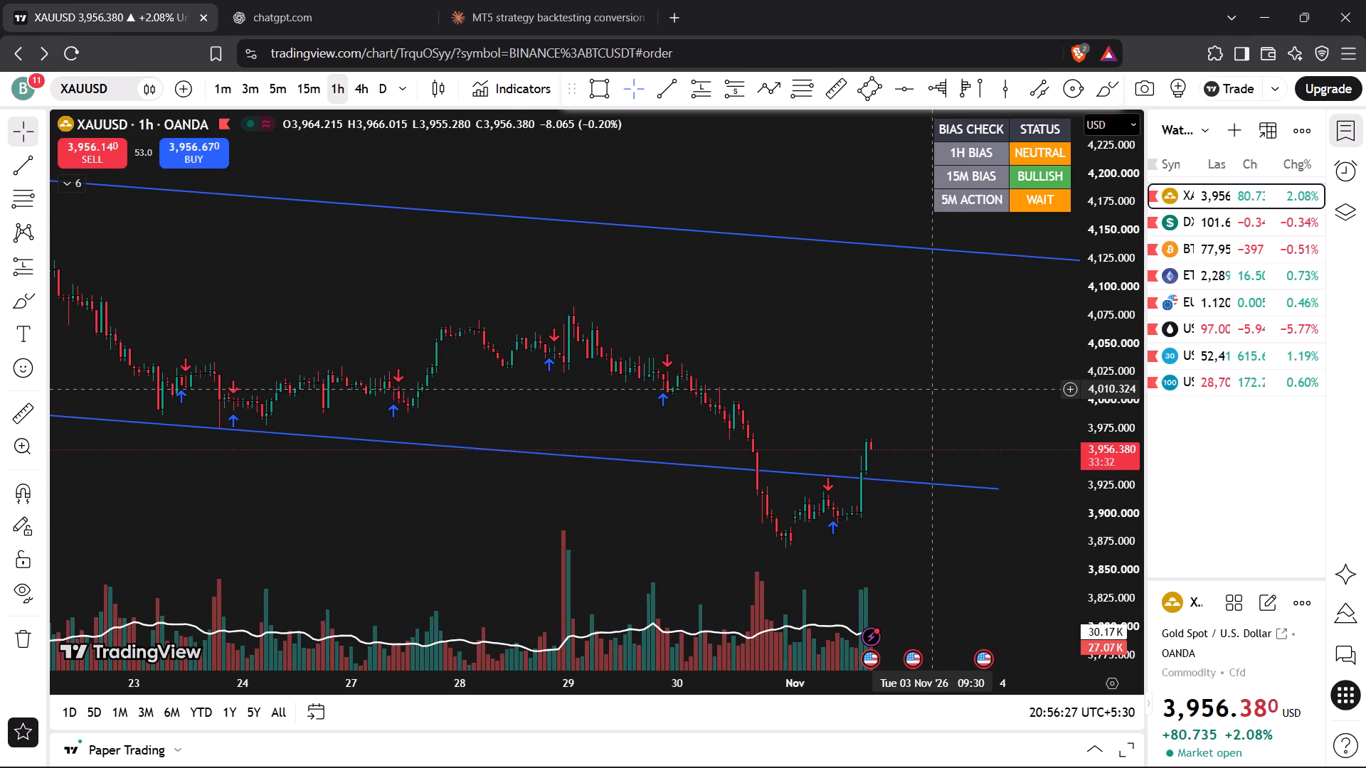
left_click_drag(1086, 527, 1066, 303)
left_click_drag(894, 402, 884, 358)
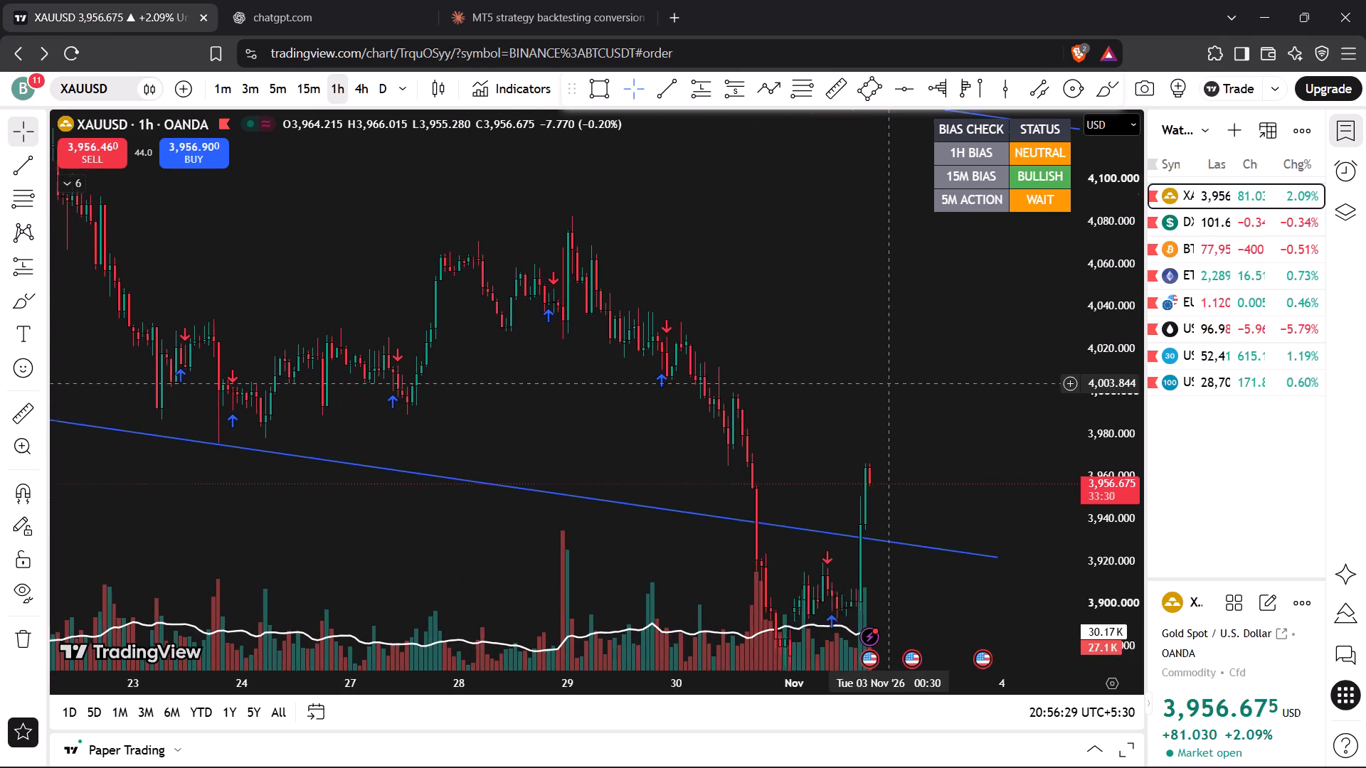
left_click_drag(884, 358, 868, 306)
scroll(867, 306, "up", 2)
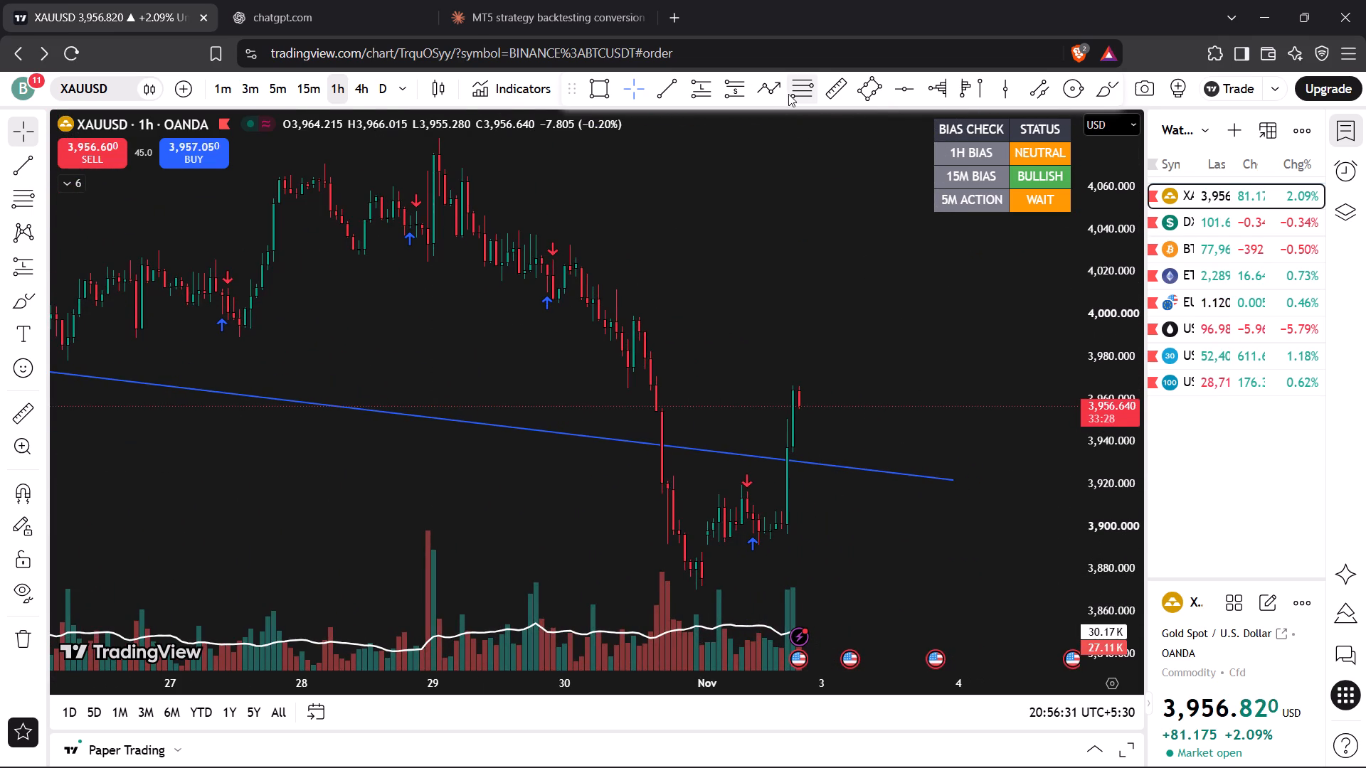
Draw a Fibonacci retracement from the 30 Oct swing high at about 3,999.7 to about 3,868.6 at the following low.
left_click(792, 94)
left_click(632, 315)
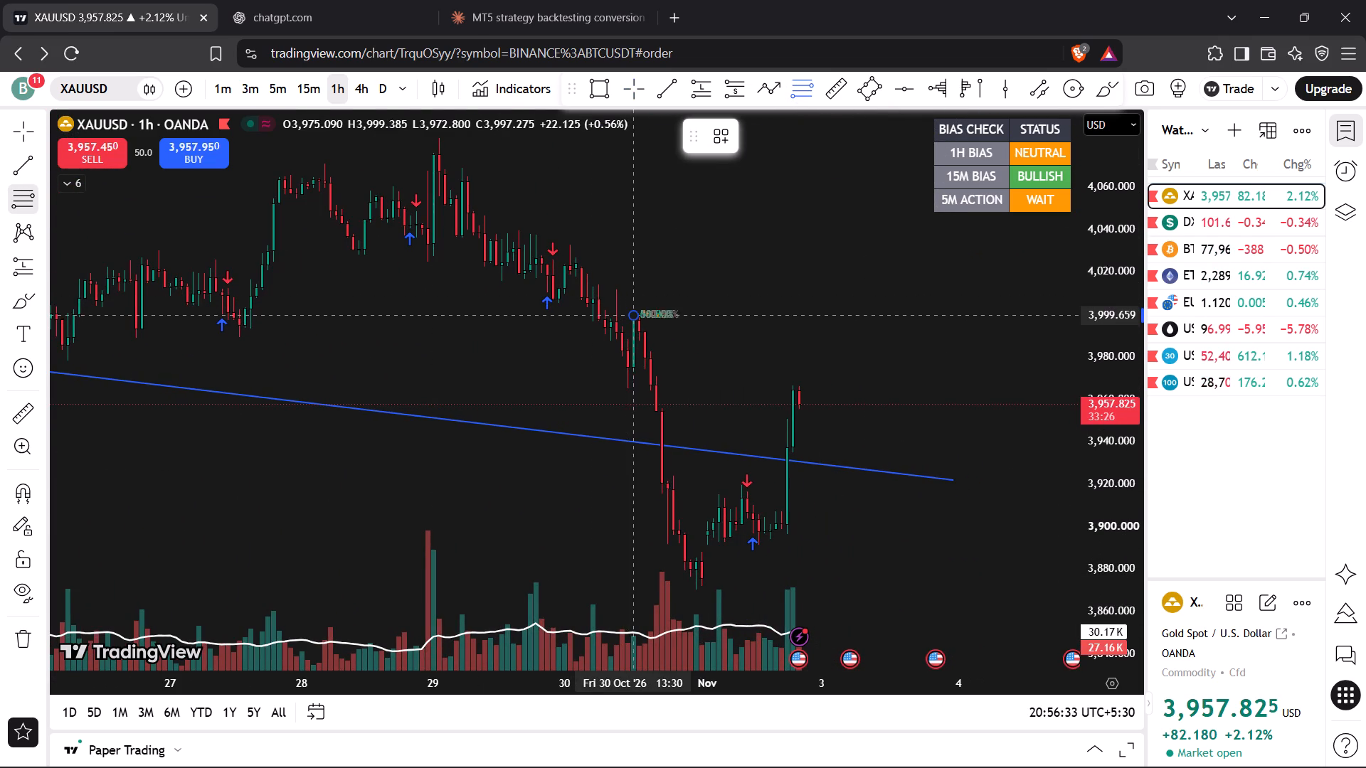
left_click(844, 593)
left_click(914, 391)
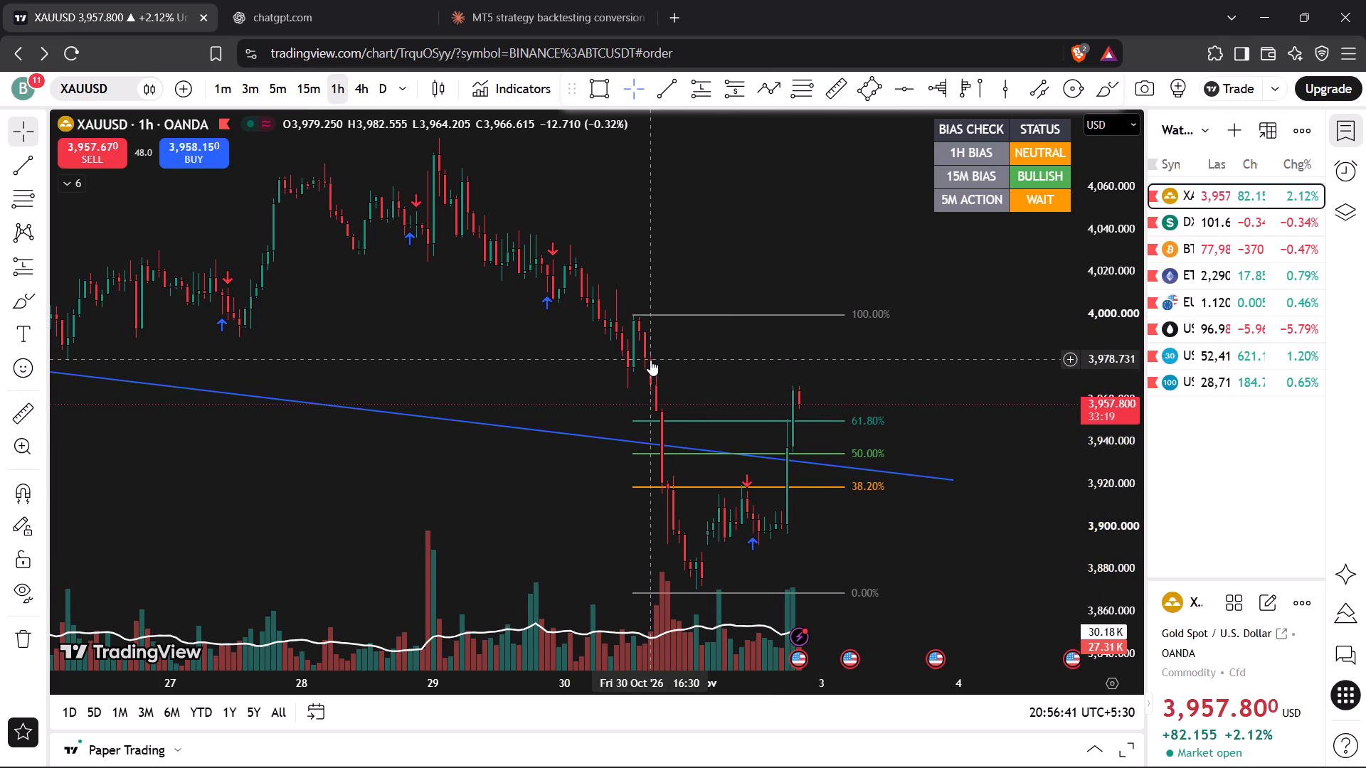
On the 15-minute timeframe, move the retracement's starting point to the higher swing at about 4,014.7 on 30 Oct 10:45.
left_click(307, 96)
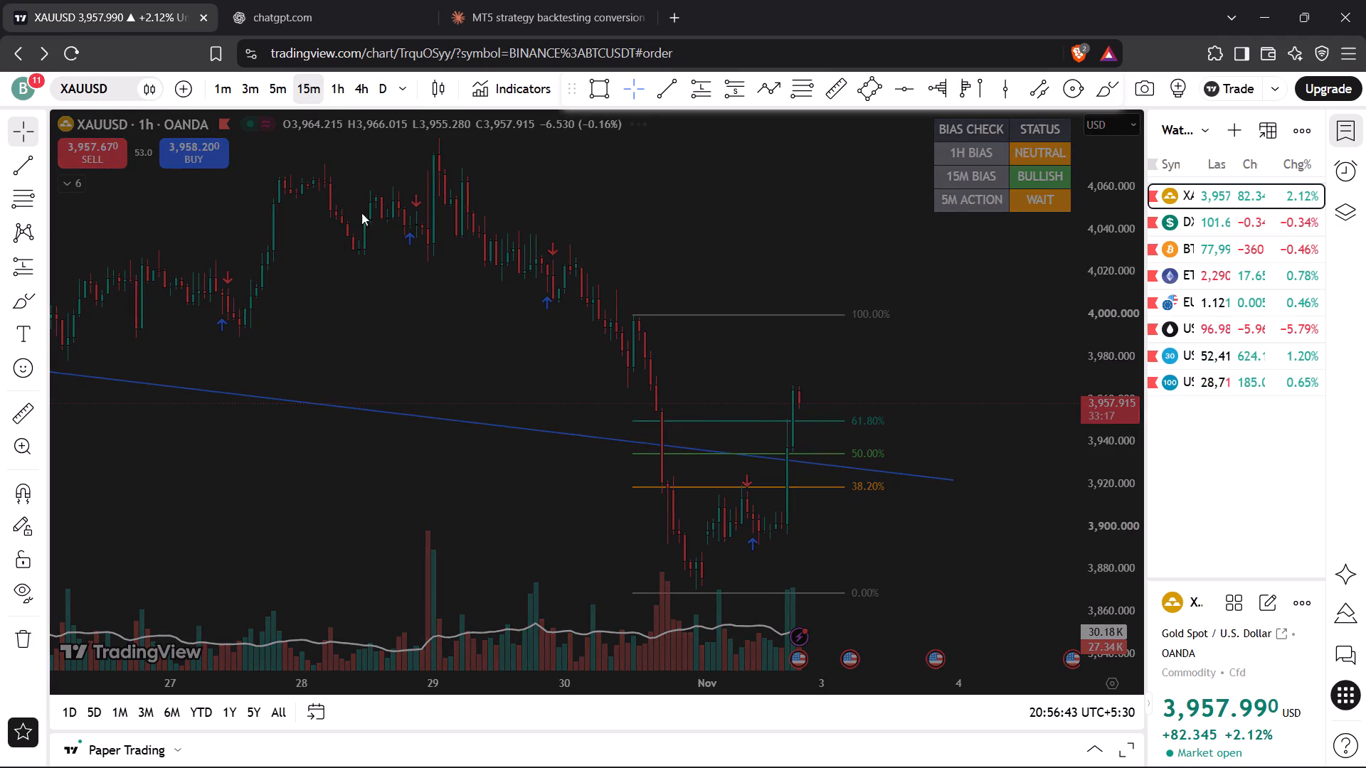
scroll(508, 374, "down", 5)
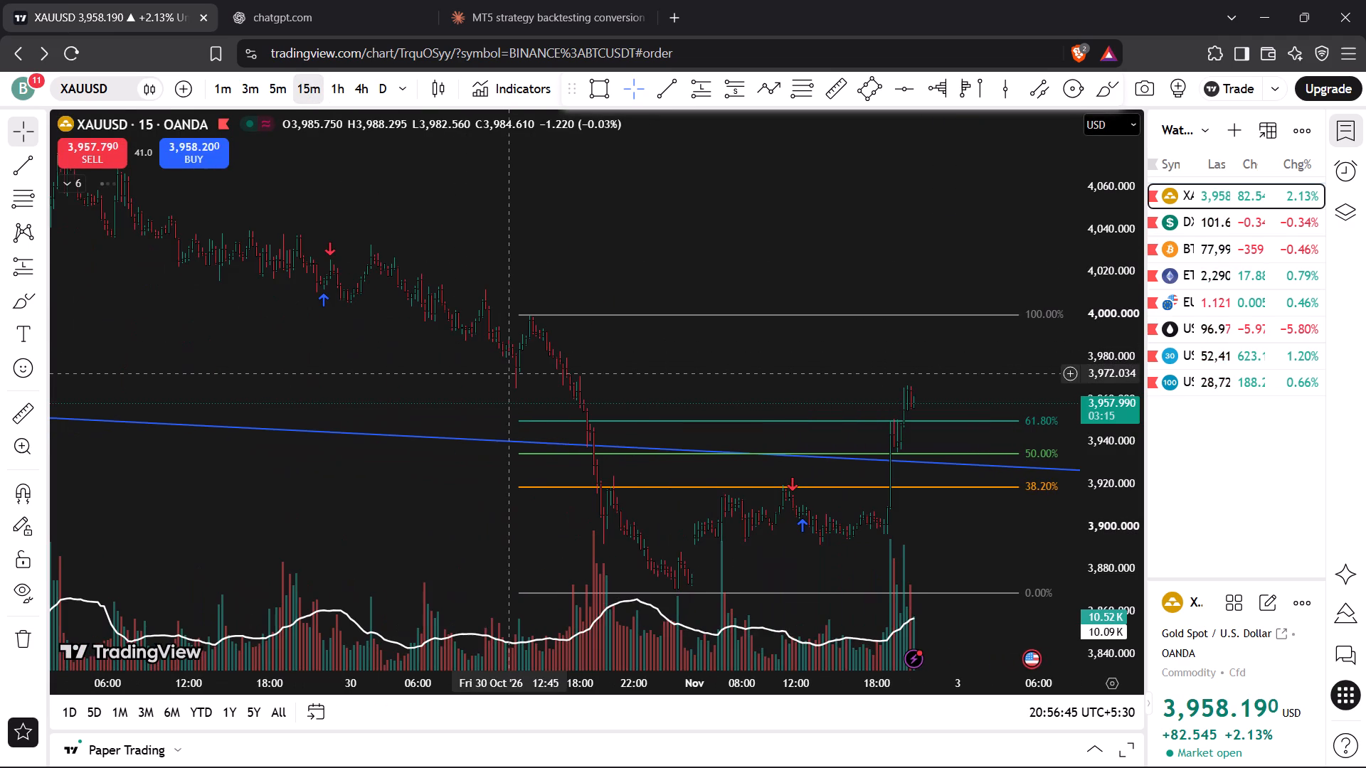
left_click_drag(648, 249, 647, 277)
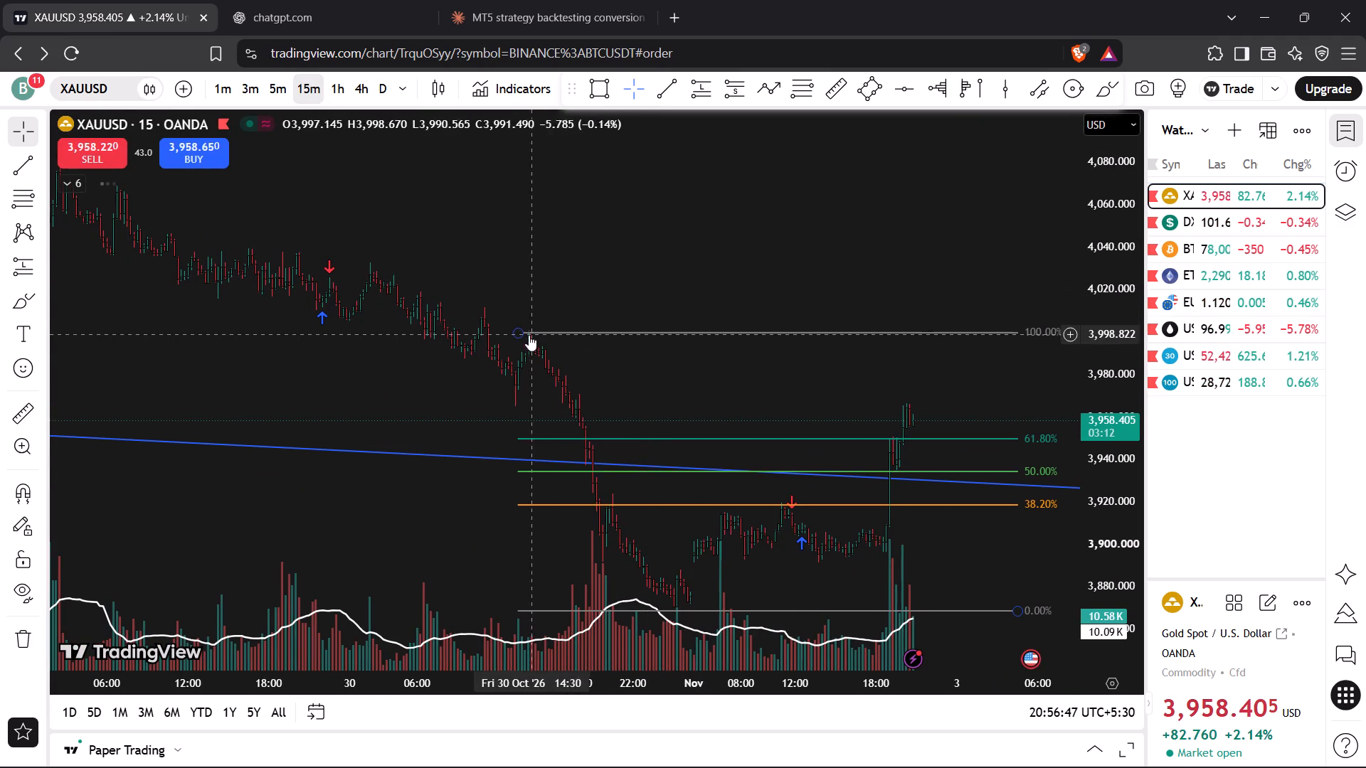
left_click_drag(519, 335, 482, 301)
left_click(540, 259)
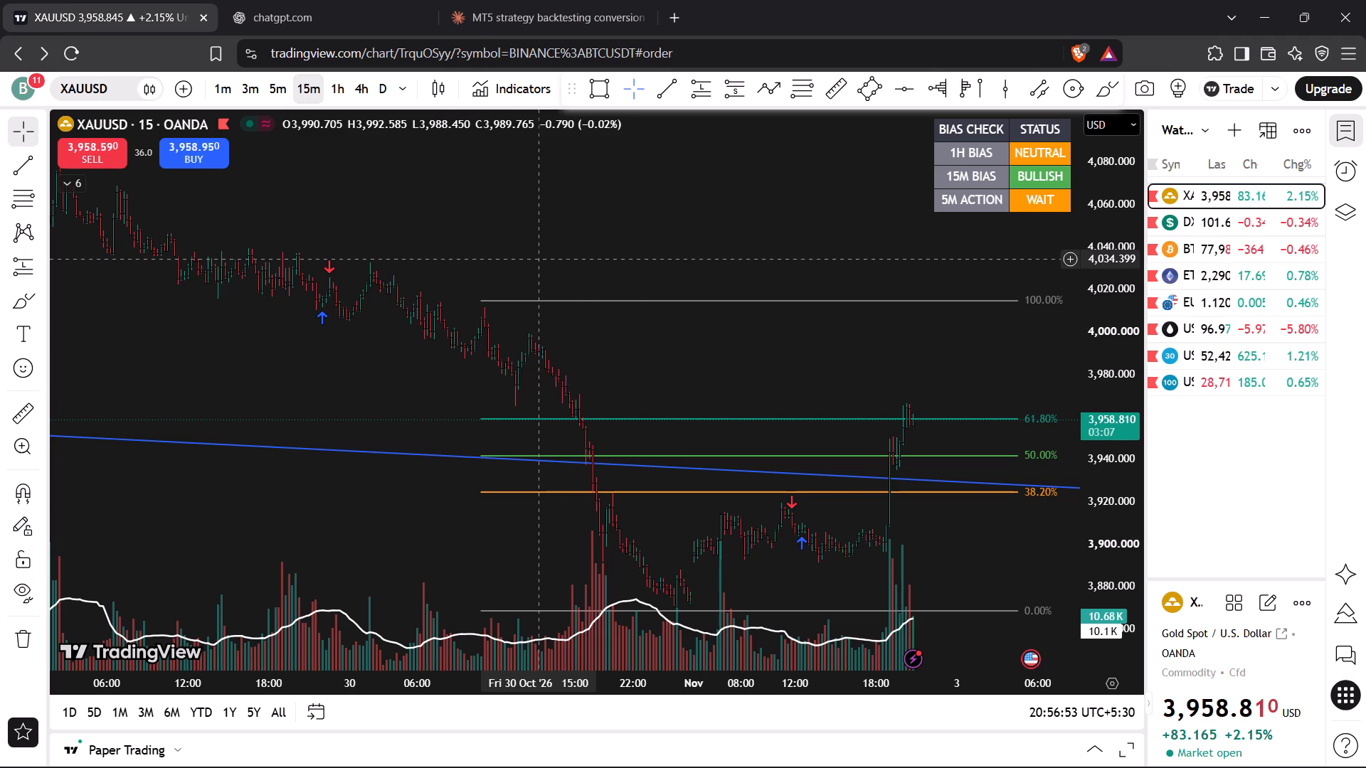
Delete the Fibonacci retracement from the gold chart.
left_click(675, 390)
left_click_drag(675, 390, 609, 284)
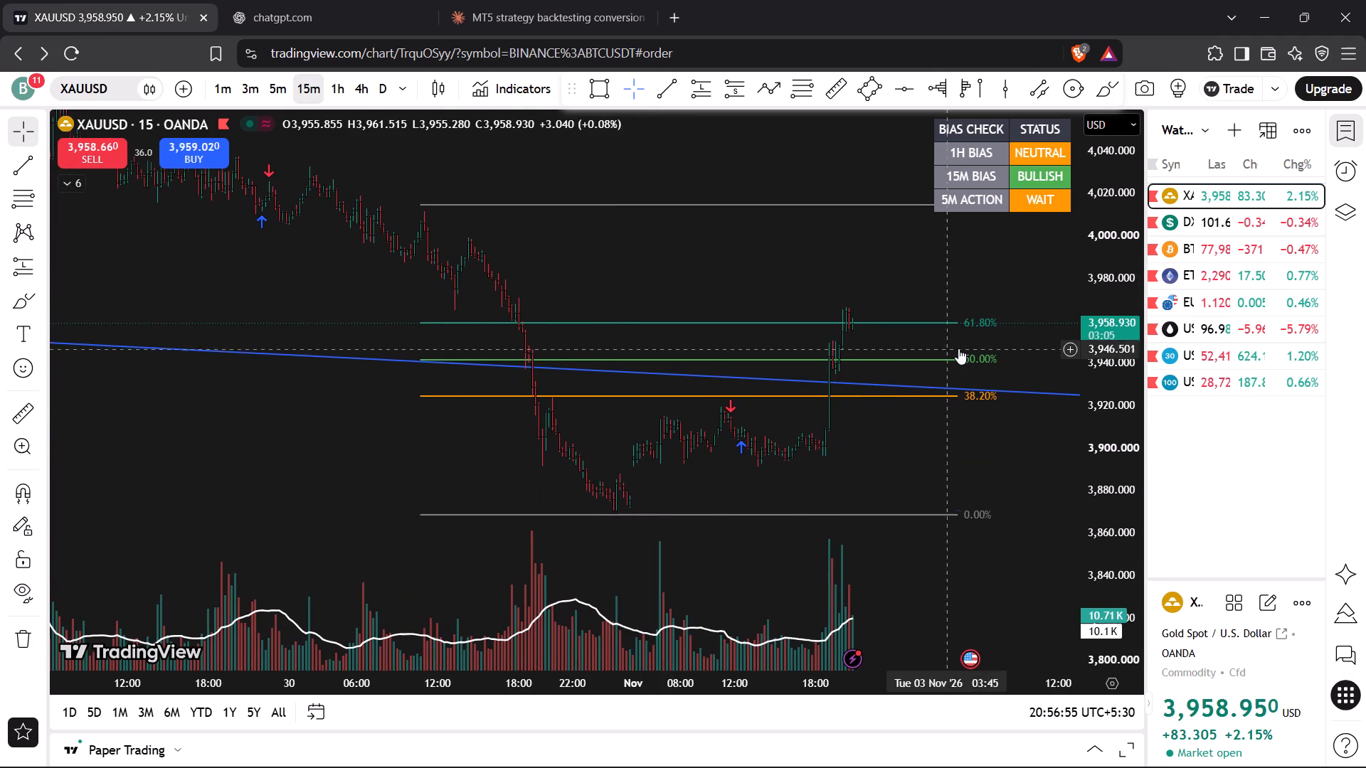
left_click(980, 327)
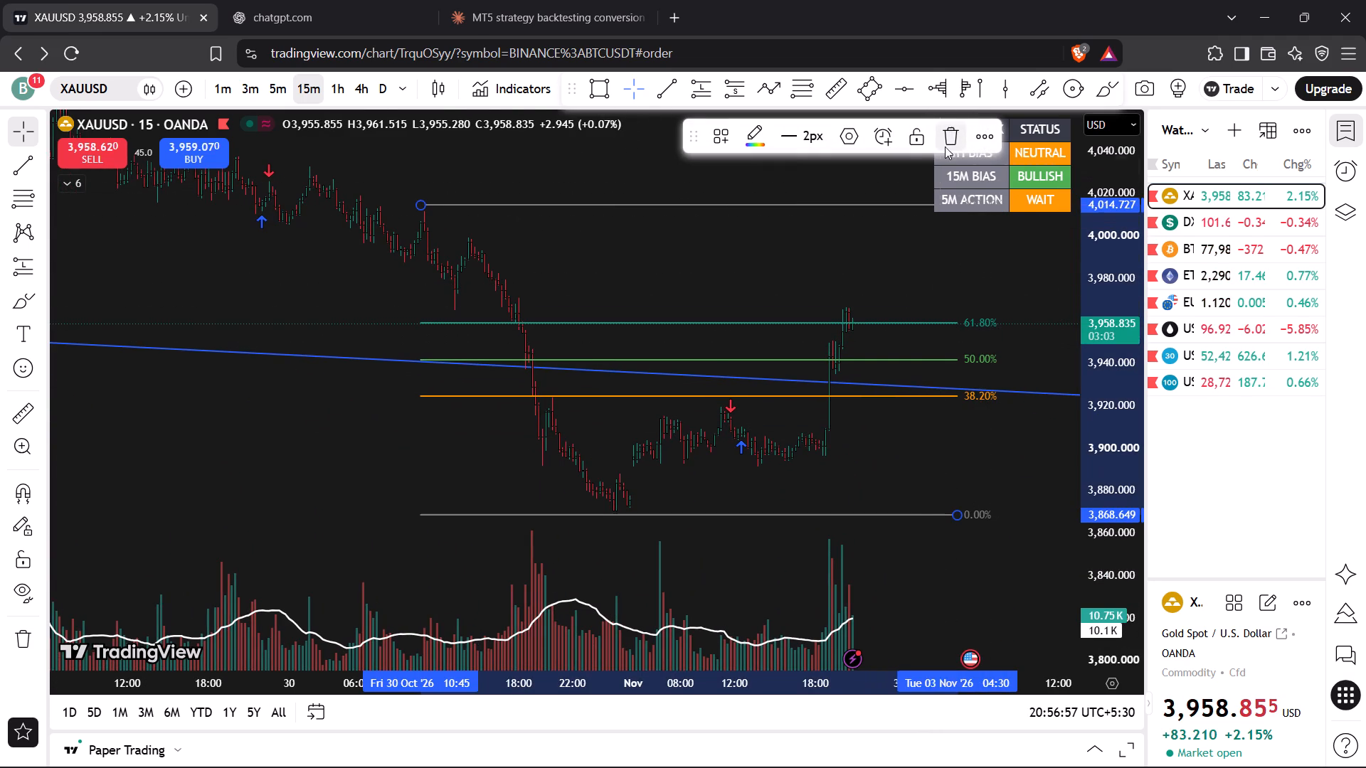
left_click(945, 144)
Switch gold to the 5-minute timeframe and examine the 30 Oct decline, the base and the rebound on 2 Nov.
left_click(272, 83)
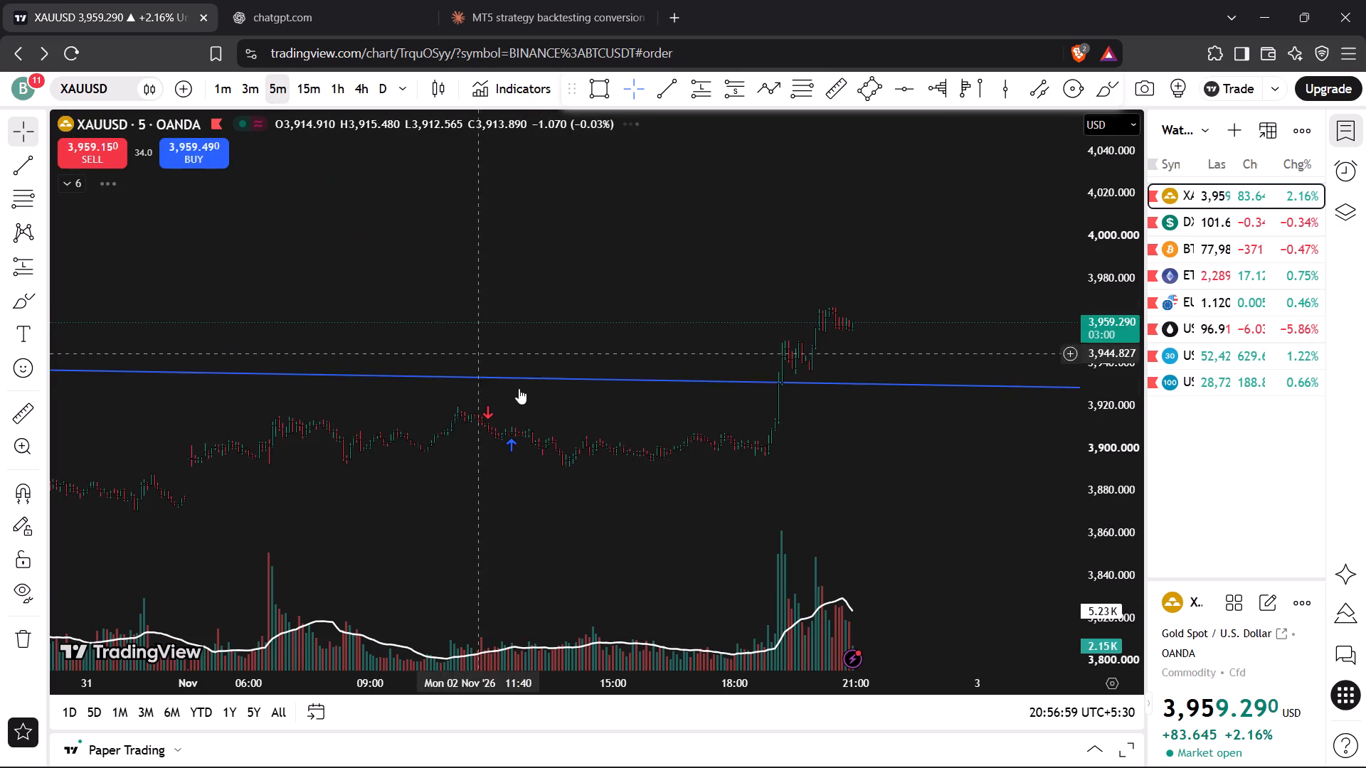
scroll(545, 427, "down", 5)
left_click_drag(642, 356, 644, 358)
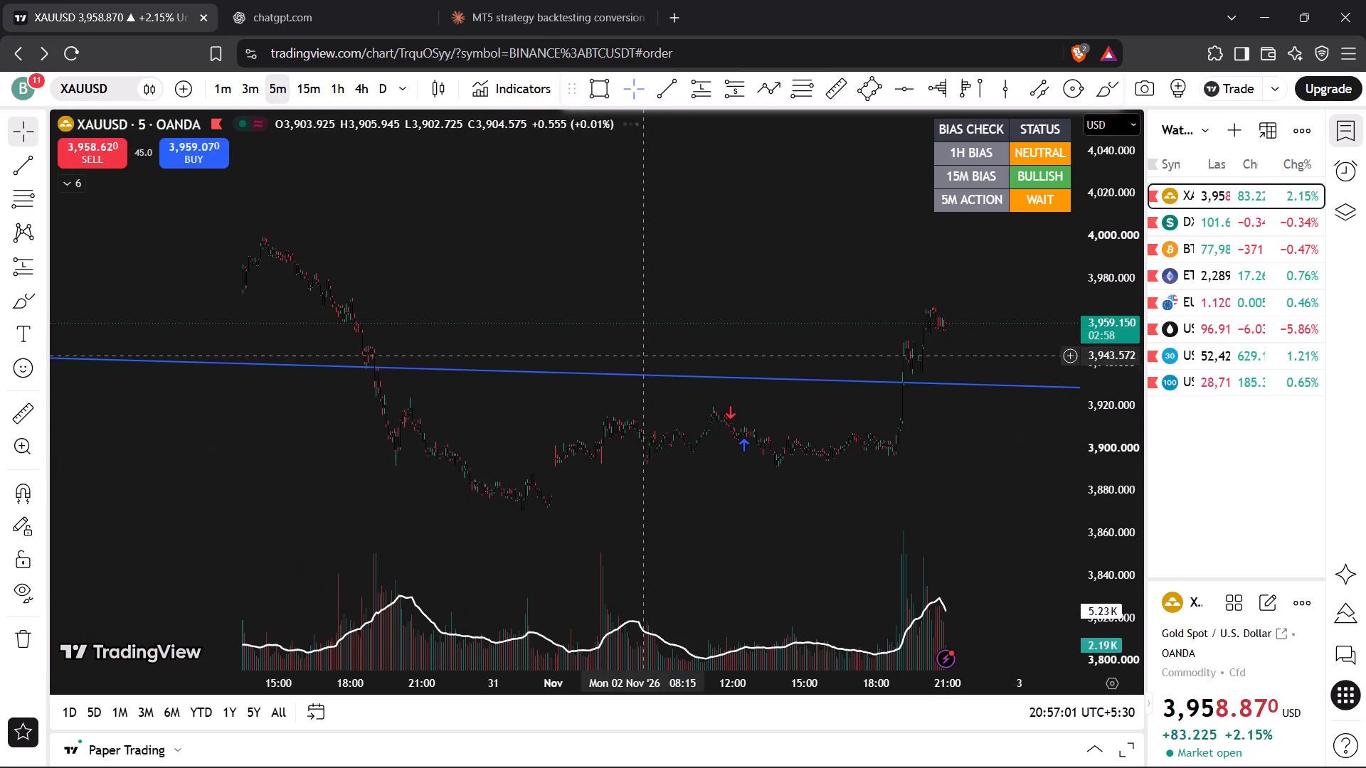
left_click_drag(644, 358, 738, 437)
scroll(733, 432, "up", 2)
left_click_drag(535, 383, 581, 384)
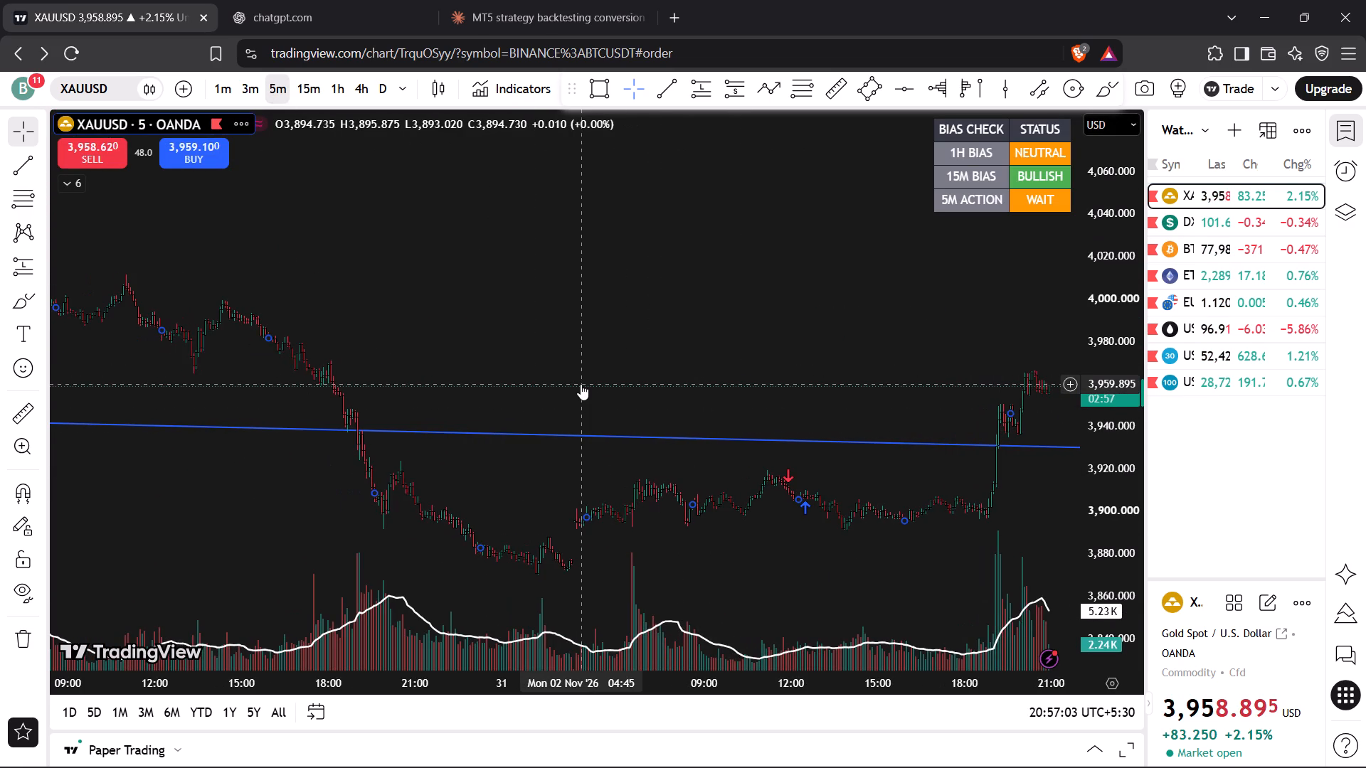
scroll(576, 380, "down", 1)
left_click_drag(568, 360, 678, 473)
left_click_drag(677, 467, 615, 358)
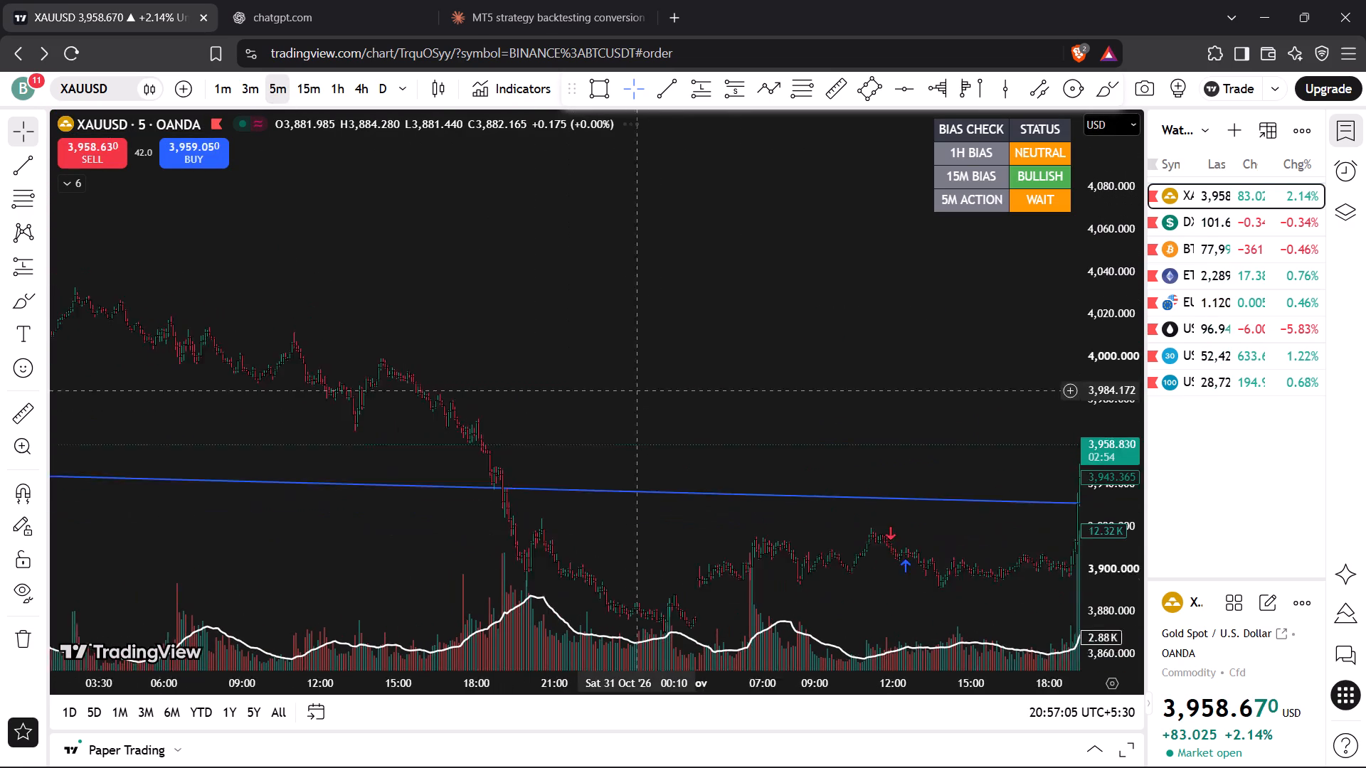
left_click_drag(615, 358, 594, 326)
scroll(610, 332, "down", 1)
left_click_drag(665, 333, 507, 335)
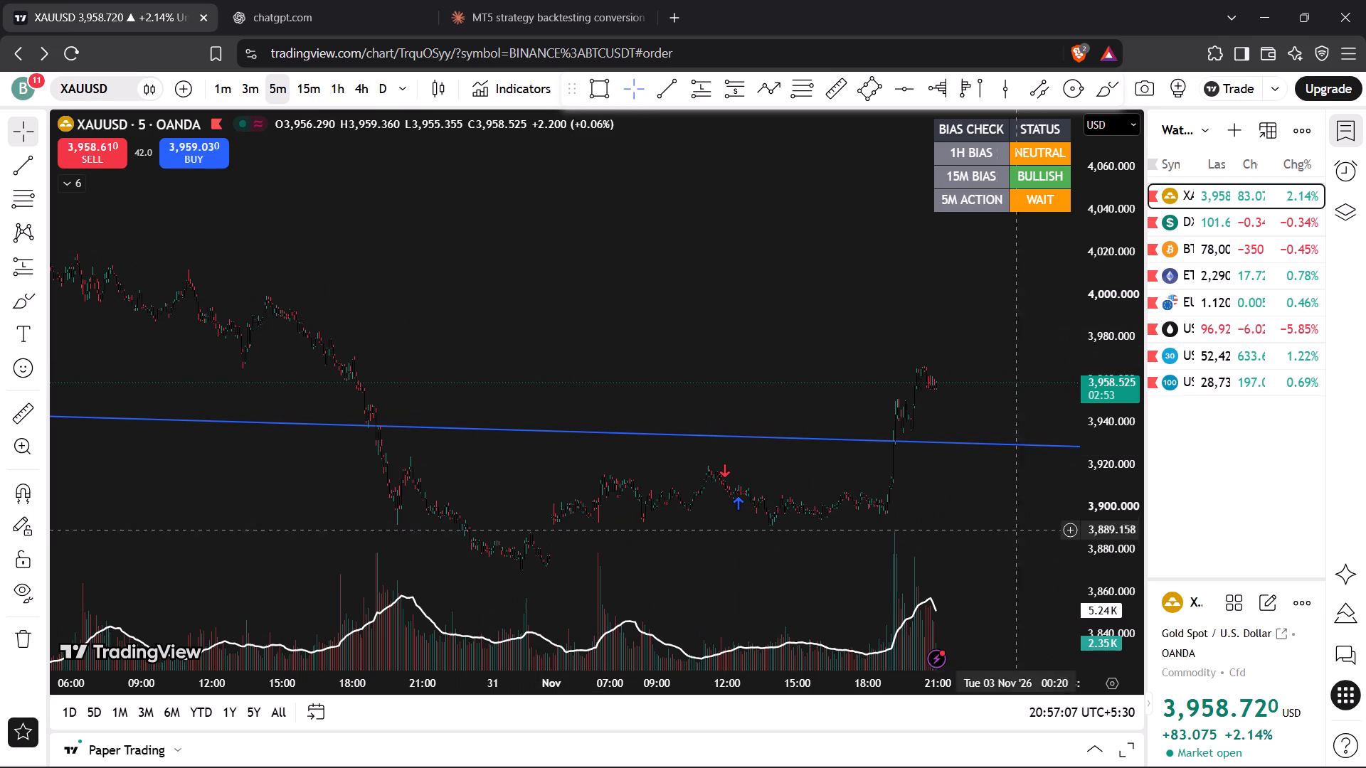
Examine the latest 5-minute candles closely, focusing on the 2 Nov evening rally through the lower channel line.
left_click_drag(1103, 554, 1057, 233)
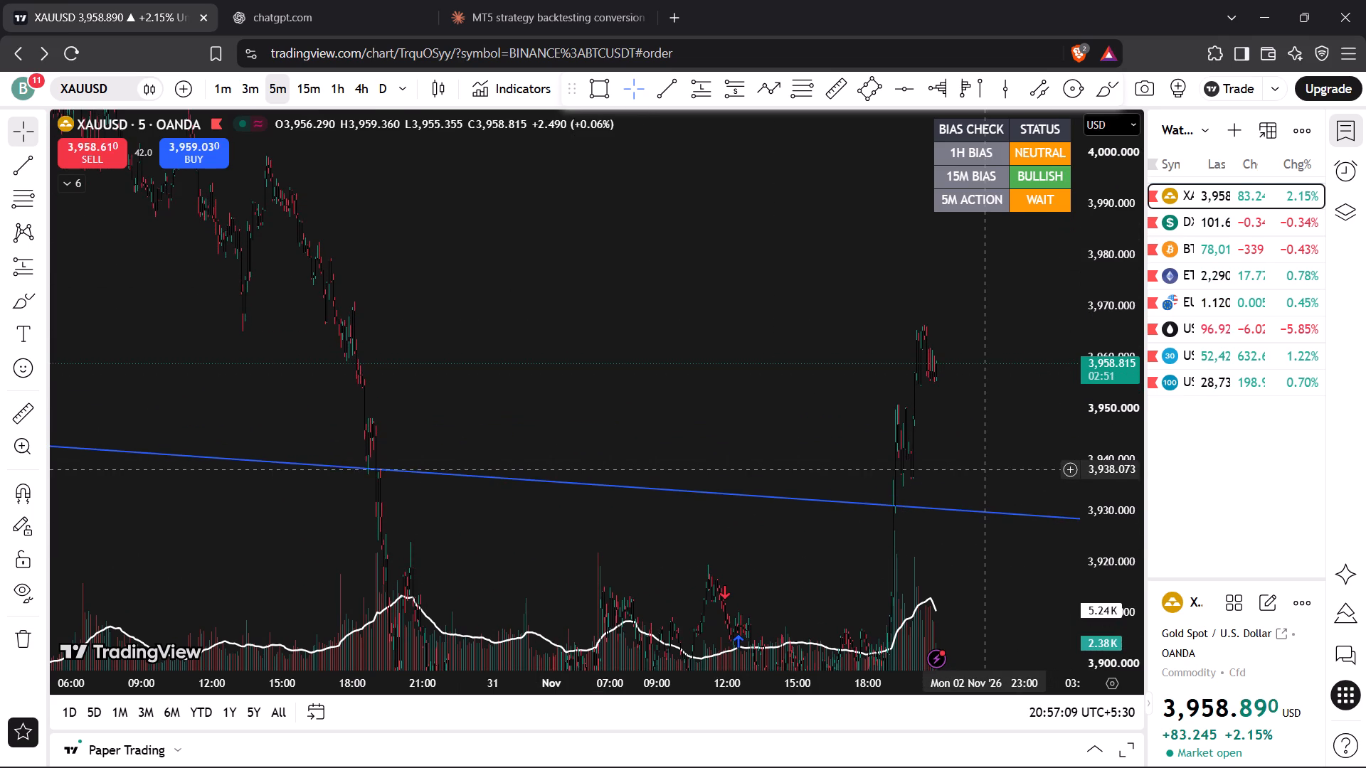
scroll(984, 470, "up", 3)
left_click_drag(956, 471, 955, 472)
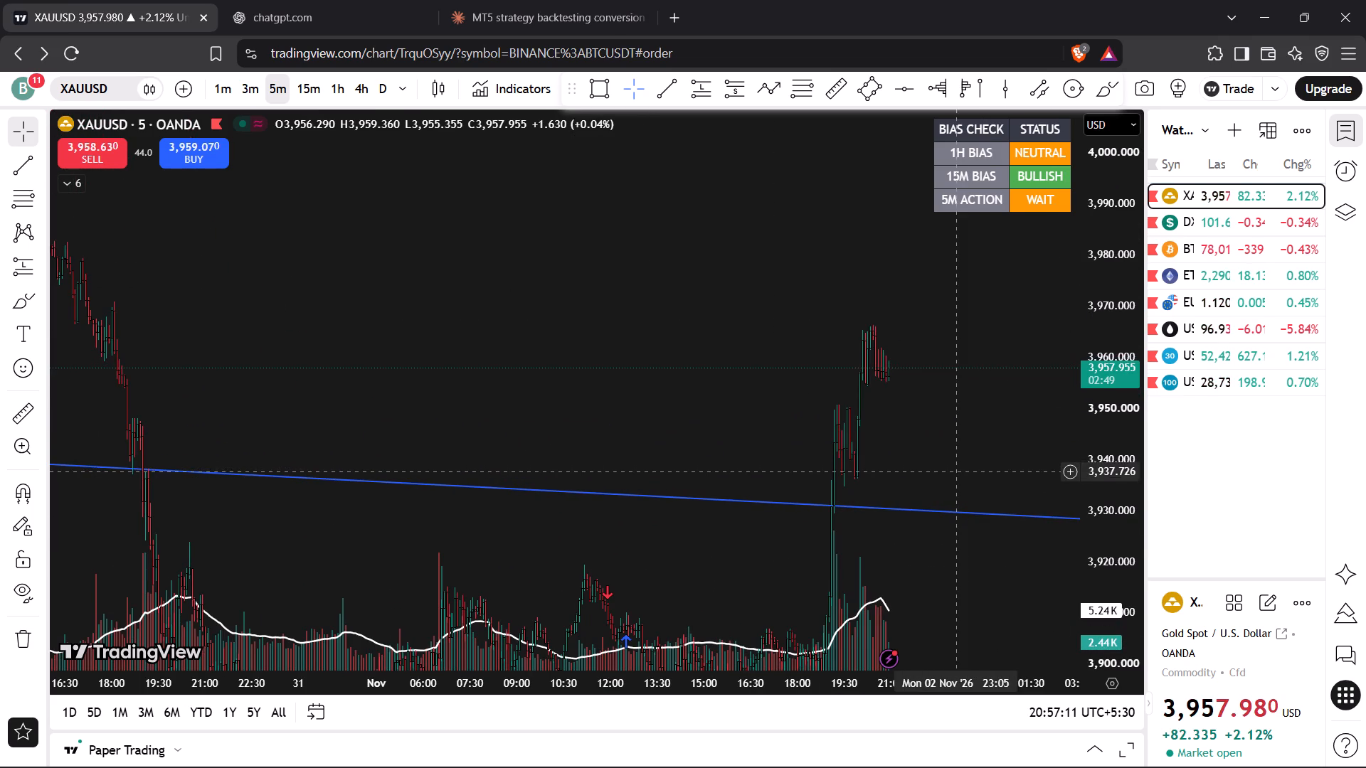
left_click_drag(955, 472, 941, 464)
scroll(937, 460, "up", 6)
left_click_drag(886, 469, 916, 346)
left_click_drag(1107, 311, 1116, 490)
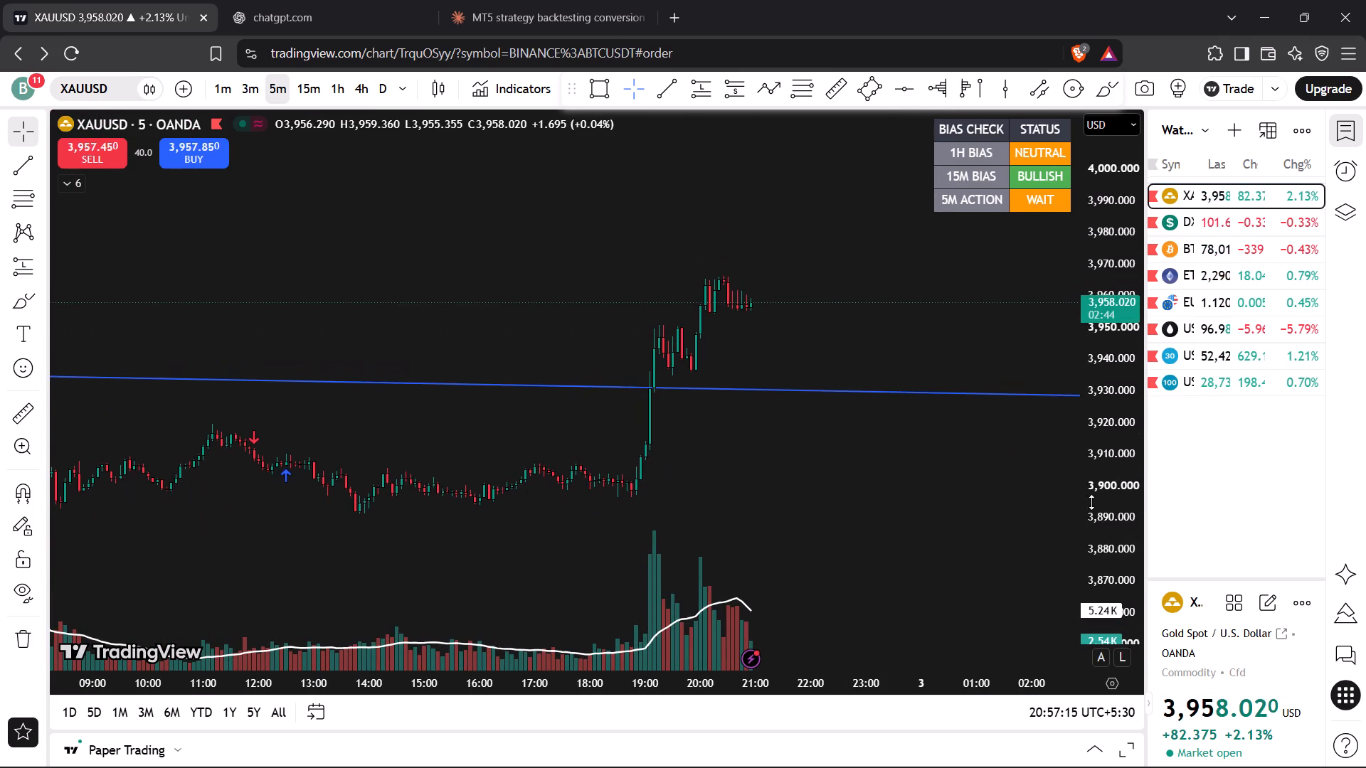
left_click_drag(914, 528, 925, 584)
left_click_drag(1096, 535, 1096, 501)
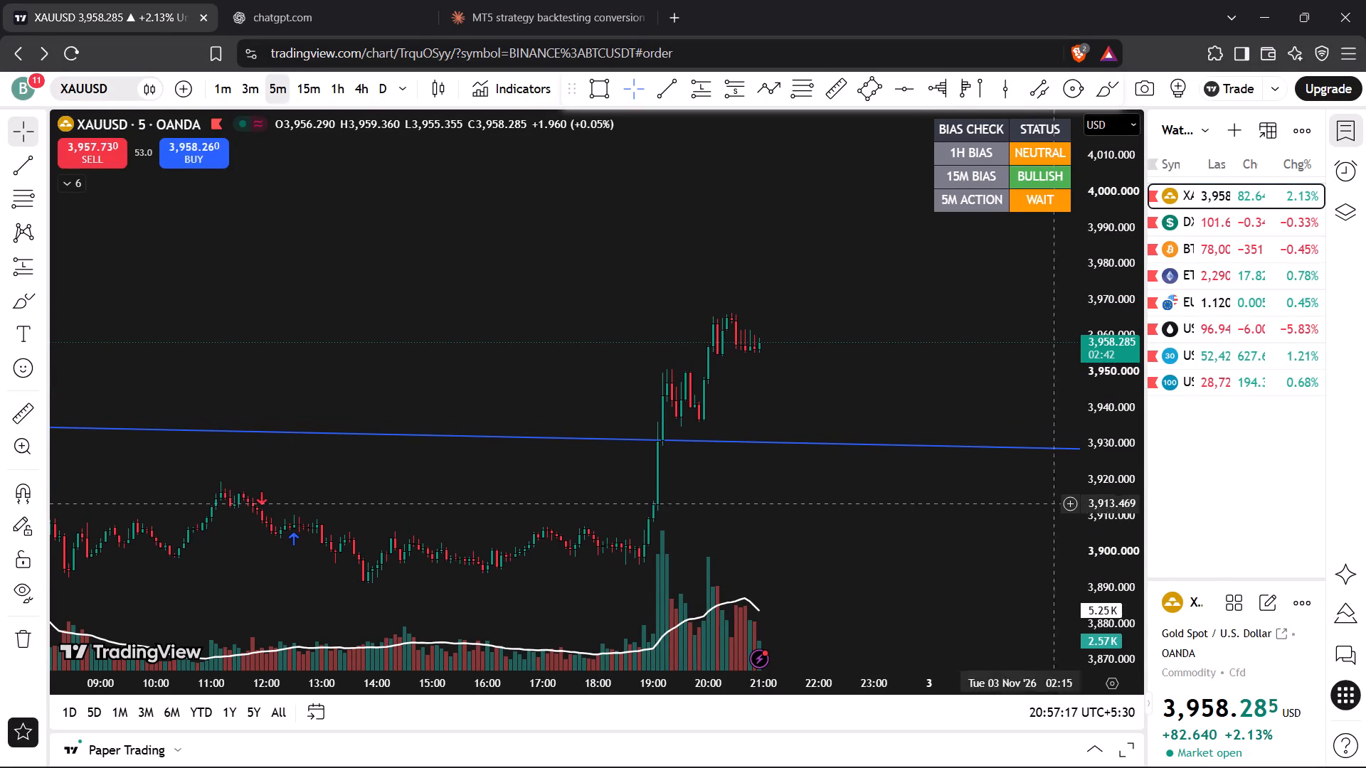
scroll(877, 508, "up", 3)
left_click_drag(786, 392, 793, 365)
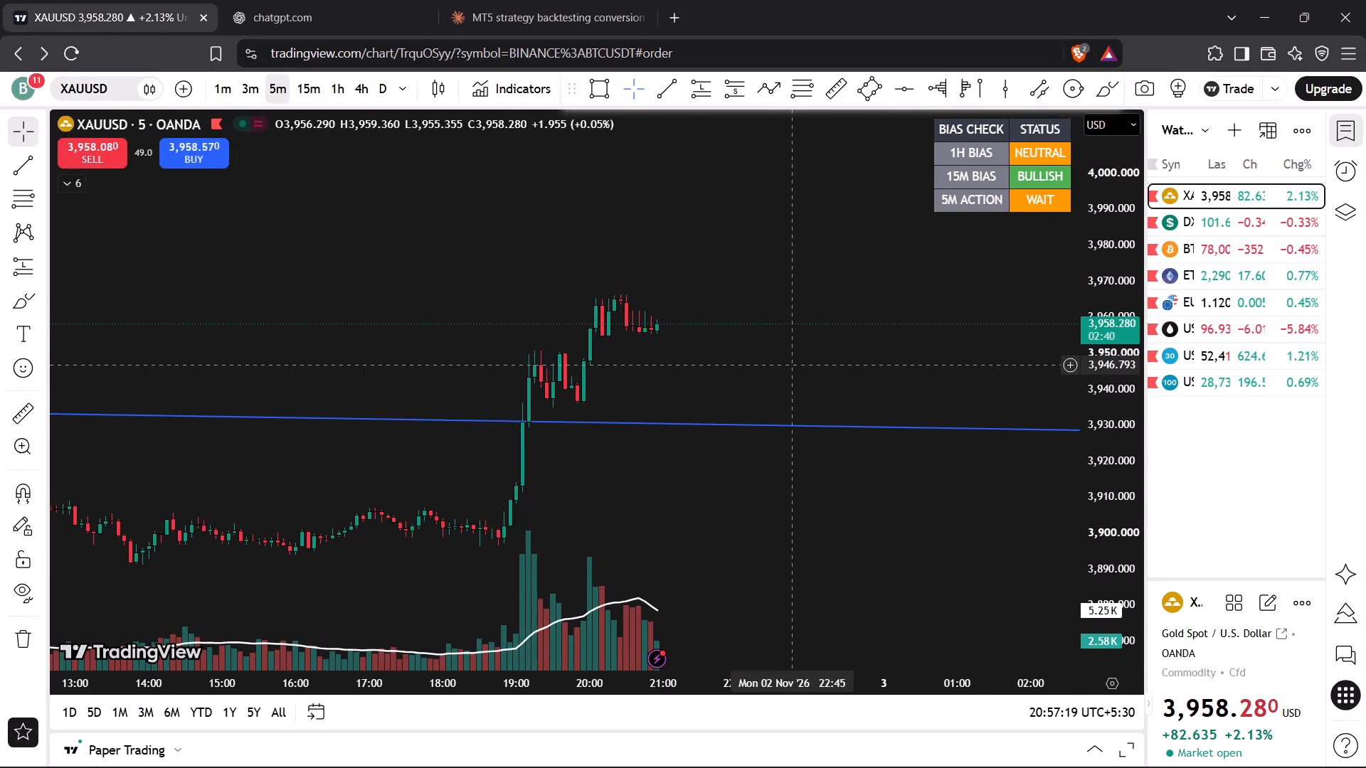
scroll(793, 365, "up", 3)
left_click_drag(693, 373, 712, 401)
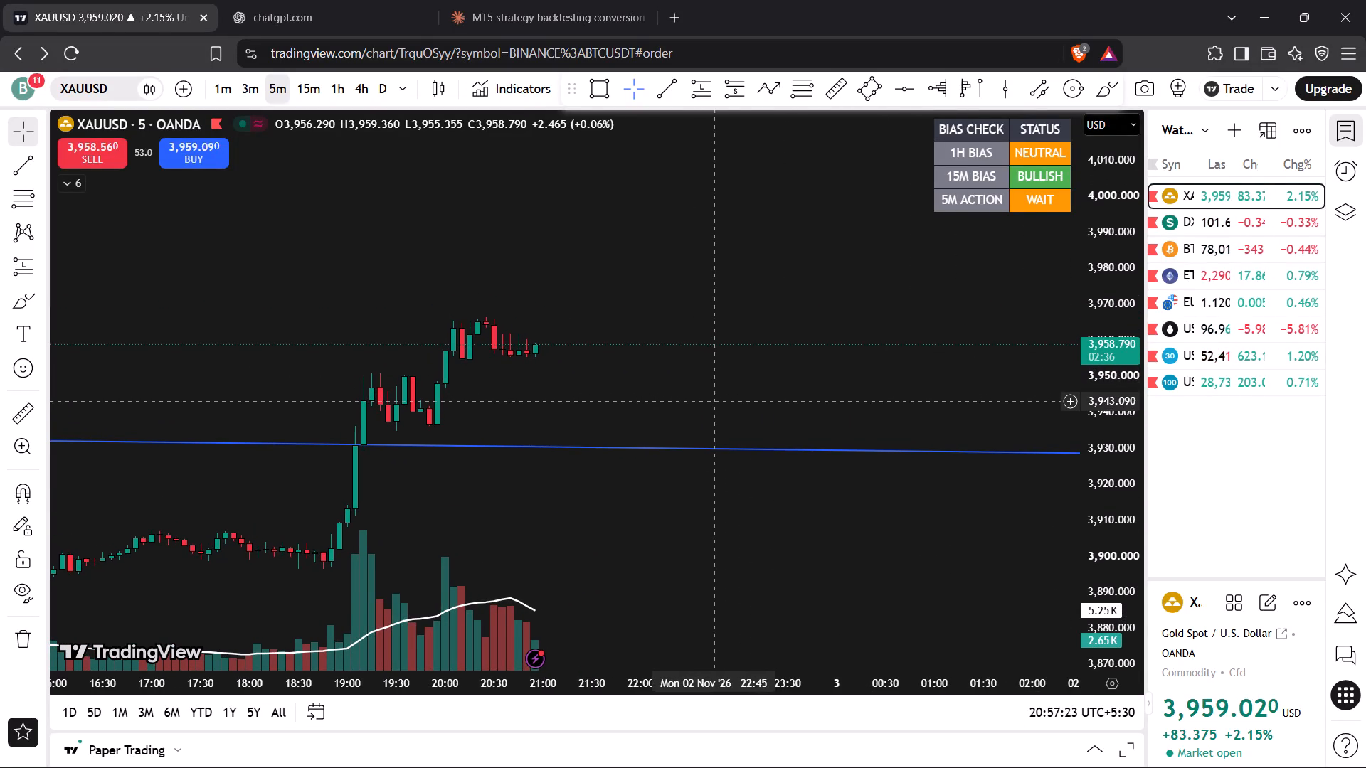
Draw a rectangular zone on gold's 5-minute chart at about 3,954.0–3,955.7, from 2 Nov 19:45 to 22:05.
left_click_drag(1106, 574, 1080, 281)
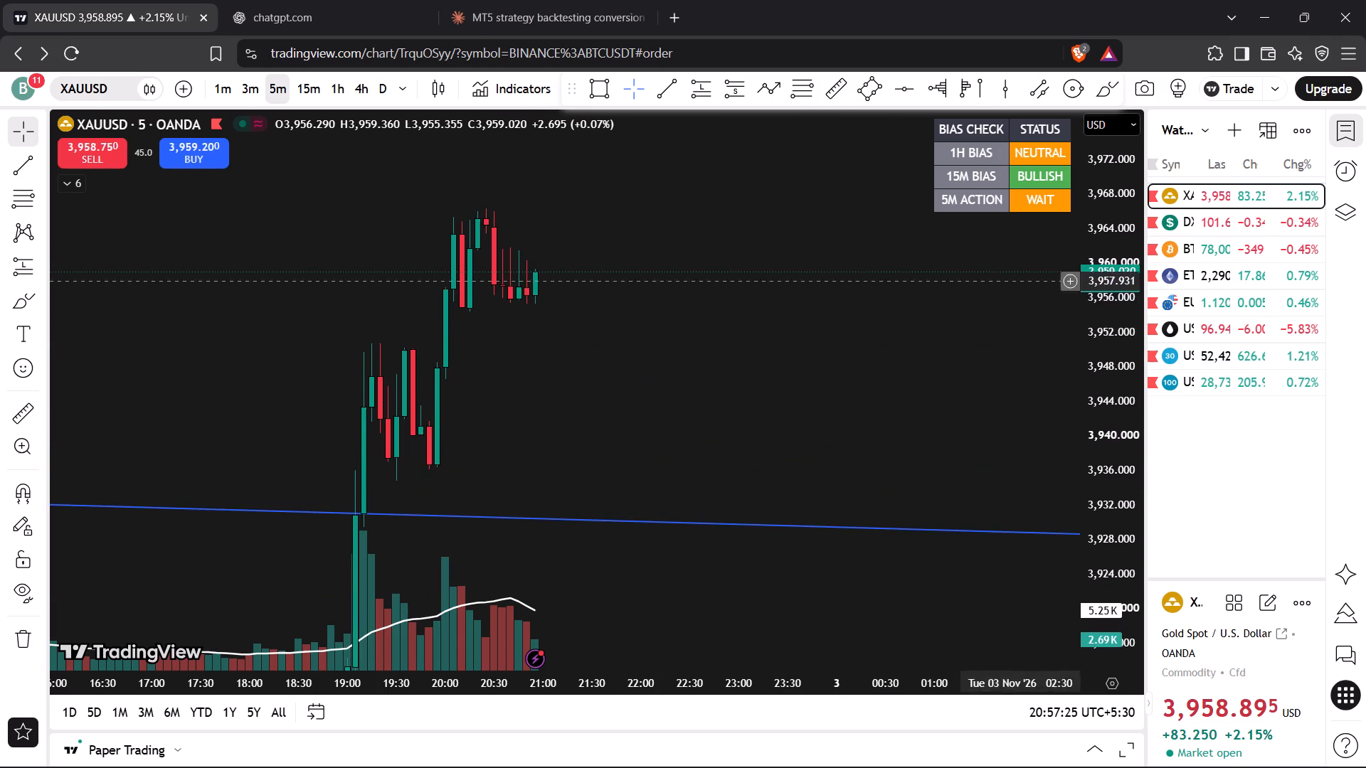
left_click_drag(817, 331, 854, 378)
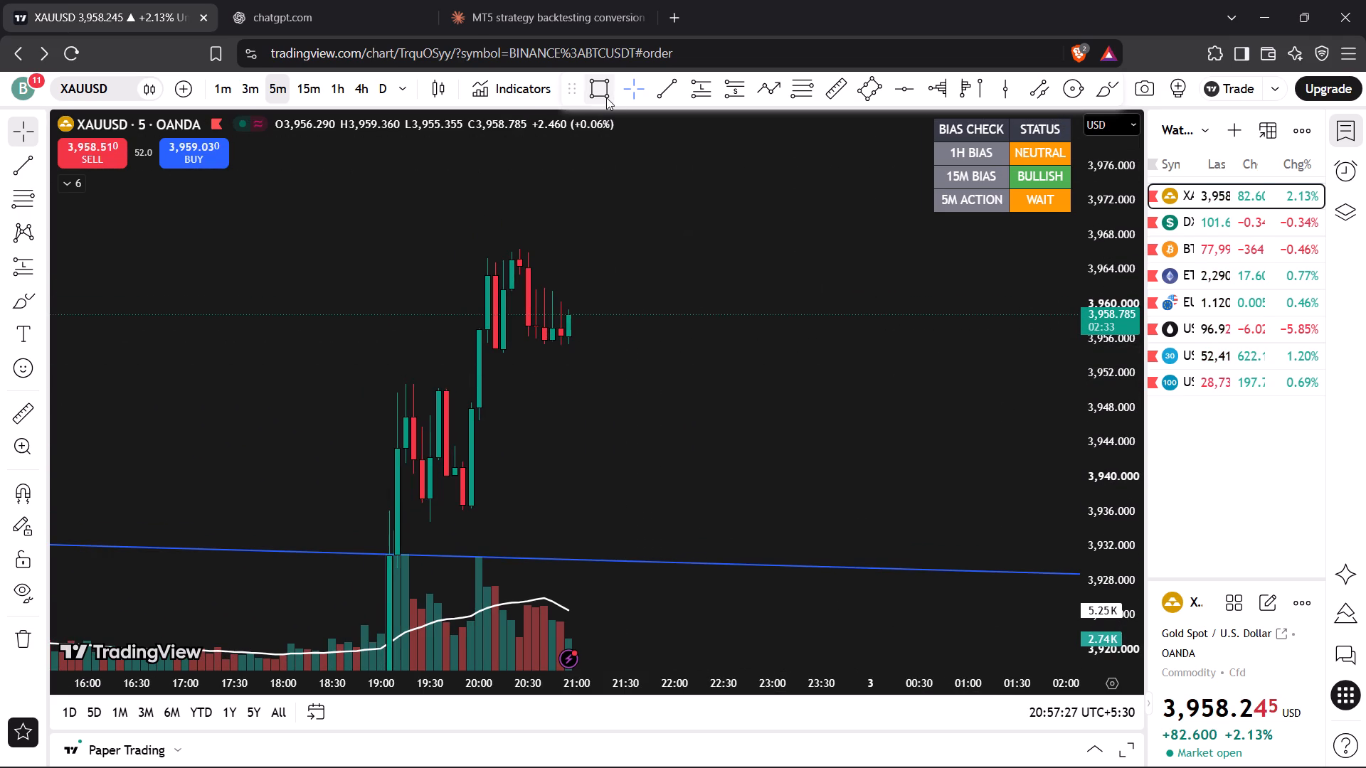
left_click(606, 97)
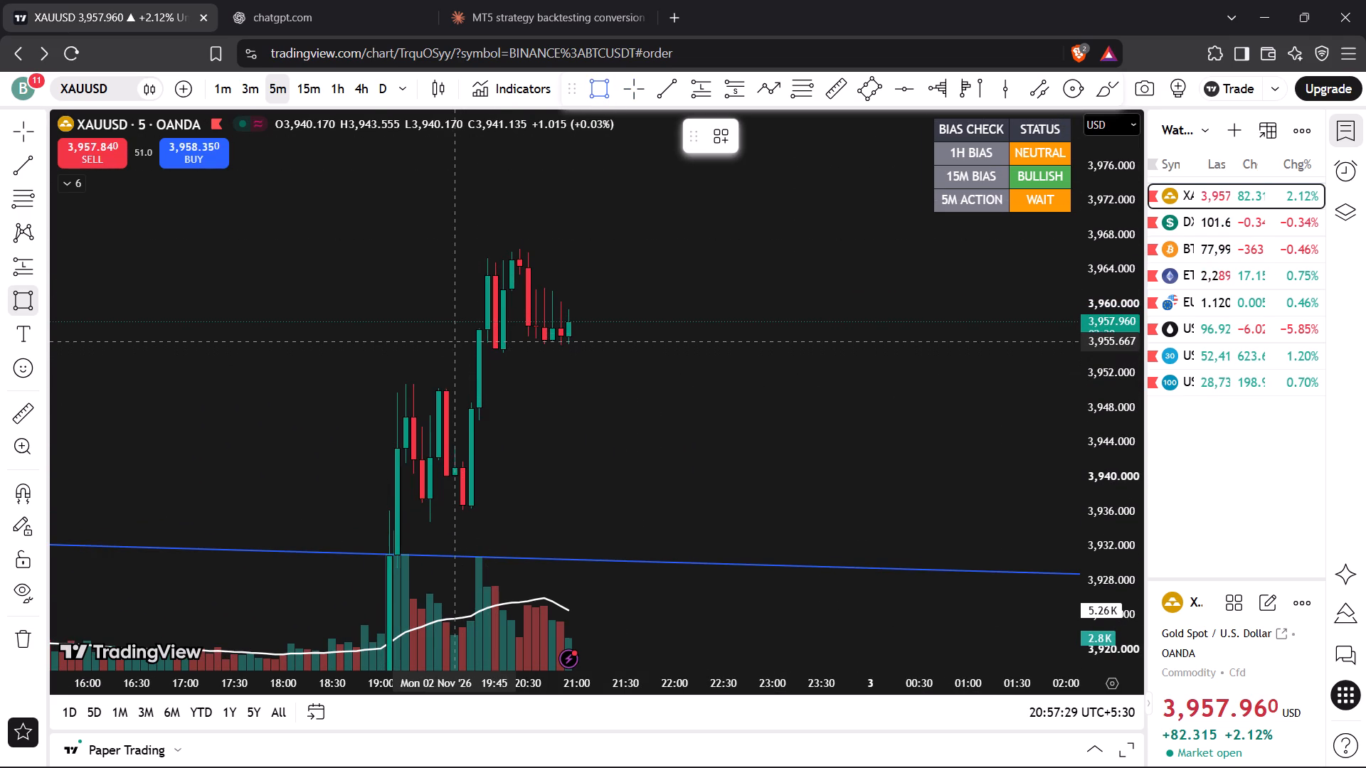
left_click(455, 341)
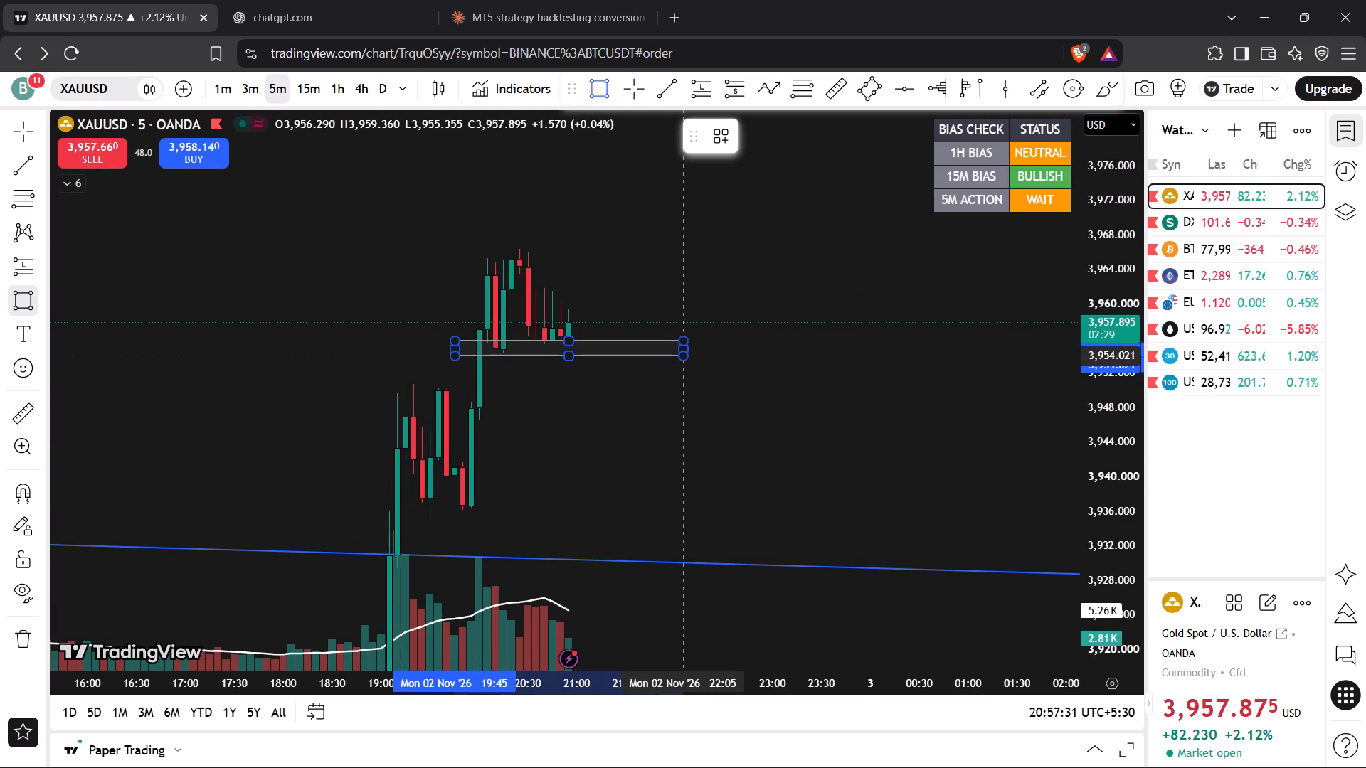
left_click(679, 356)
left_click(689, 296)
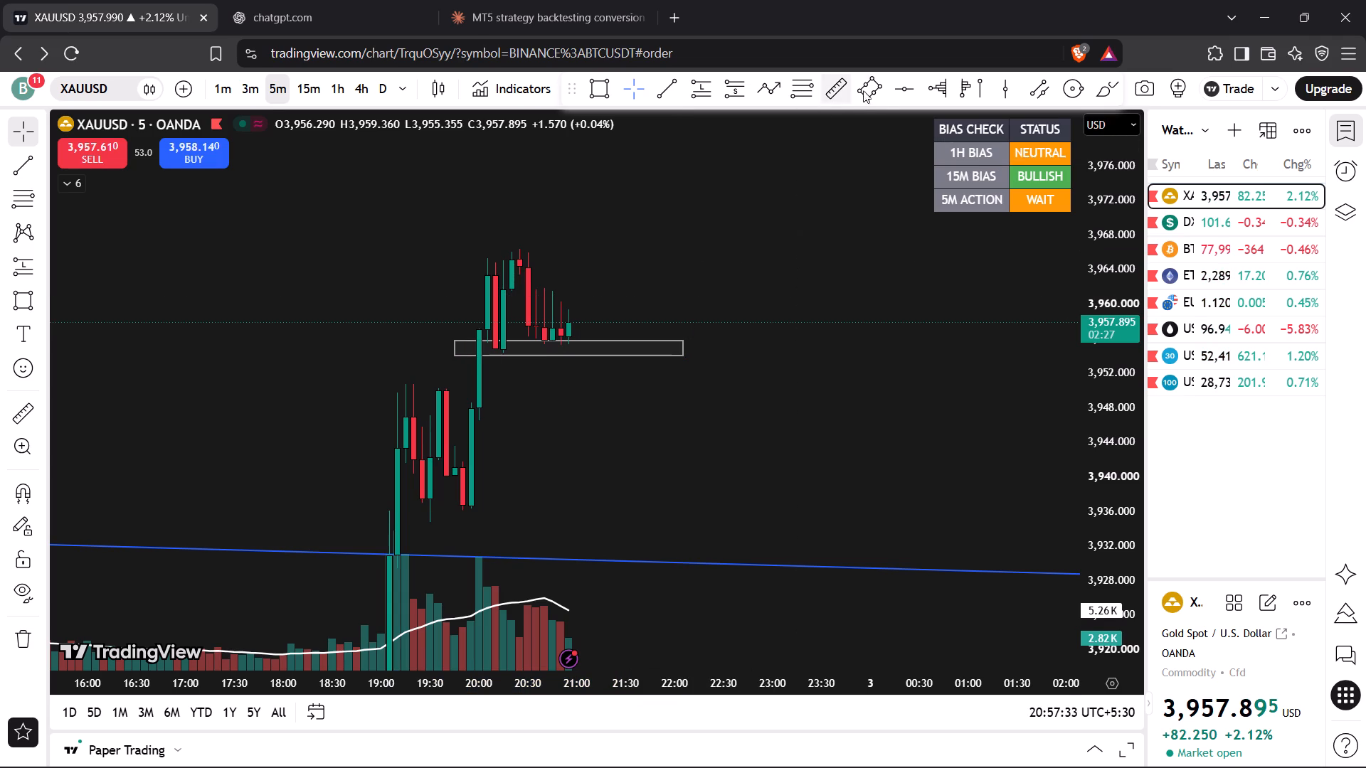
Add a Fibonacci retracement from gold's swing low at about 3,936.5 to the high at about 3,966.5, extending it to 22:25.
left_click(795, 89)
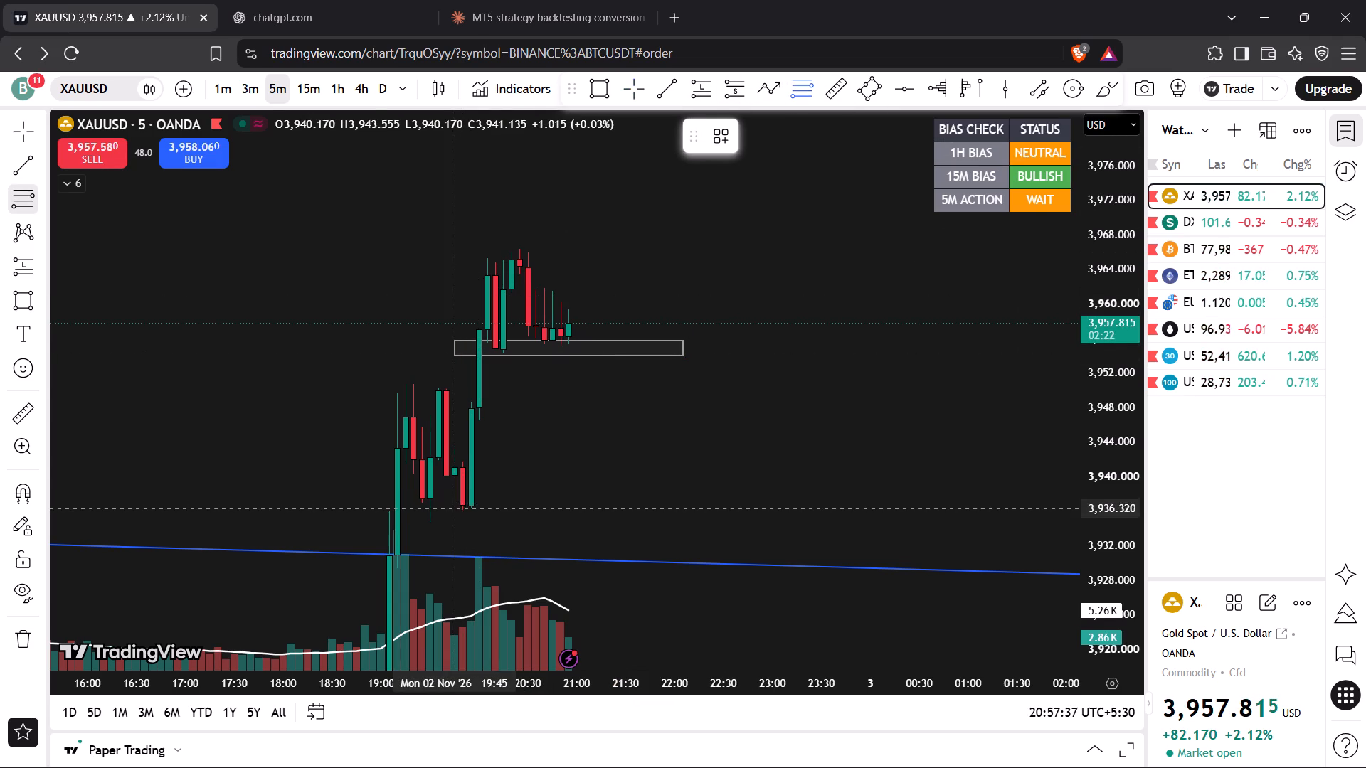
left_click(457, 507)
left_click(639, 249)
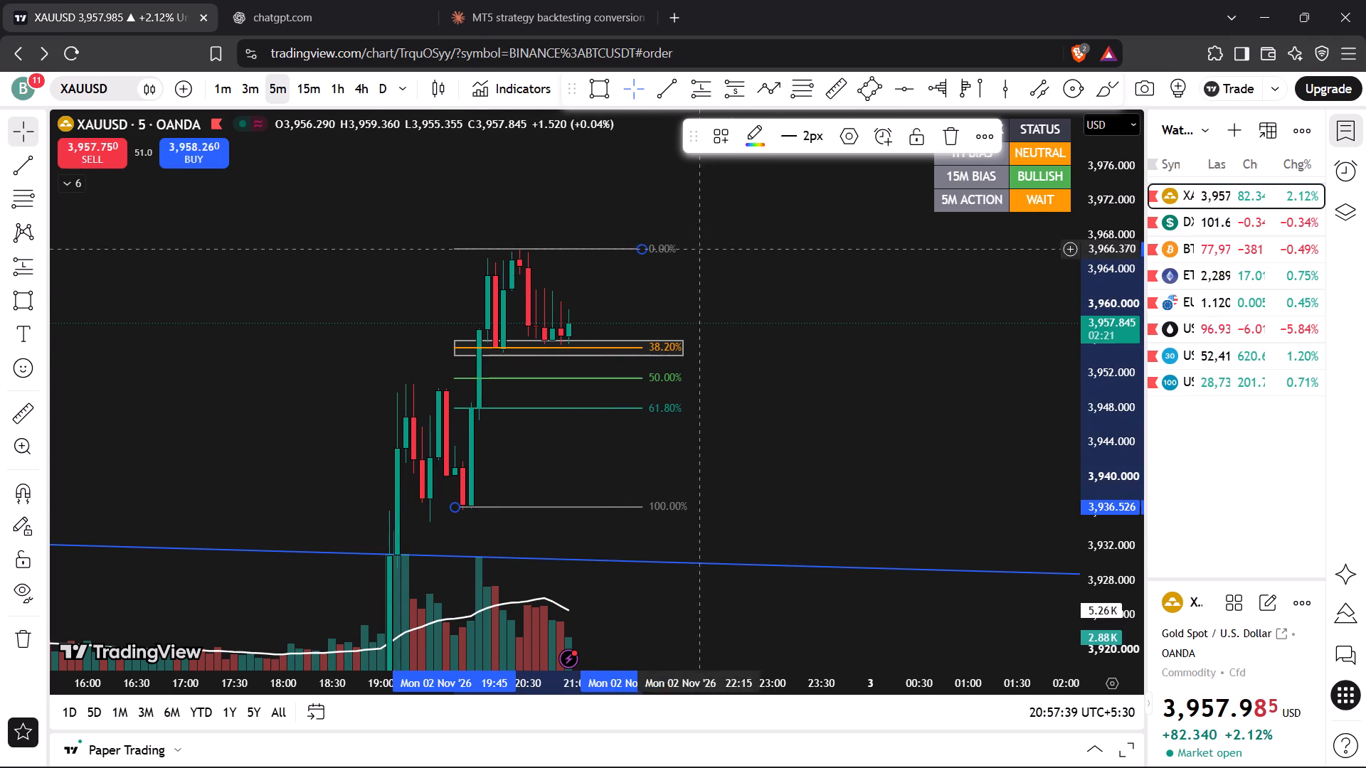
left_click(768, 270)
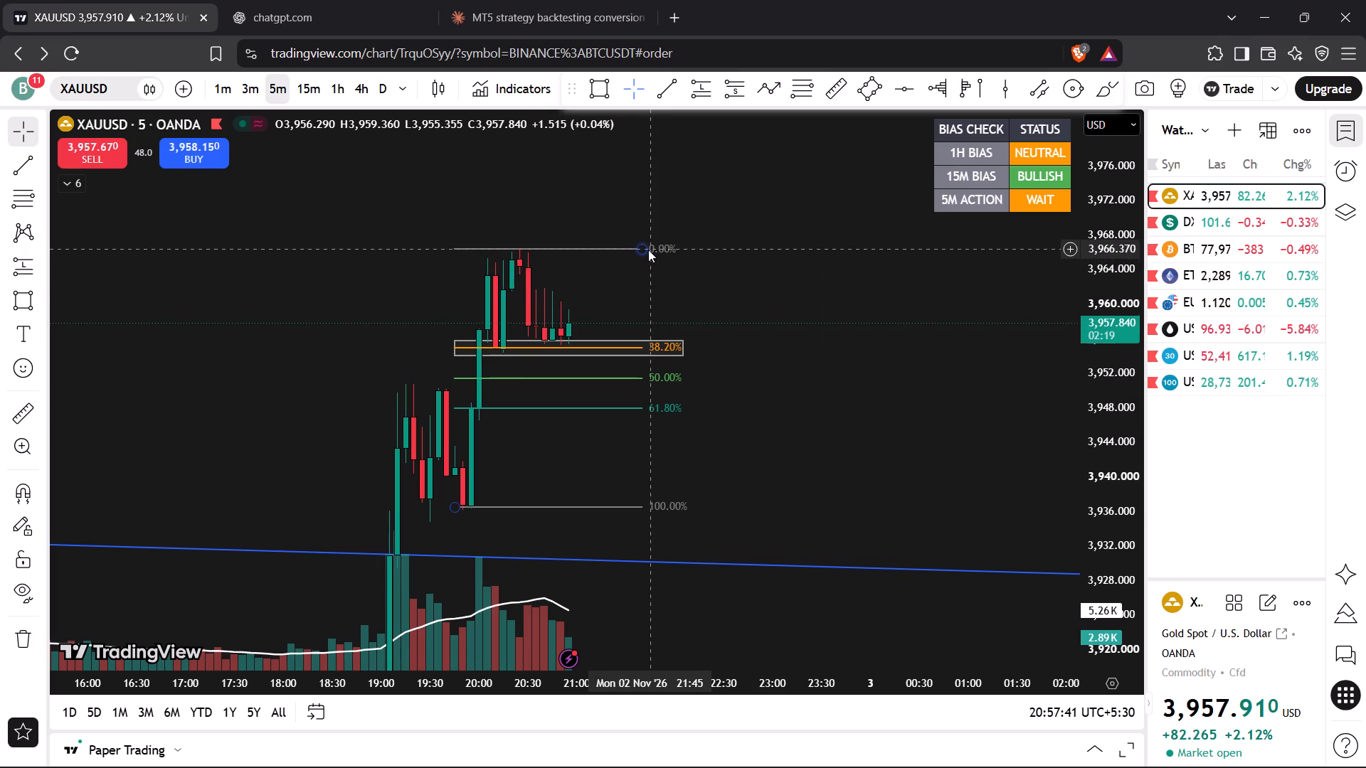
left_click_drag(648, 250, 717, 248)
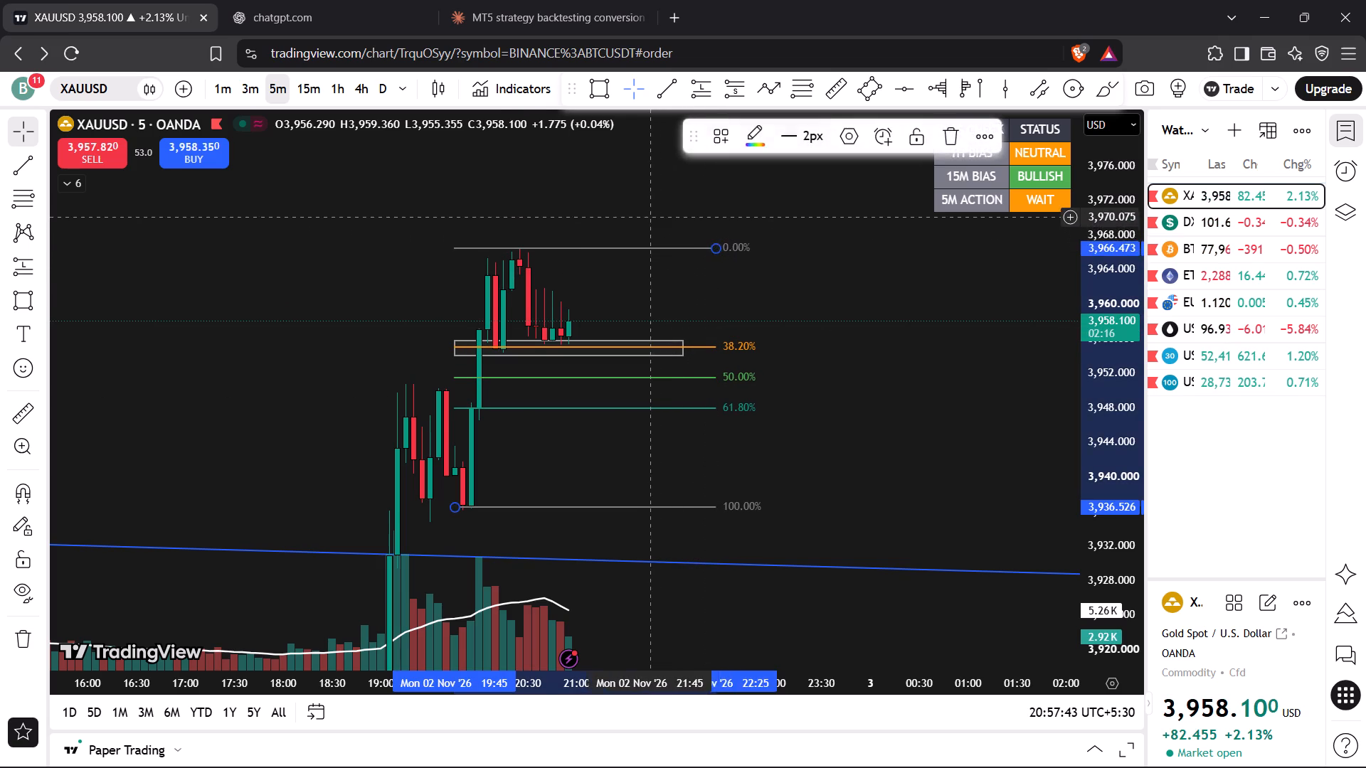
left_click(653, 218)
left_click(647, 300)
left_click_drag(647, 300, 652, 313)
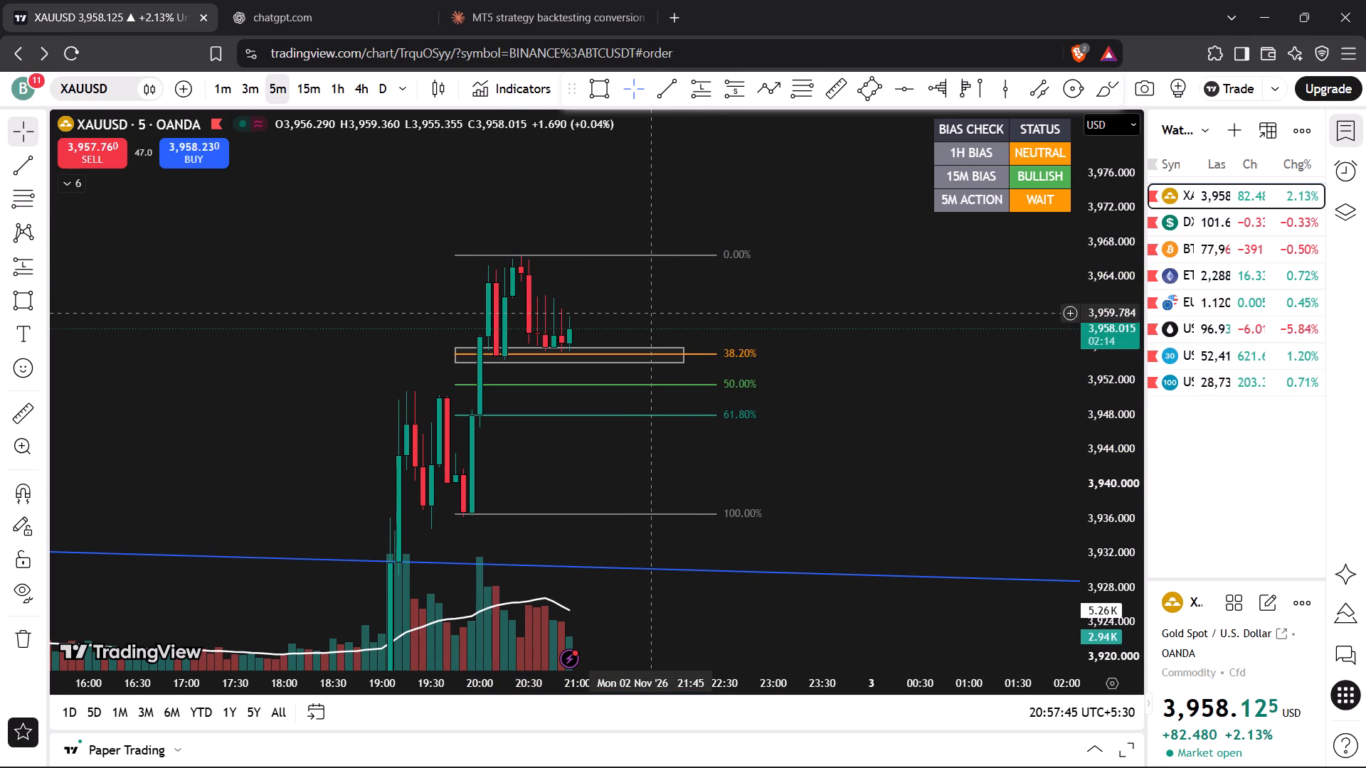
Open US Tech 100 on the 1-hour timeframe and extend the upper zone near 28,700 past the latest candle, to about 2 Nov 22:30.
left_click(1190, 377)
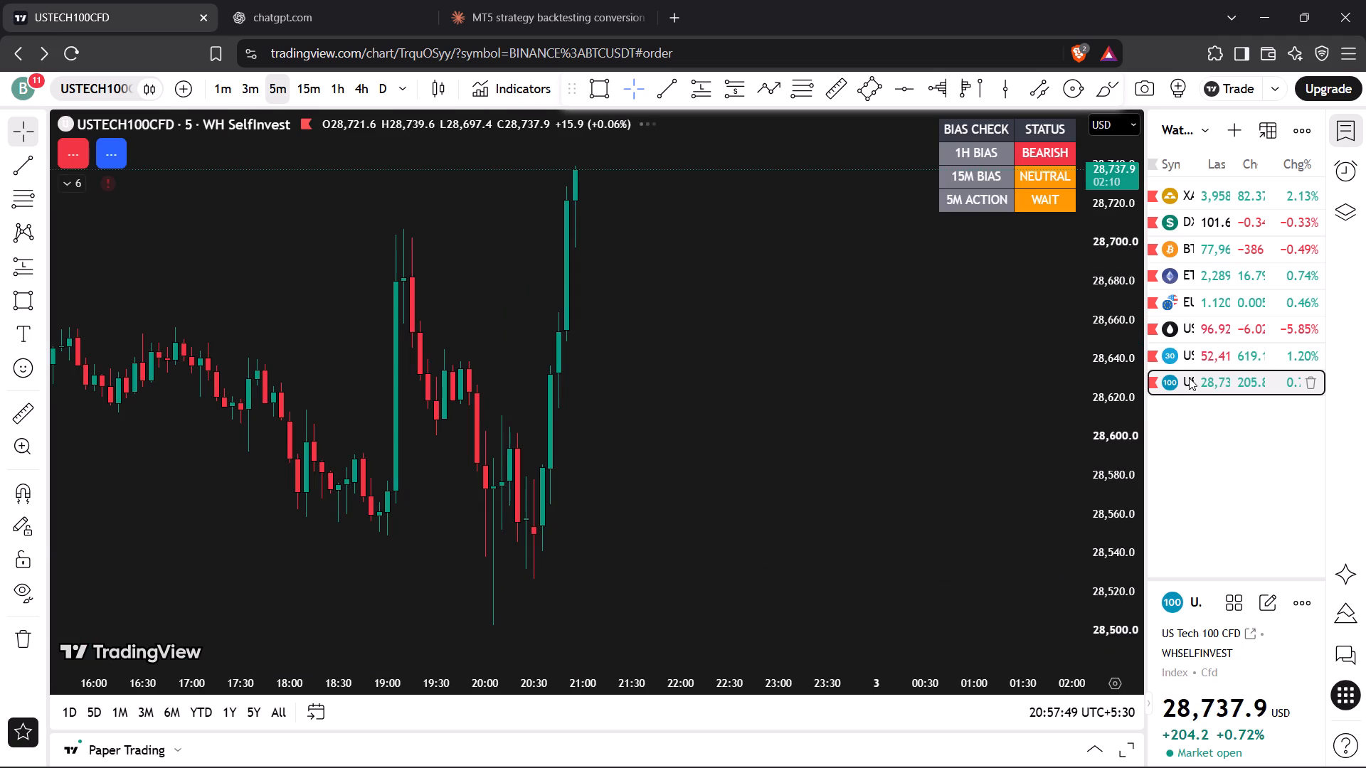
left_click_drag(1098, 272, 1090, 474)
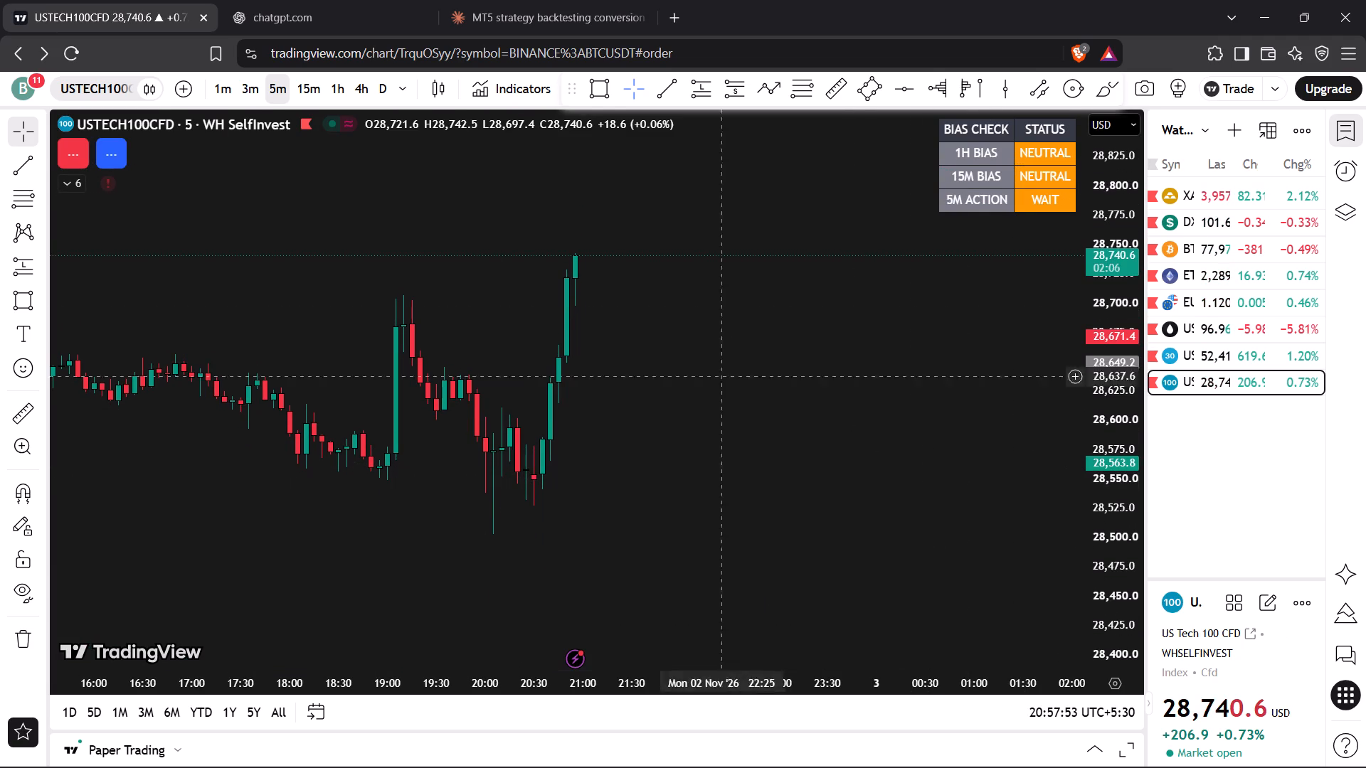
left_click(314, 92)
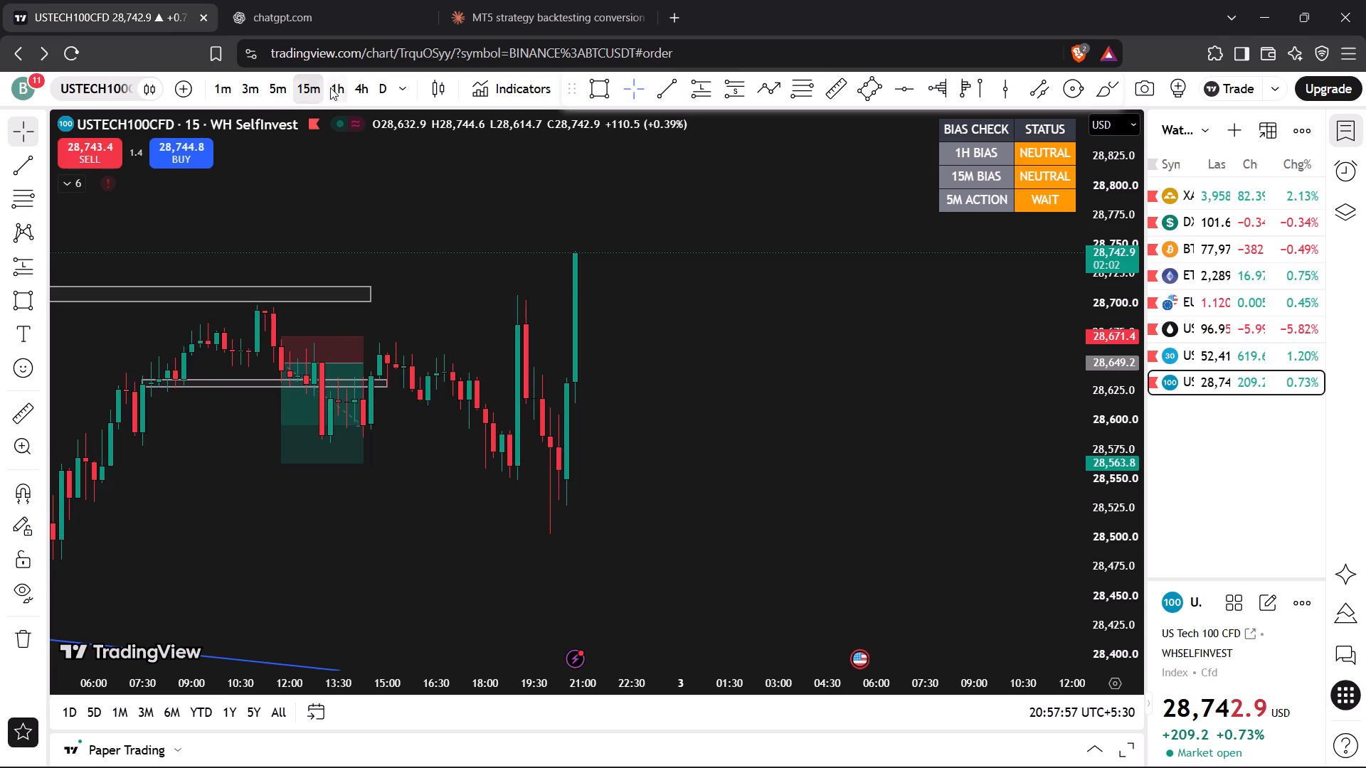
left_click(332, 87)
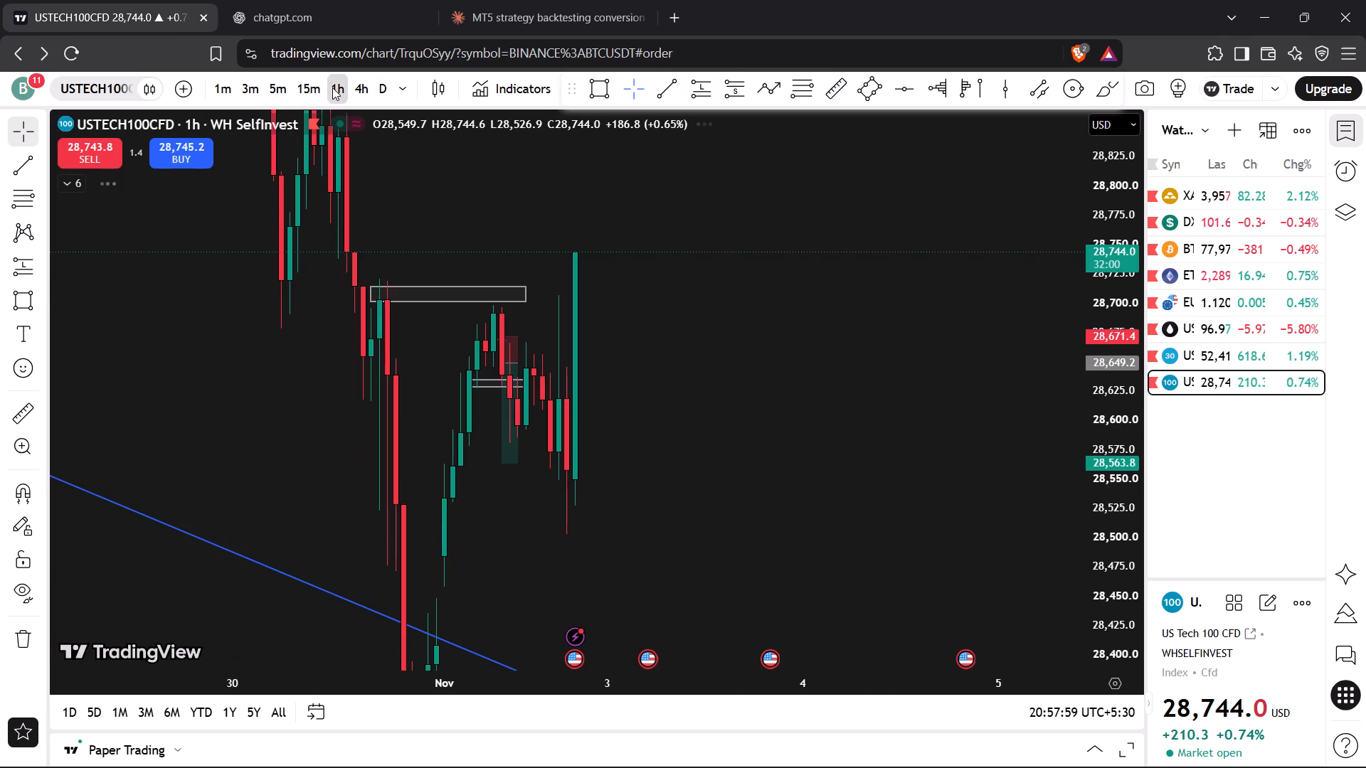
left_click(533, 293)
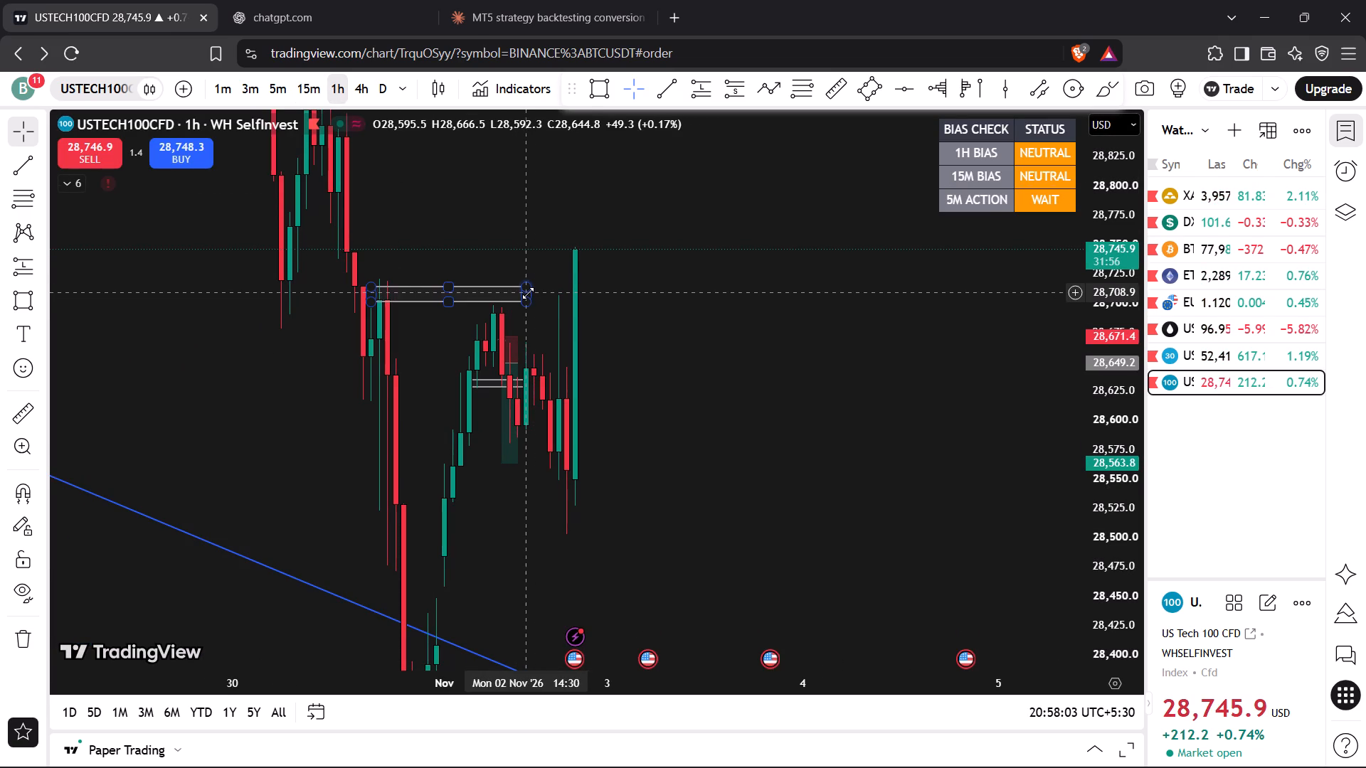
left_click_drag(530, 294, 531, 294)
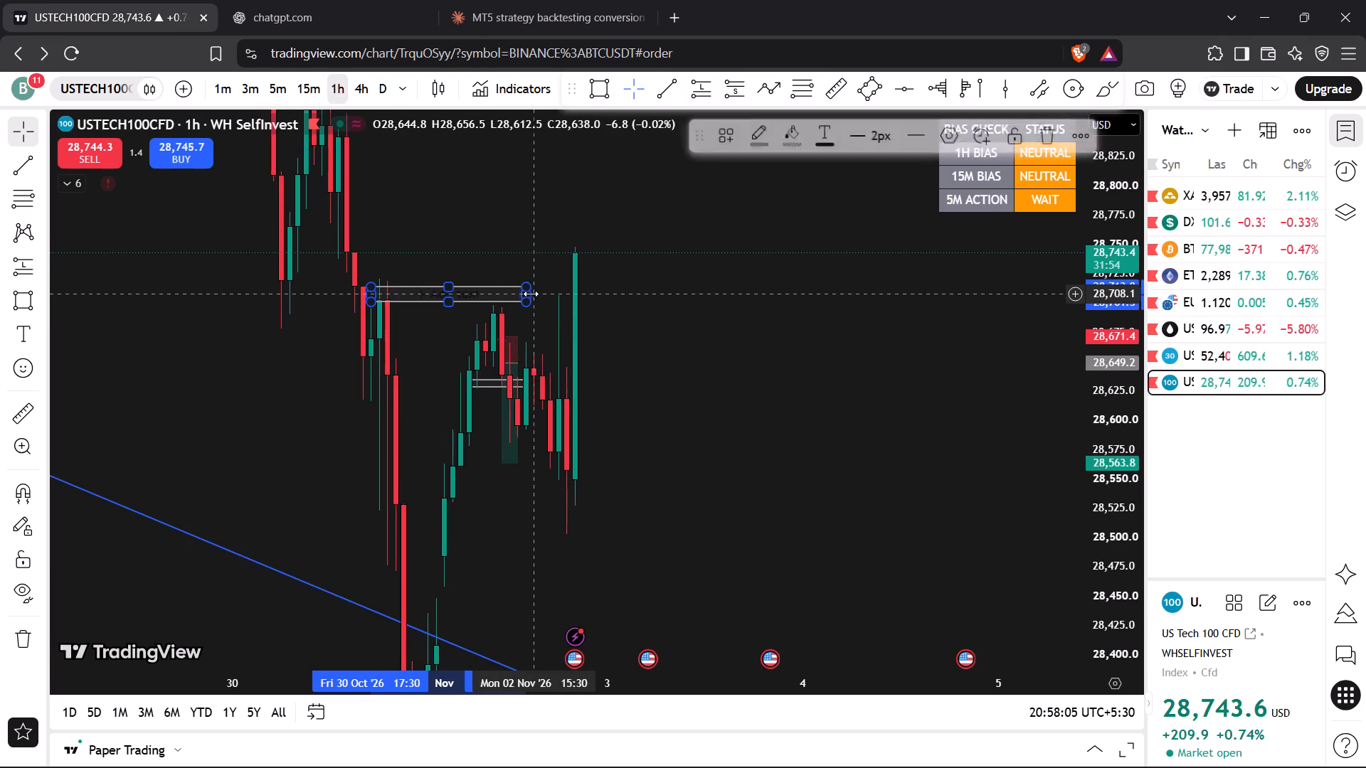
left_click_drag(531, 294, 591, 294)
left_click(668, 252)
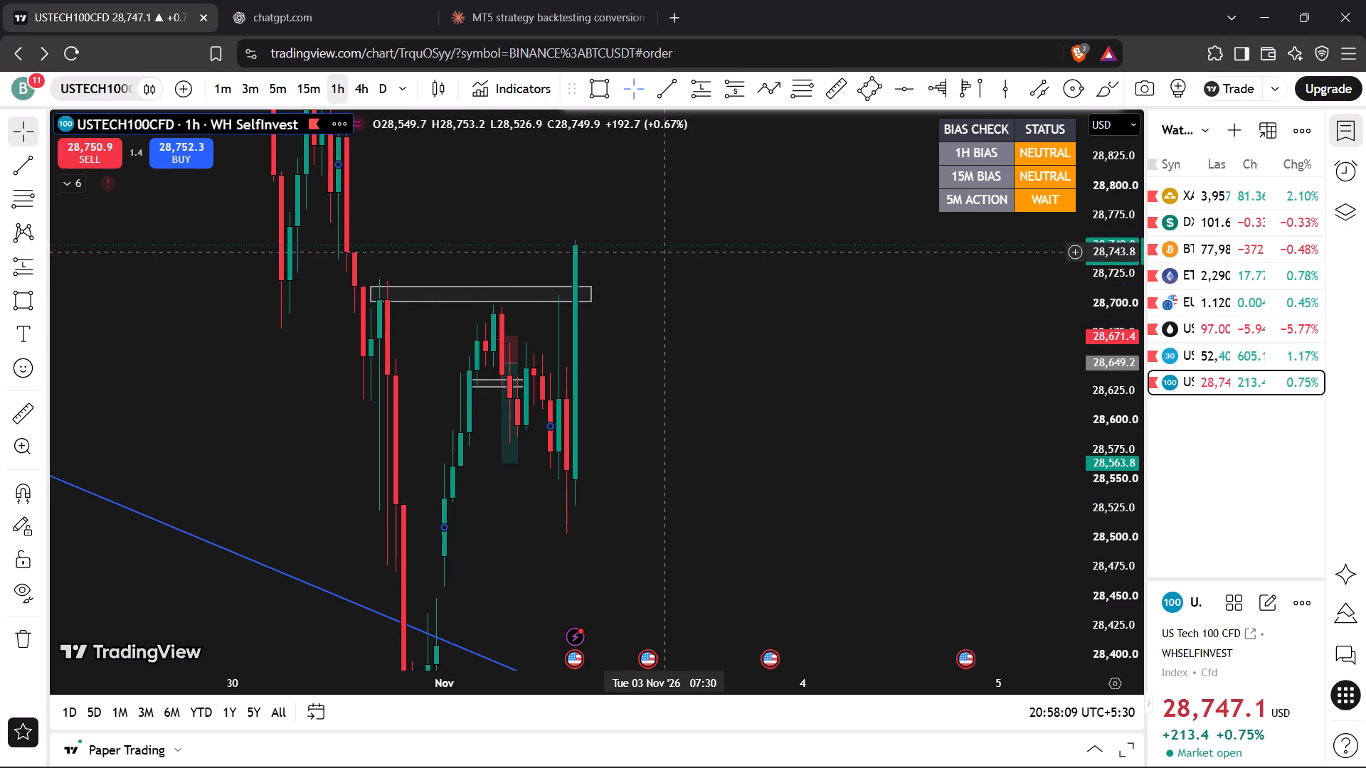
left_click(707, 238)
Examine US Tech 100 around the extended zone on the 15-minute and 5-minute timeframes, and look at US30's 5-minute chart.
left_click_drag(1101, 296, 1115, 518)
left_click(305, 90)
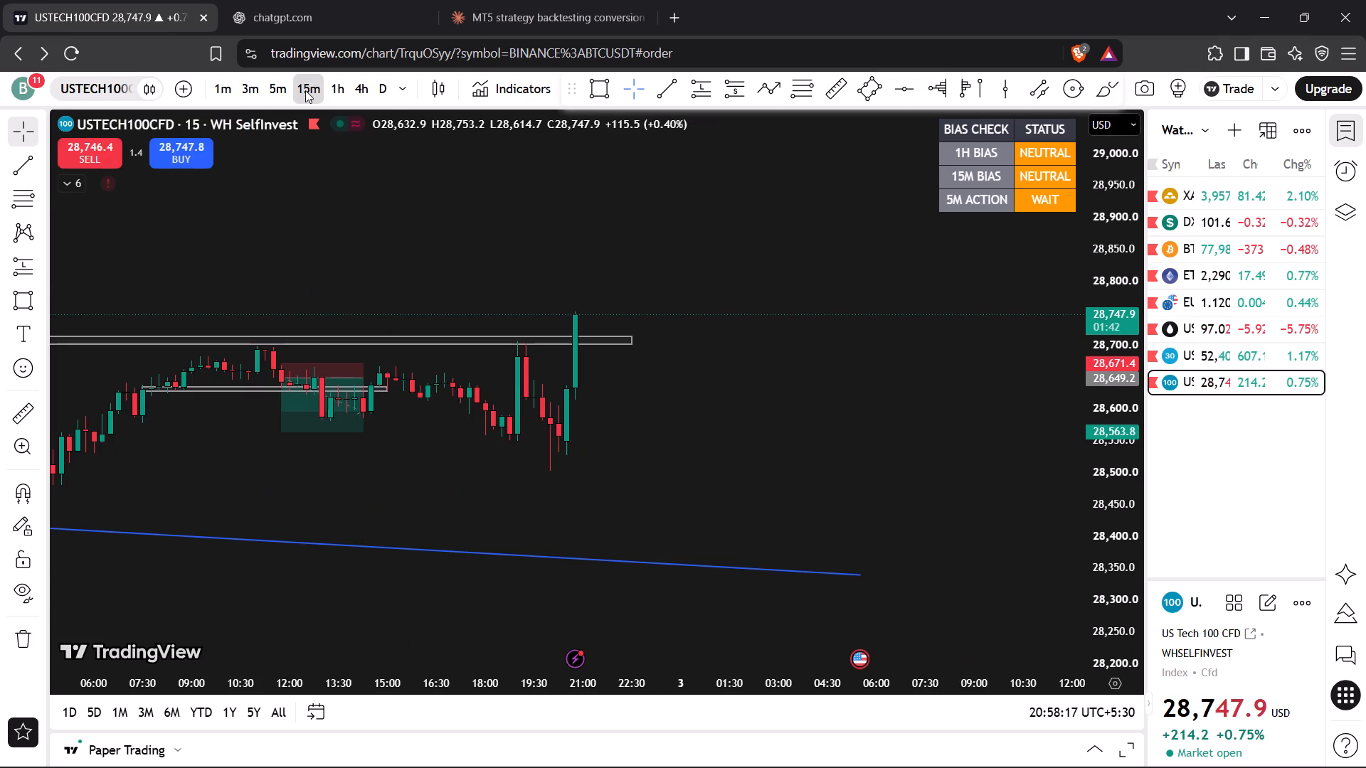
left_click_drag(426, 225, 502, 229)
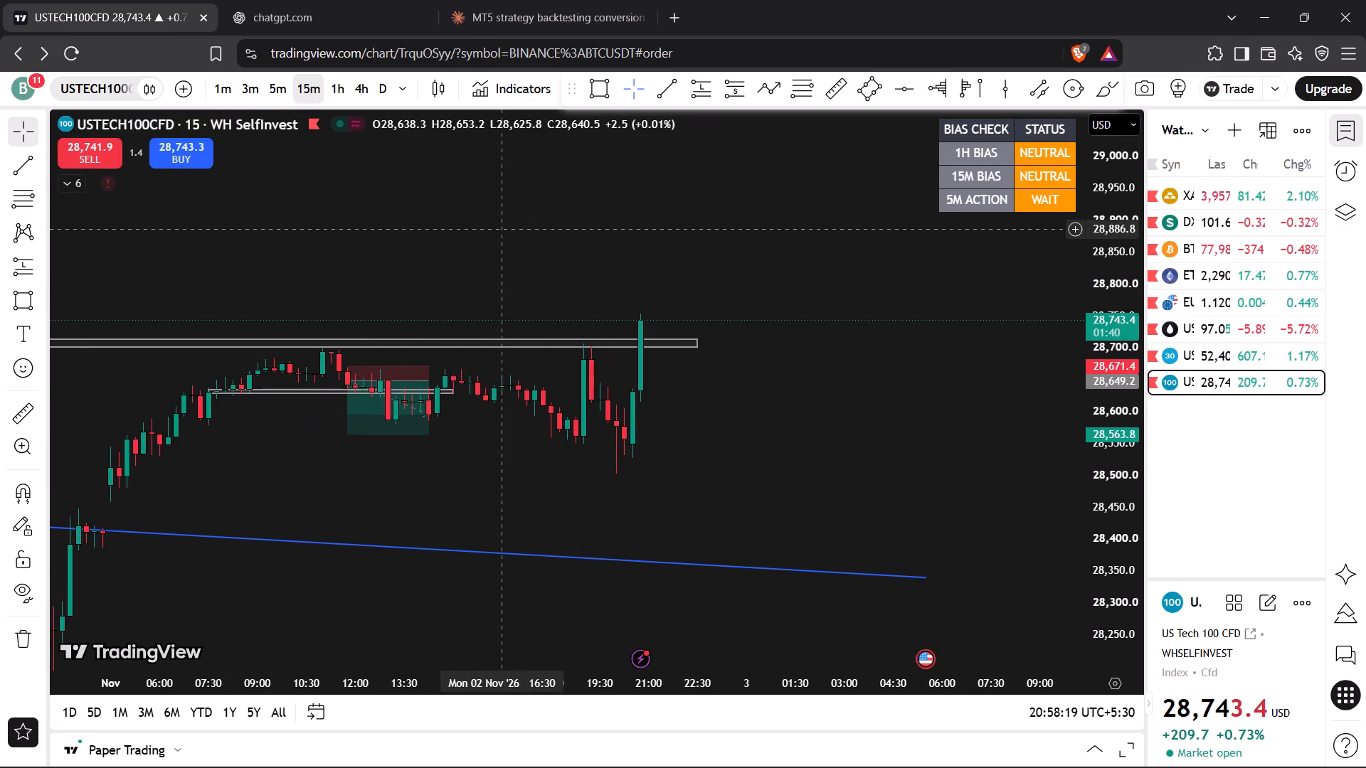
scroll(502, 228, "down", 4)
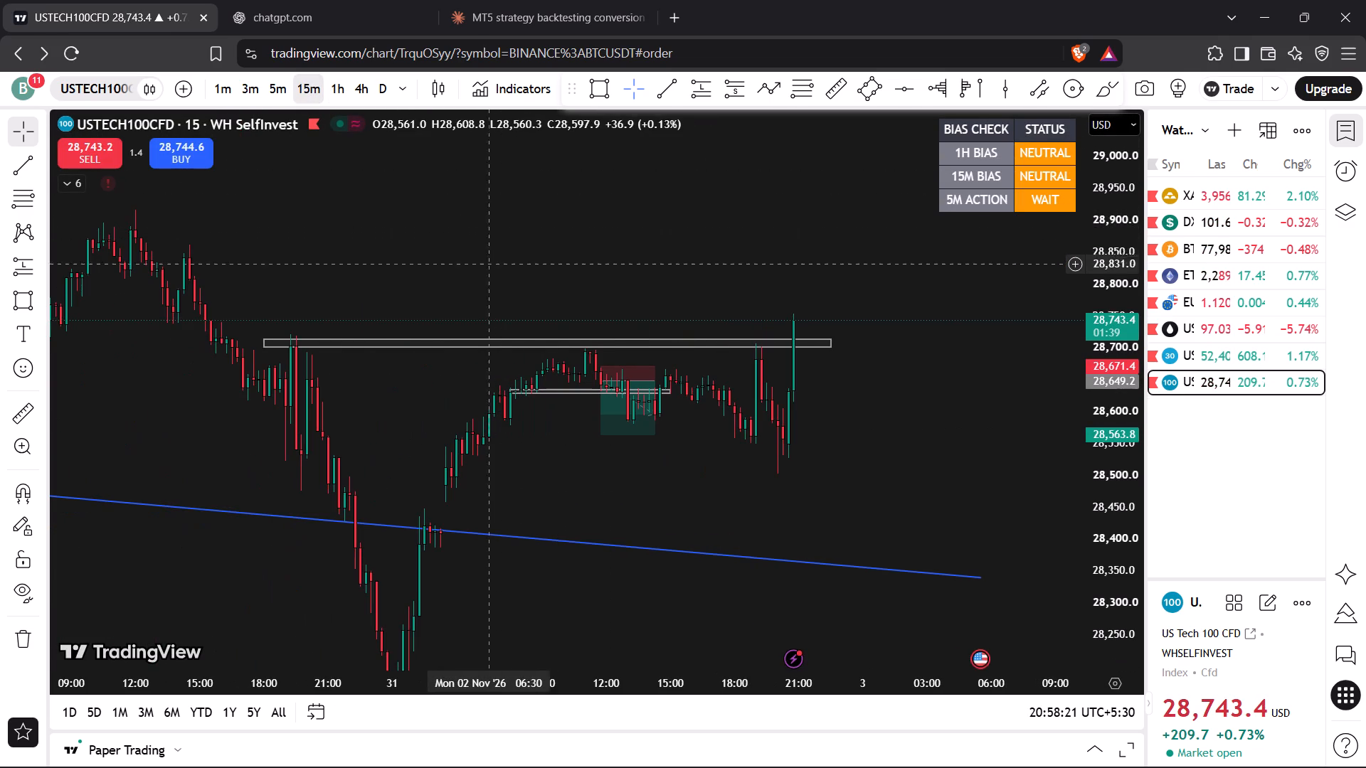
left_click_drag(477, 279, 624, 231)
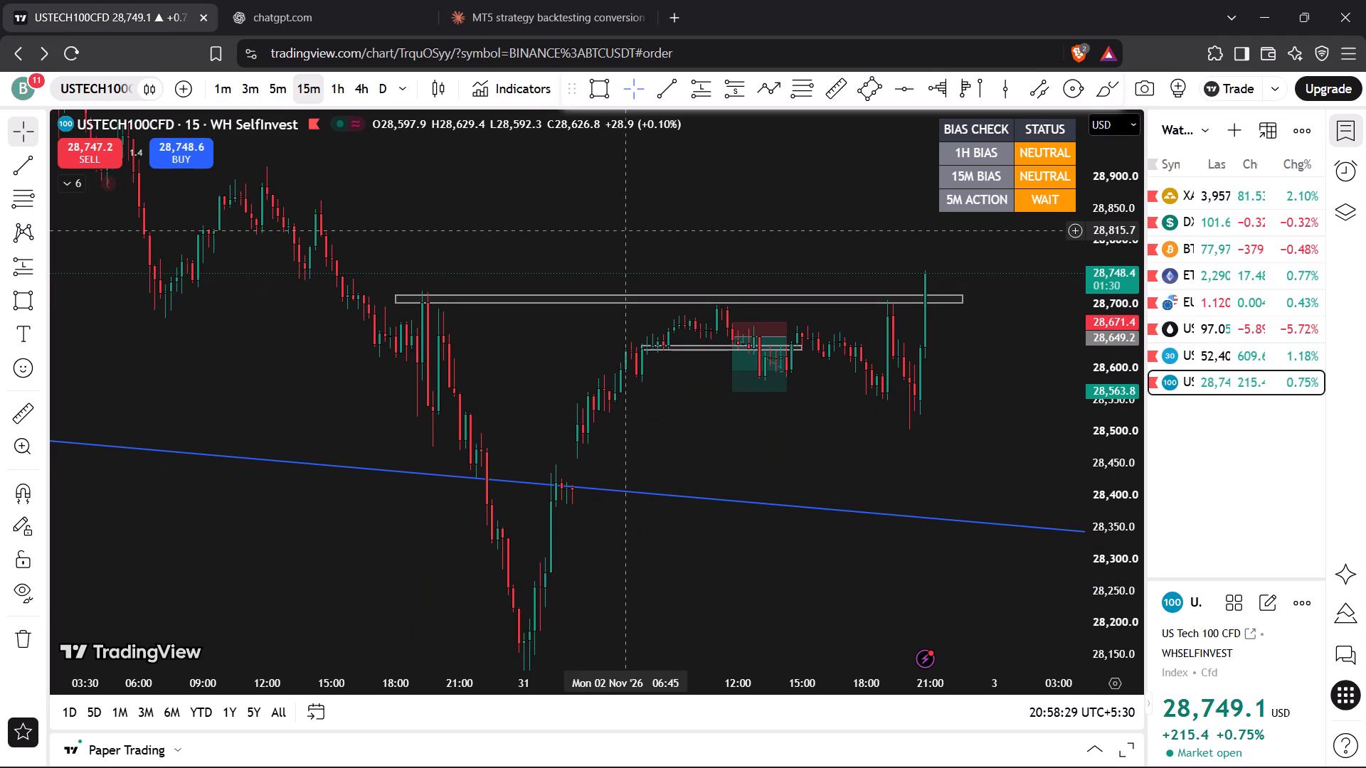
left_click_drag(625, 230, 600, 260)
left_click(270, 95)
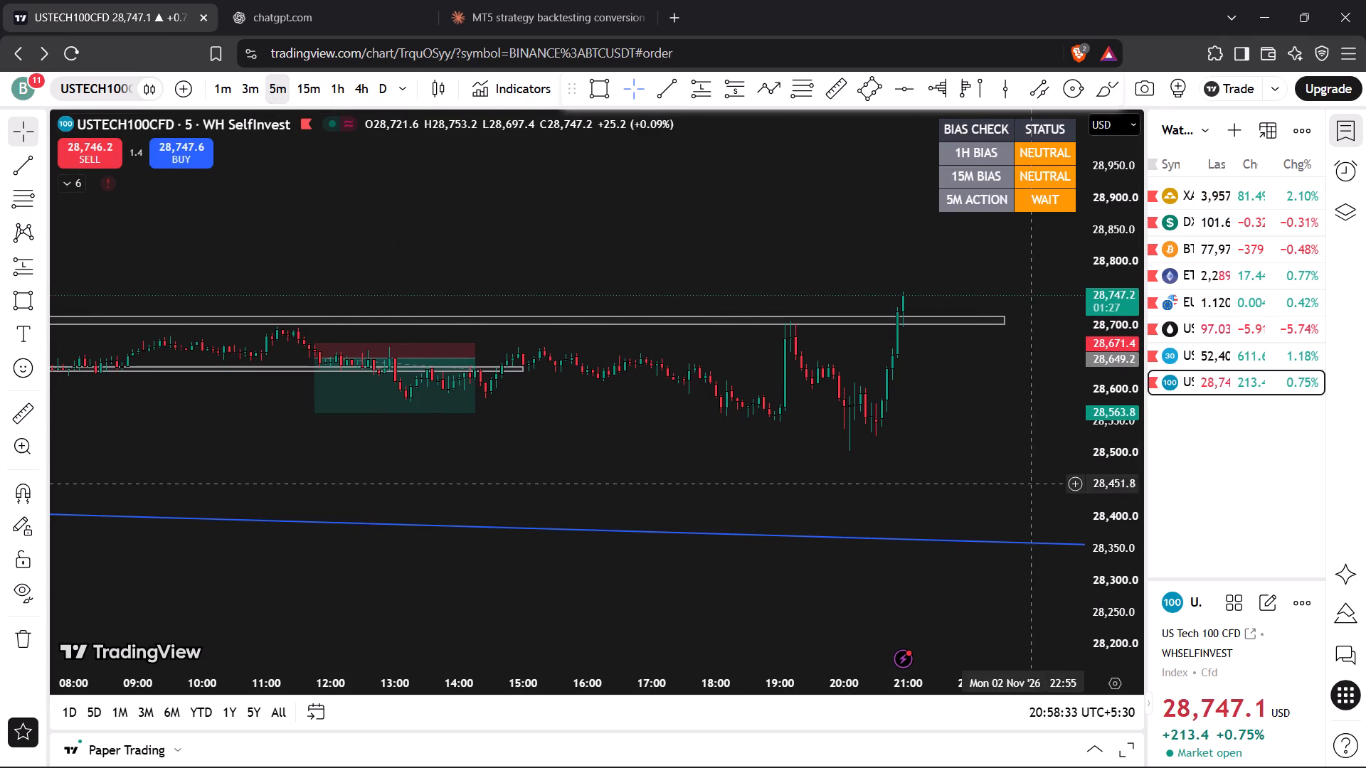
left_click(1175, 353)
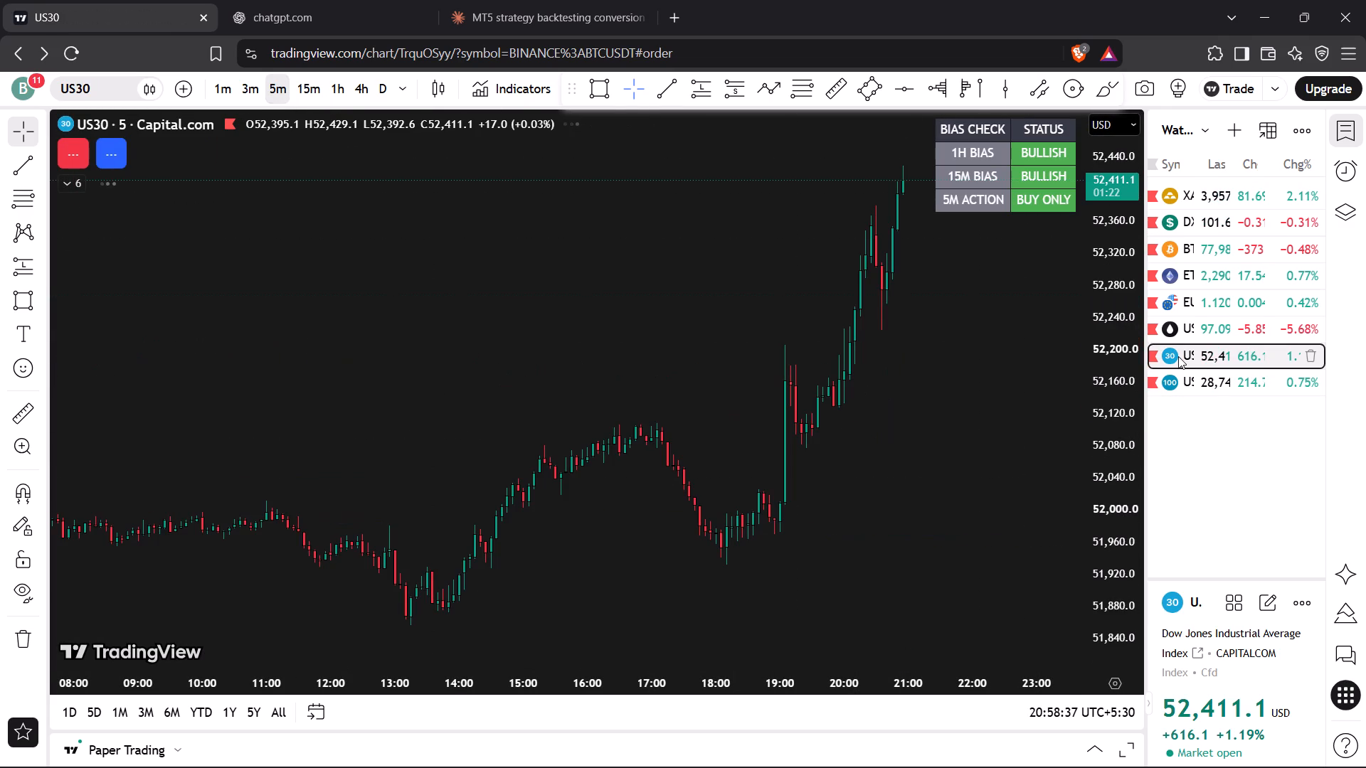
Return to gold's 5-minute chart and examine the pullback towards the marked zone and the 38.20% retracement level.
left_click(1207, 190)
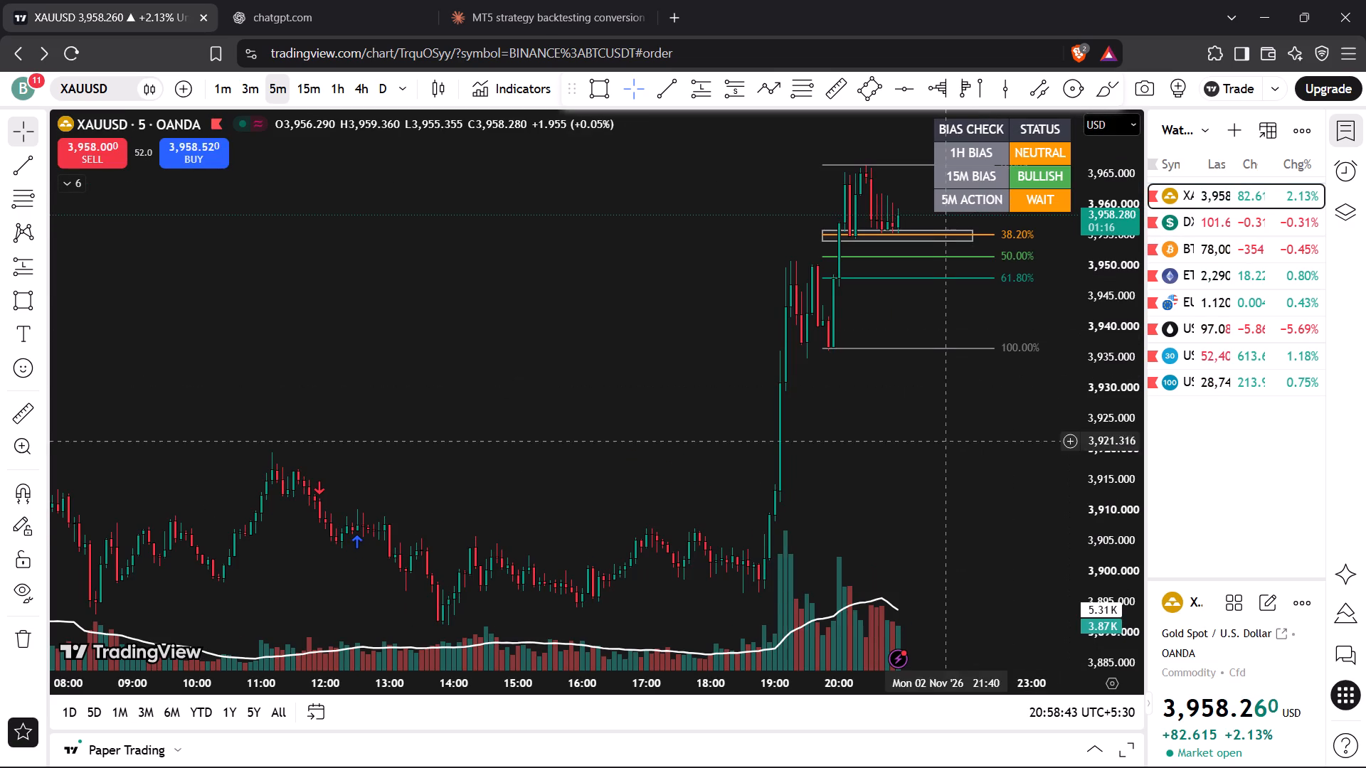
left_click_drag(944, 444, 758, 456)
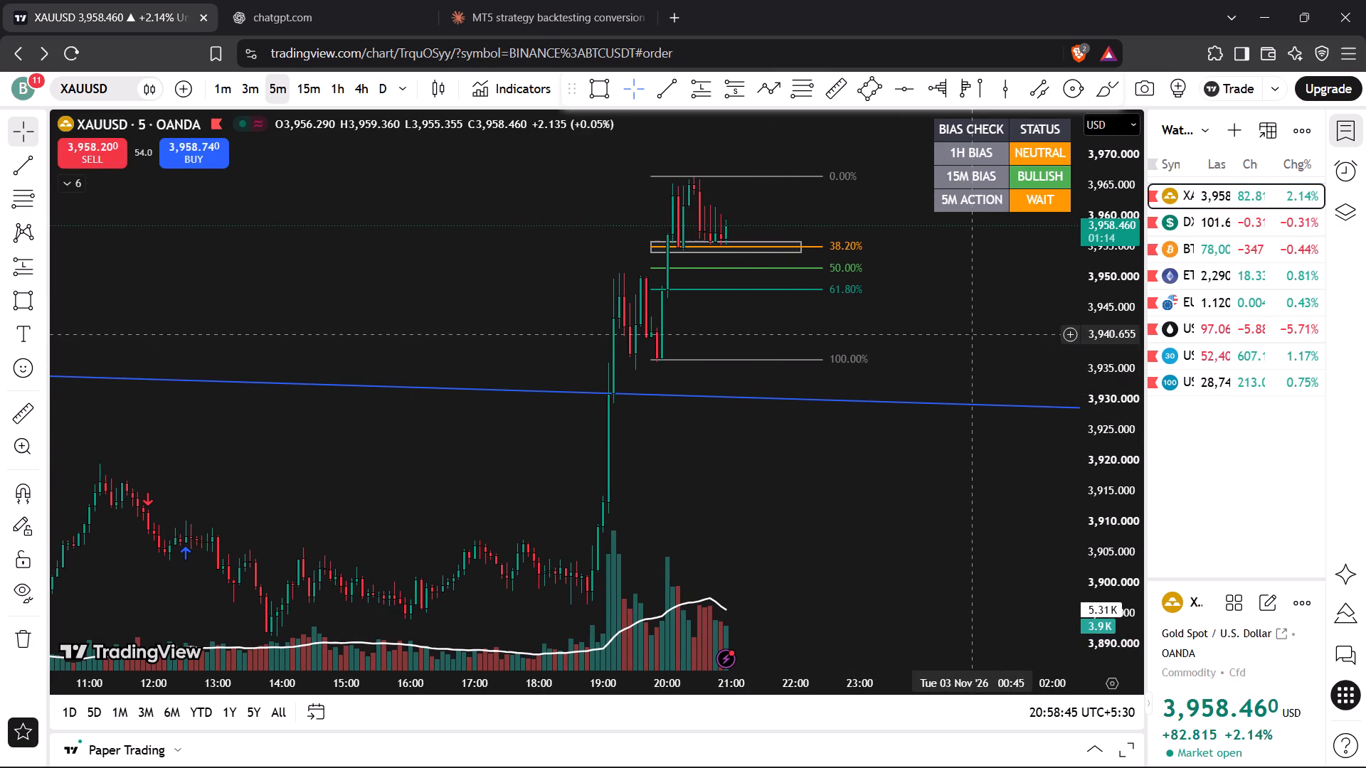
left_click_drag(975, 331, 847, 413)
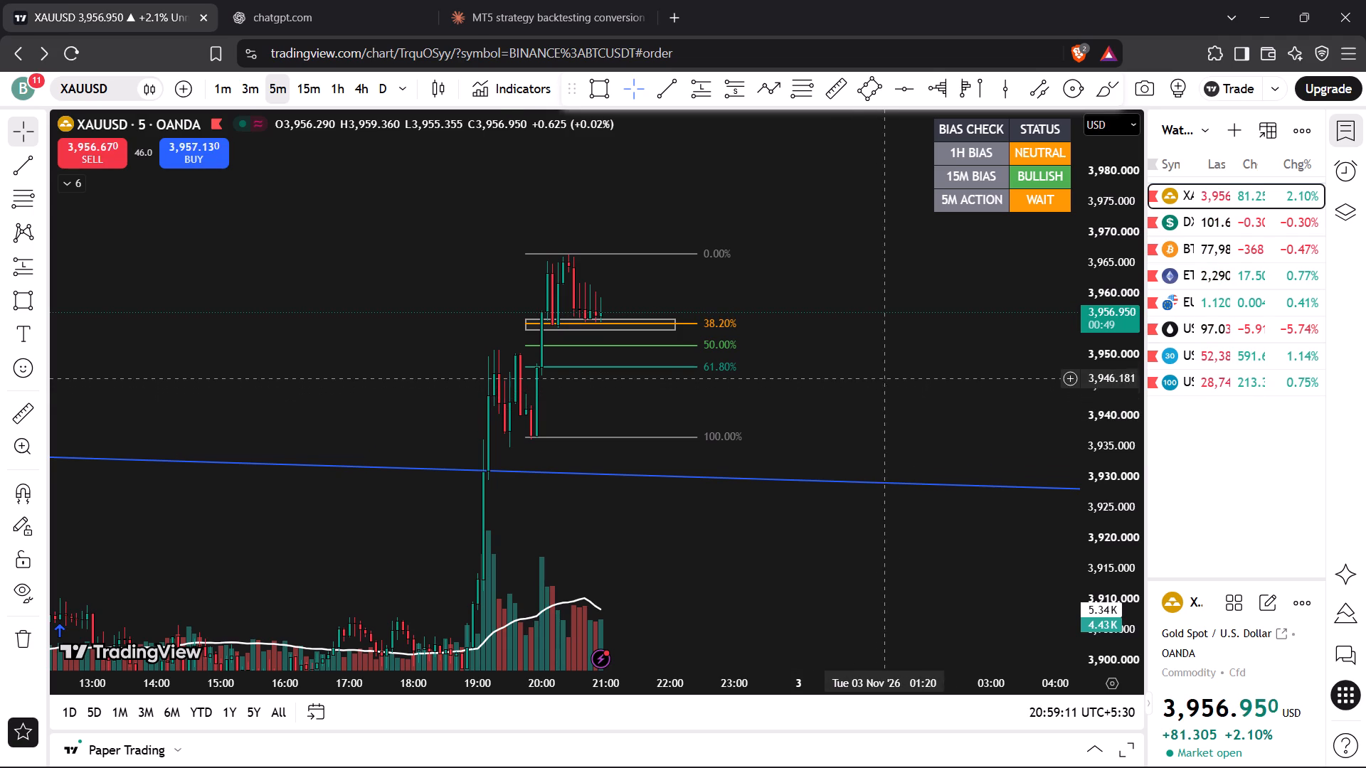
left_click_drag(1093, 459, 1083, 263)
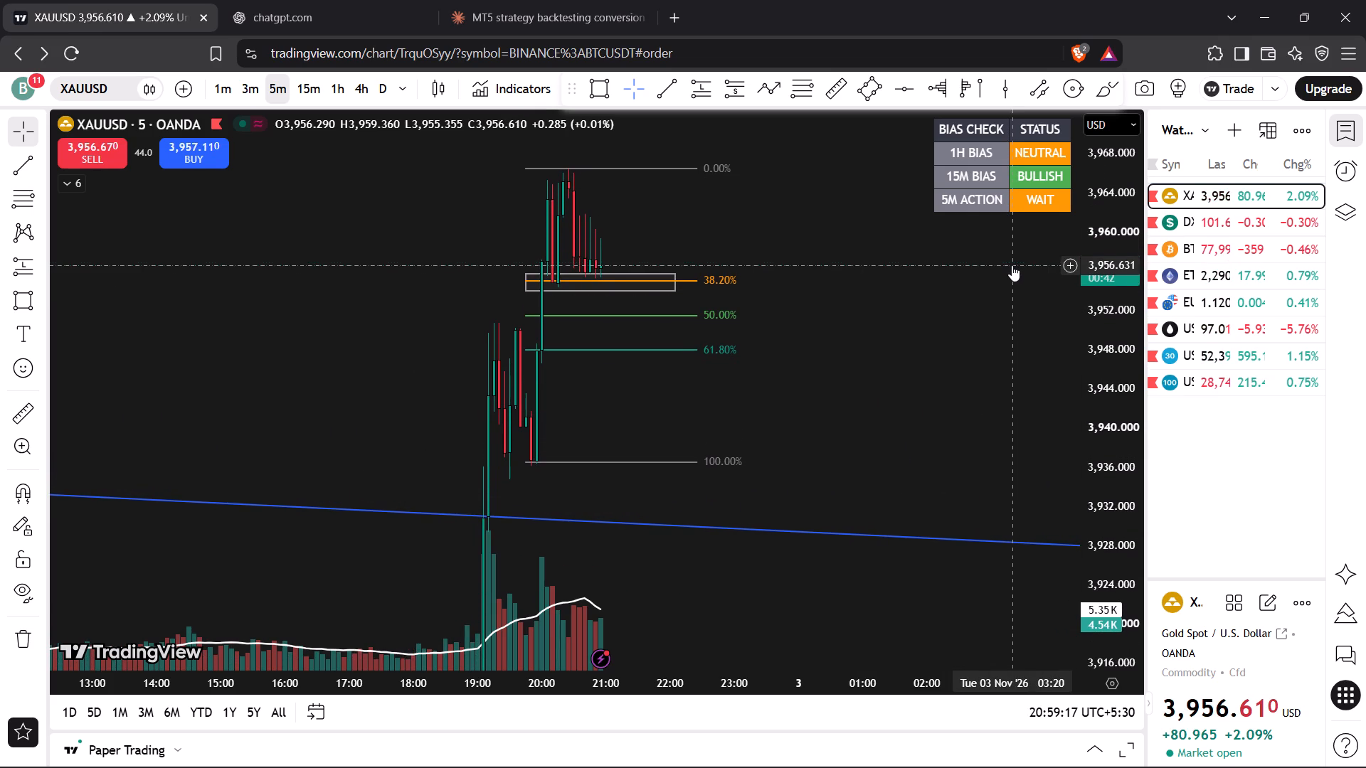
scroll(951, 434, "up", 4)
left_click_drag(836, 381, 839, 383)
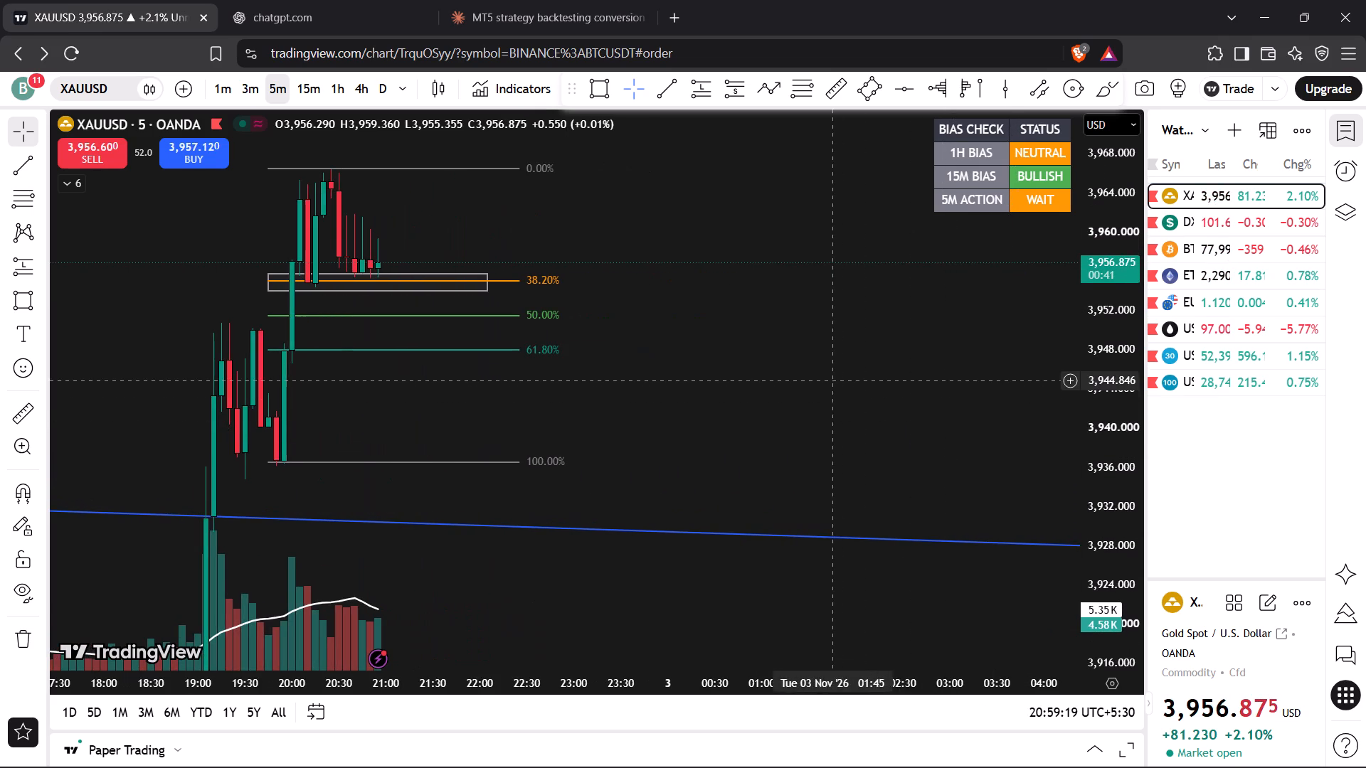
left_click_drag(839, 383, 975, 435)
left_click_drag(845, 449, 887, 473)
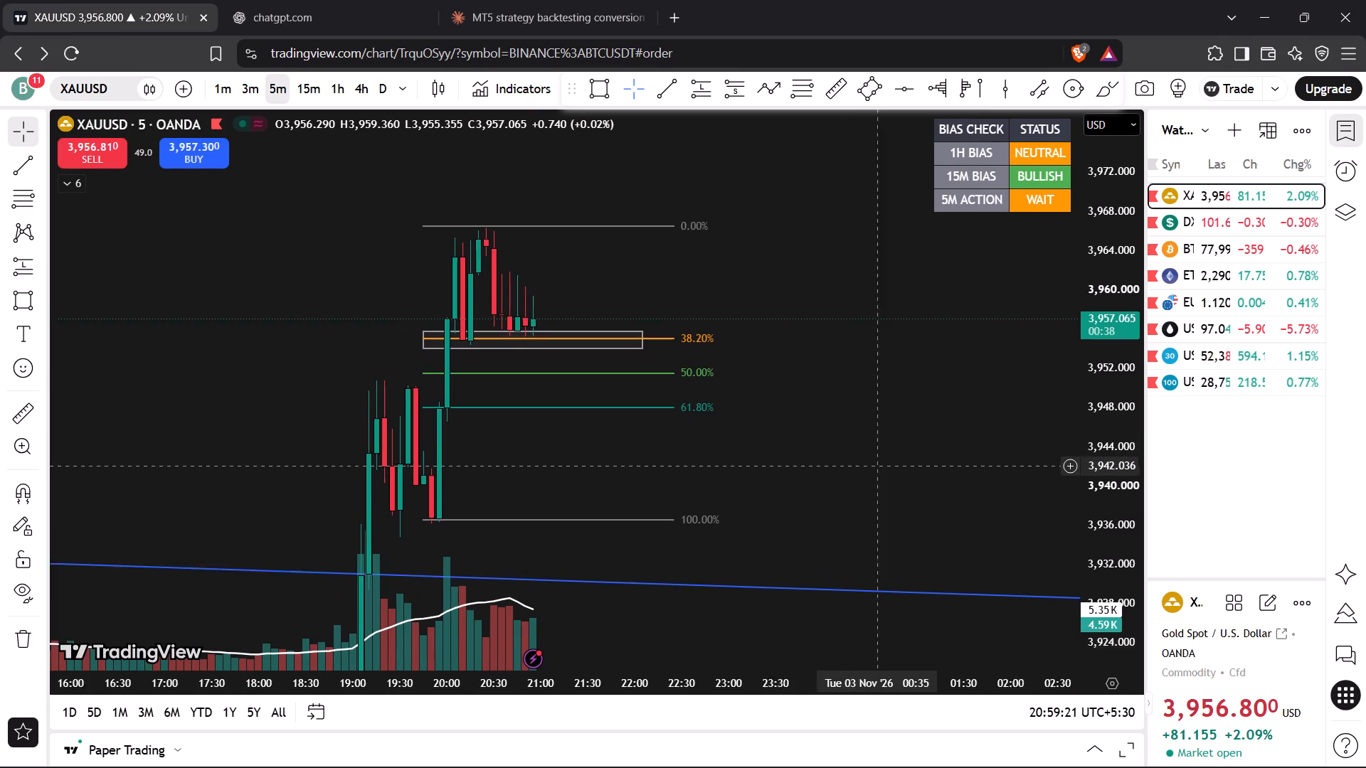
left_click_drag(887, 473, 908, 486)
left_click_drag(1096, 388, 1101, 408)
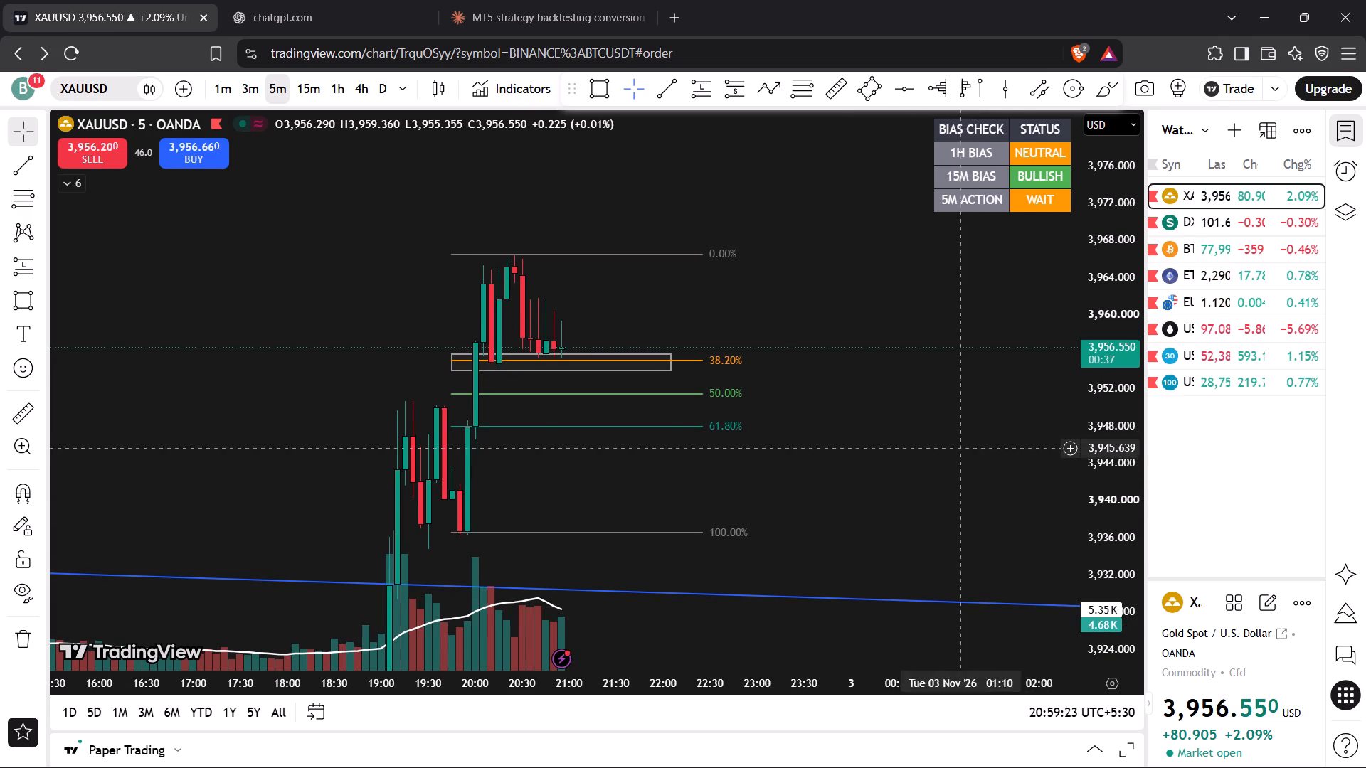
left_click_drag(889, 454, 941, 462)
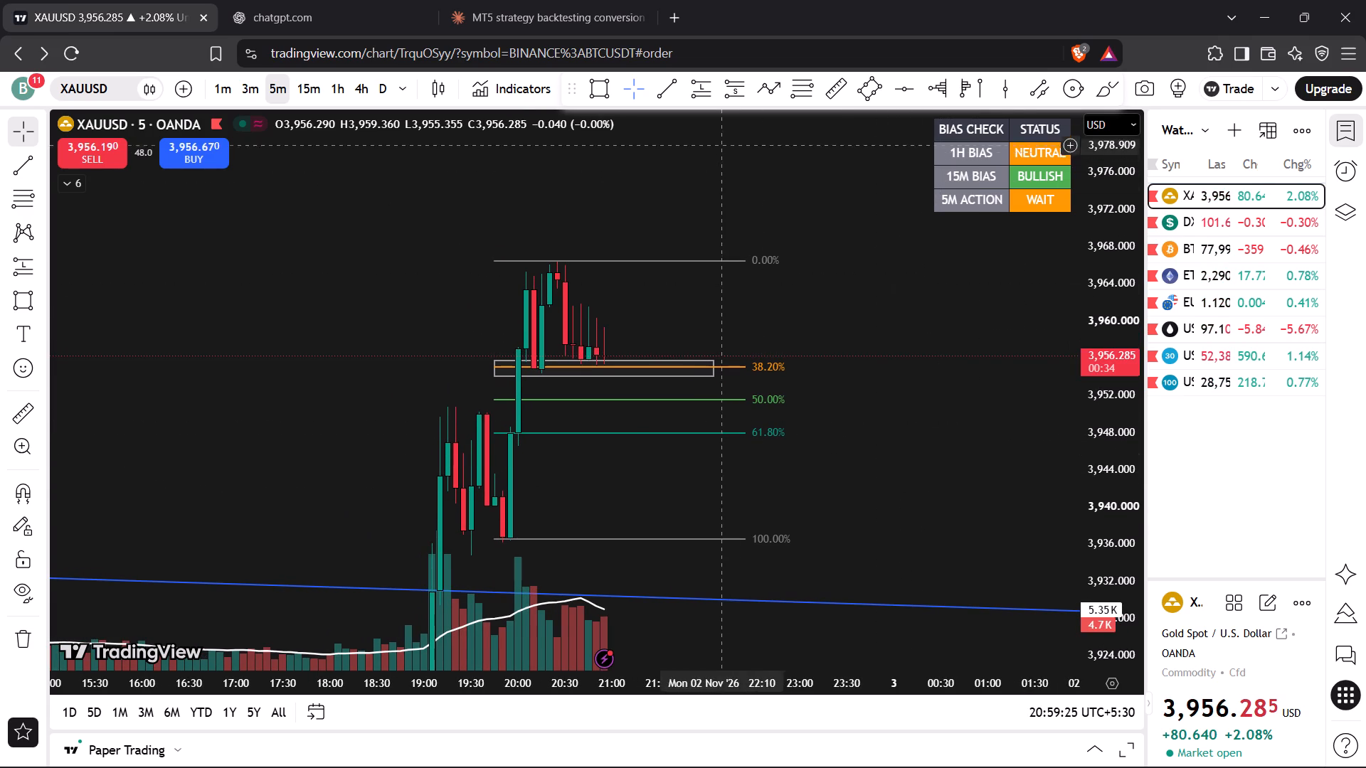
Place a long position on gold with entry at about 3,954.9, stop at about 3,948.3 and target at about 3,974.7.
left_click(706, 88)
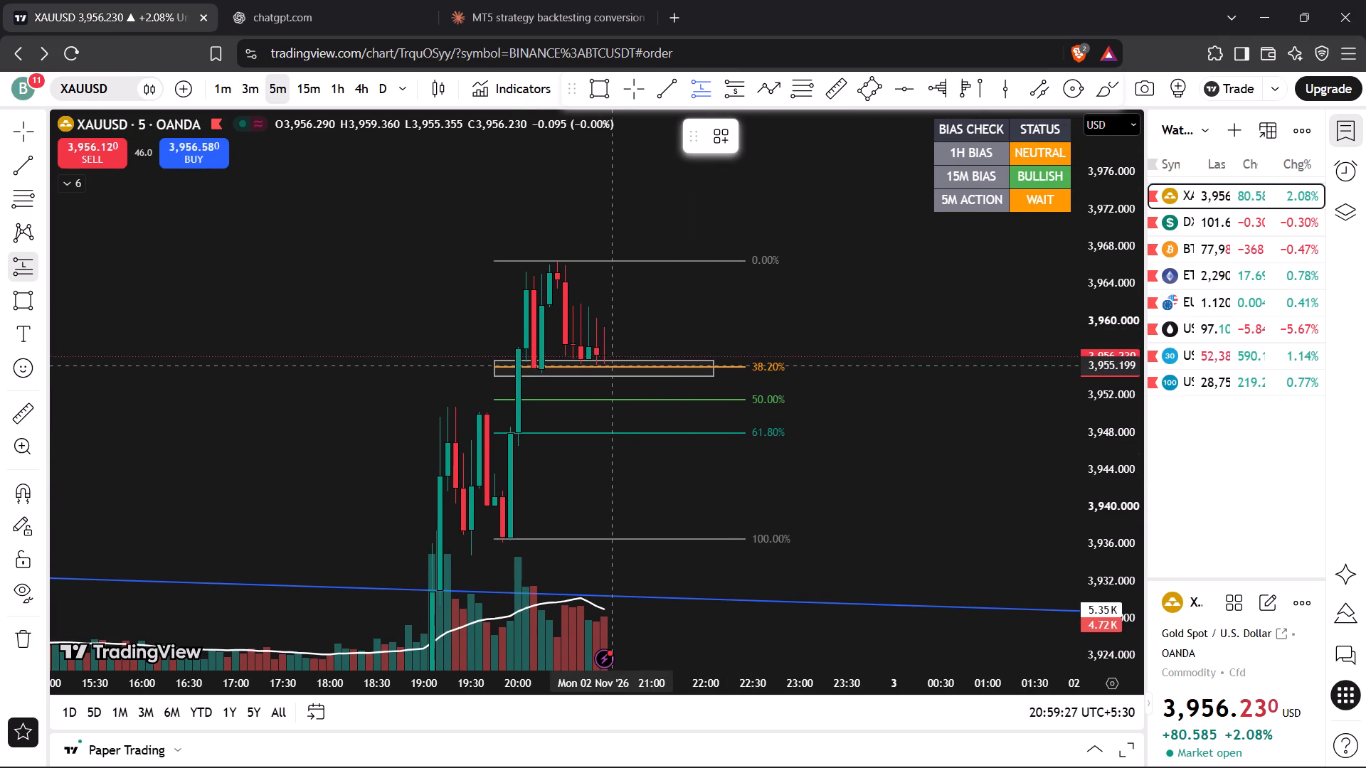
left_click(608, 368)
left_click_drag(601, 503, 602, 501)
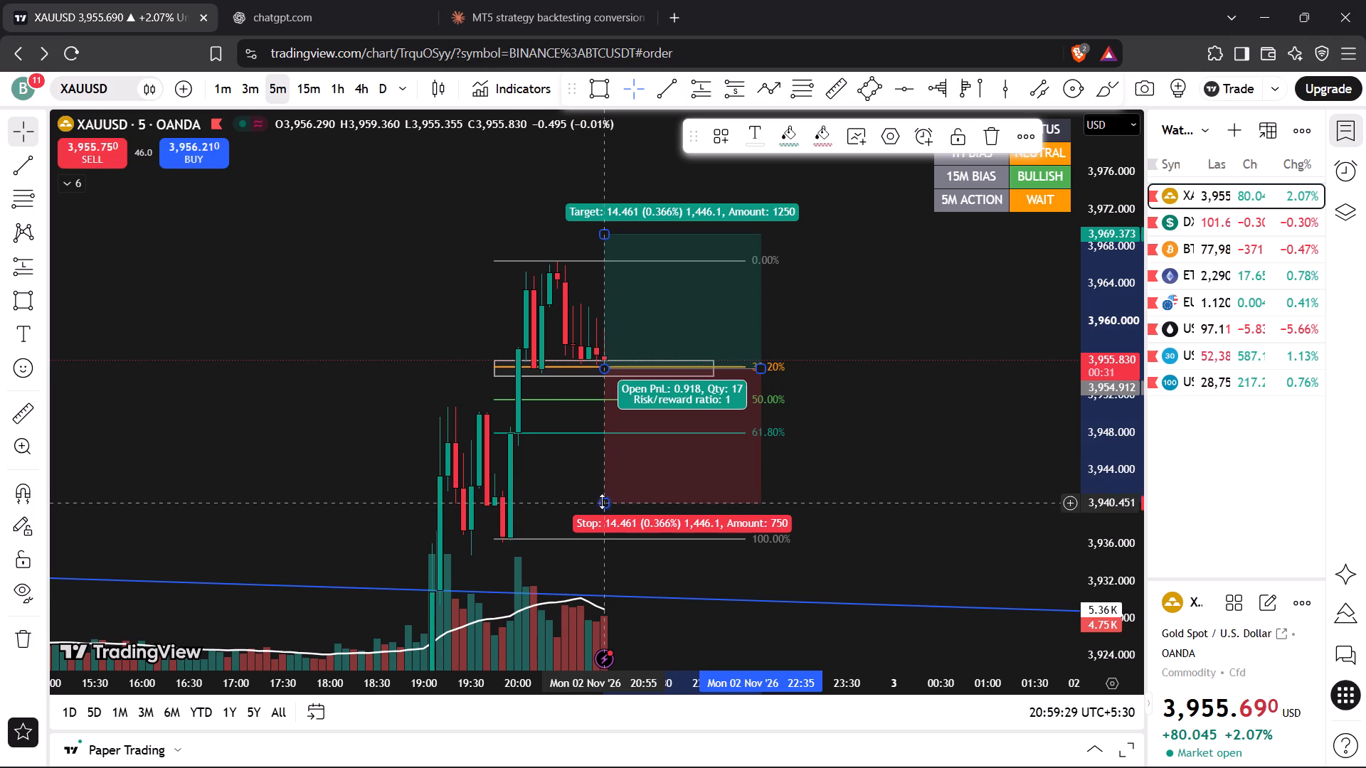
left_click_drag(602, 501, 608, 430)
left_click(538, 210)
left_click_drag(538, 210, 517, 265)
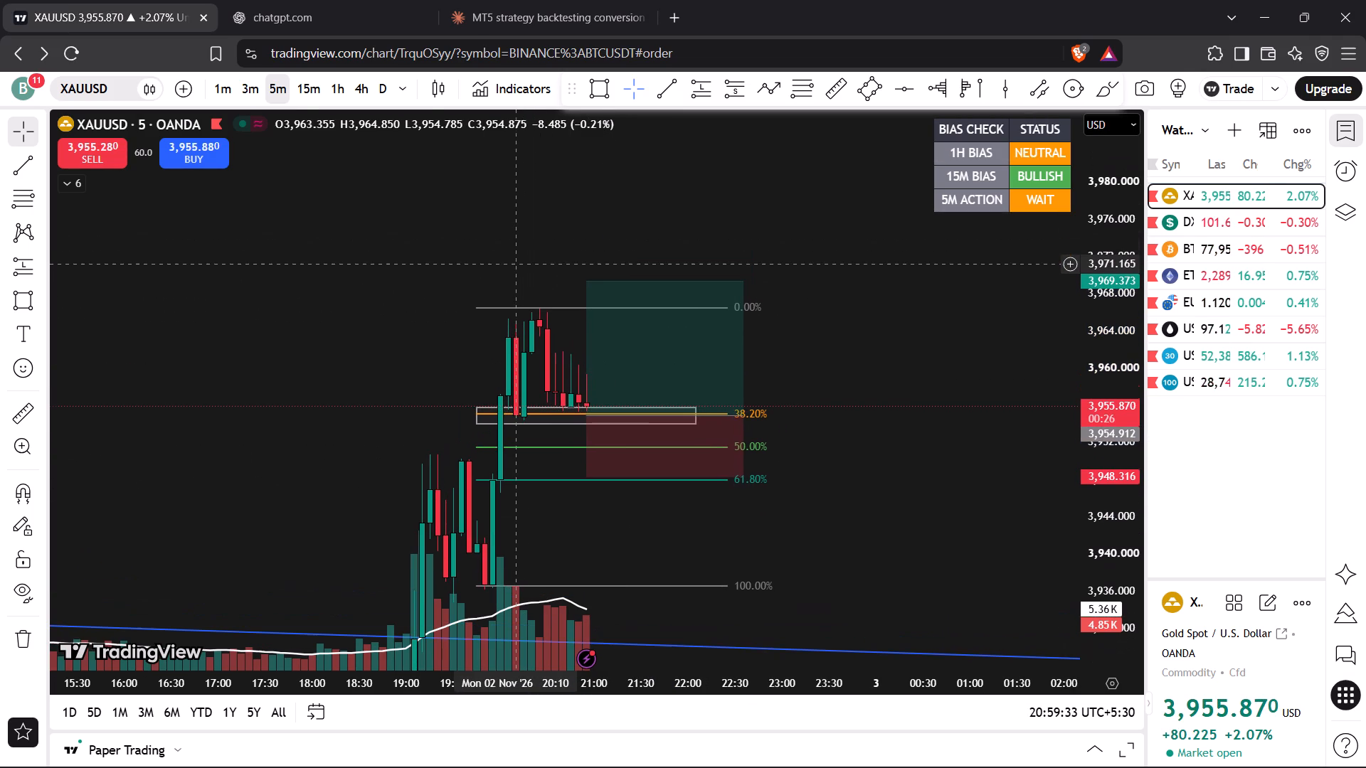
left_click_drag(586, 279, 594, 231)
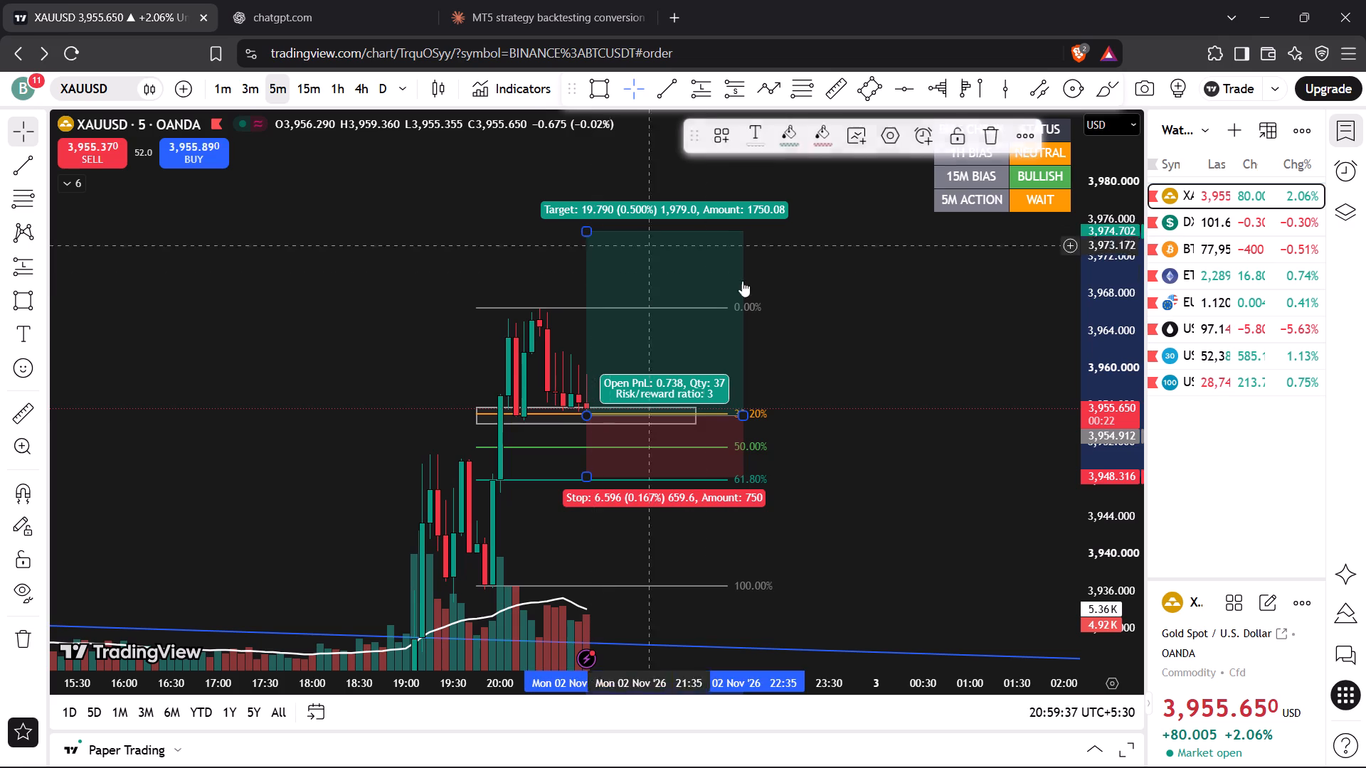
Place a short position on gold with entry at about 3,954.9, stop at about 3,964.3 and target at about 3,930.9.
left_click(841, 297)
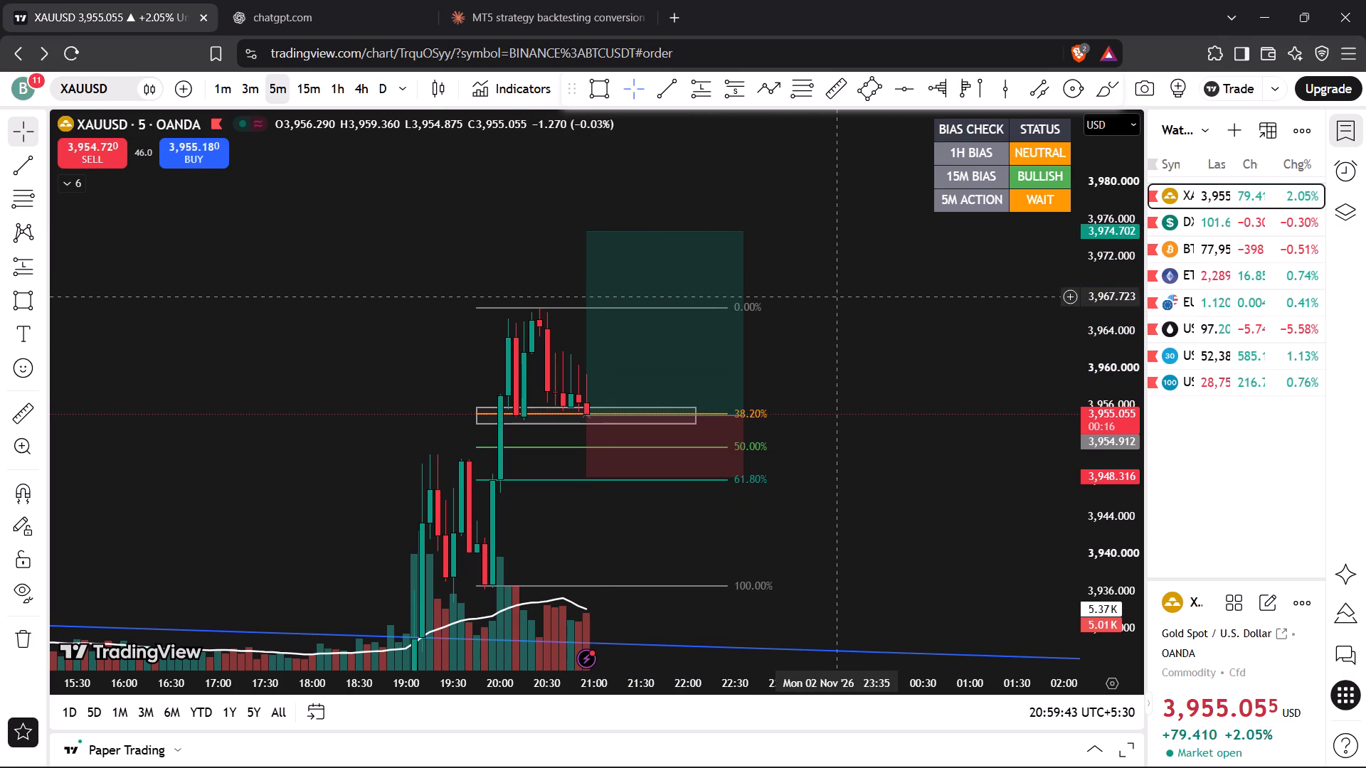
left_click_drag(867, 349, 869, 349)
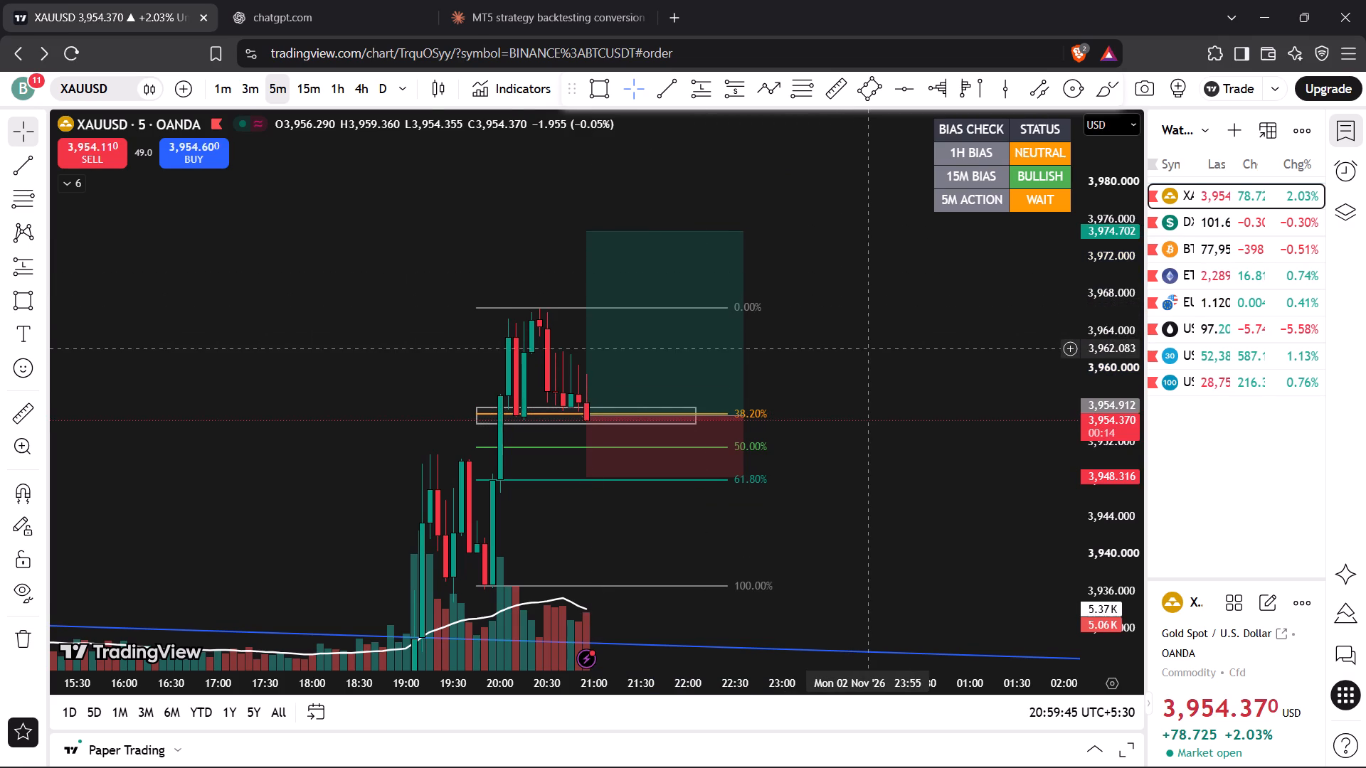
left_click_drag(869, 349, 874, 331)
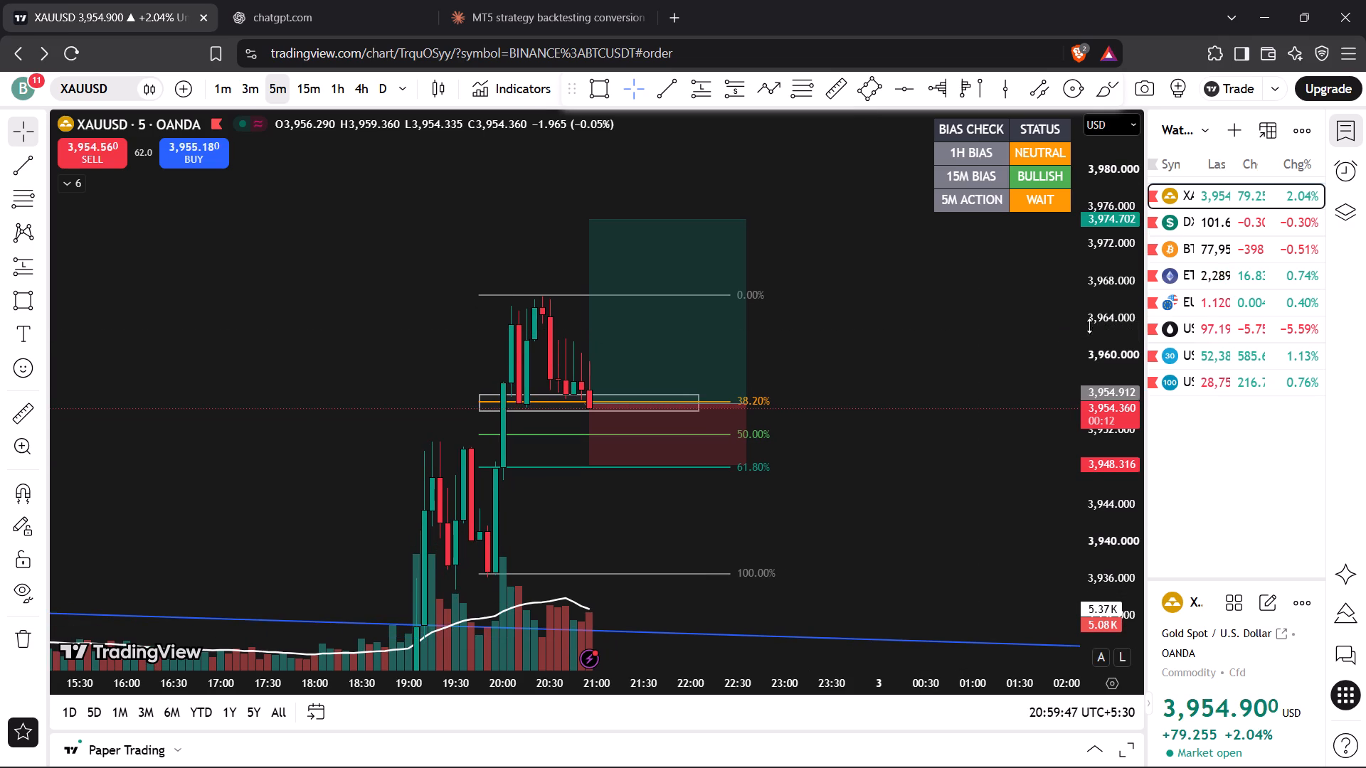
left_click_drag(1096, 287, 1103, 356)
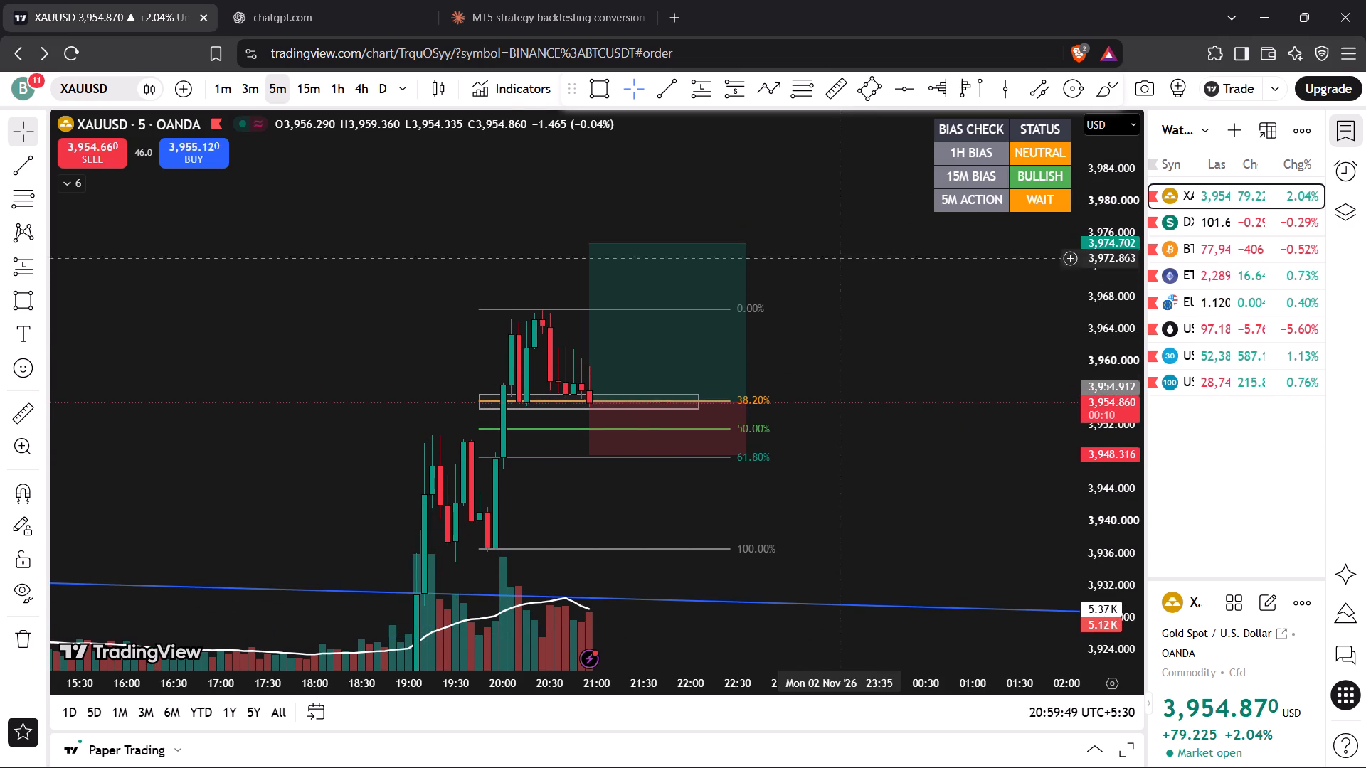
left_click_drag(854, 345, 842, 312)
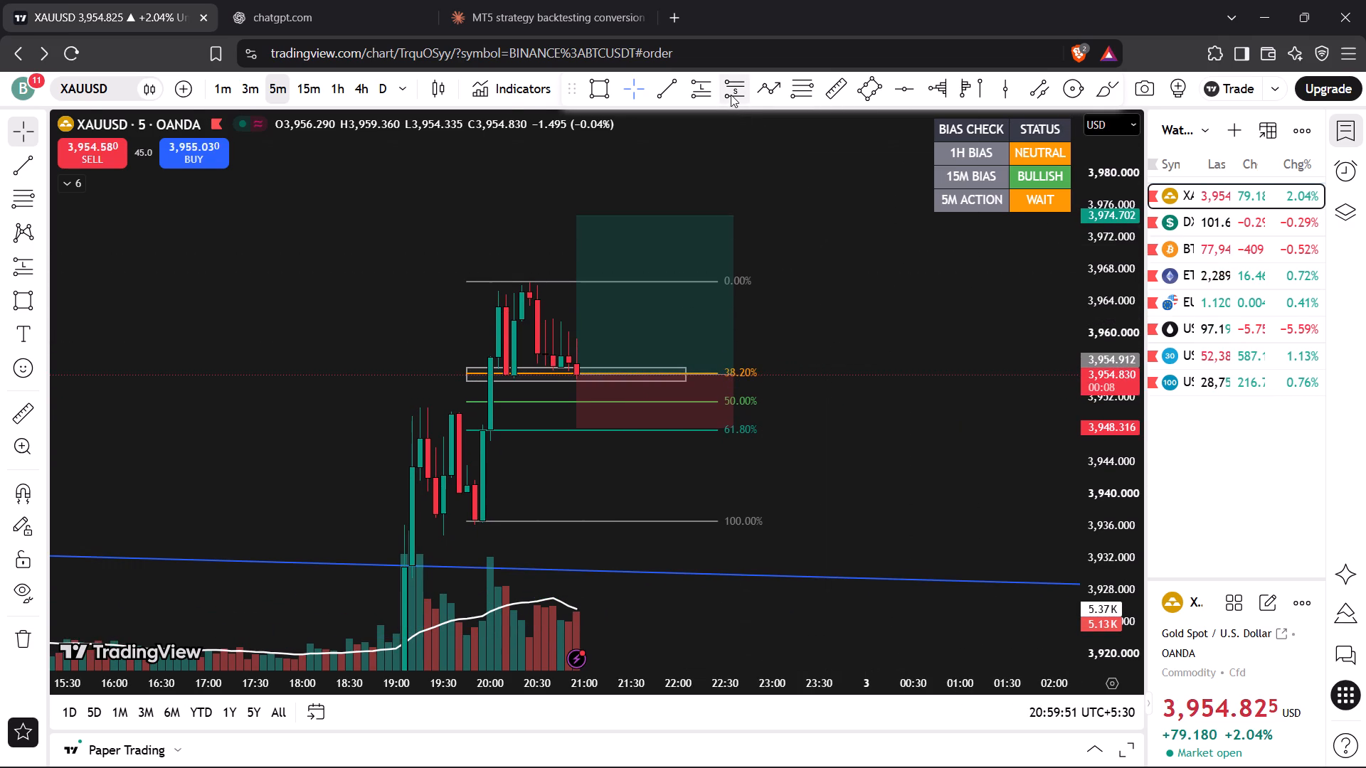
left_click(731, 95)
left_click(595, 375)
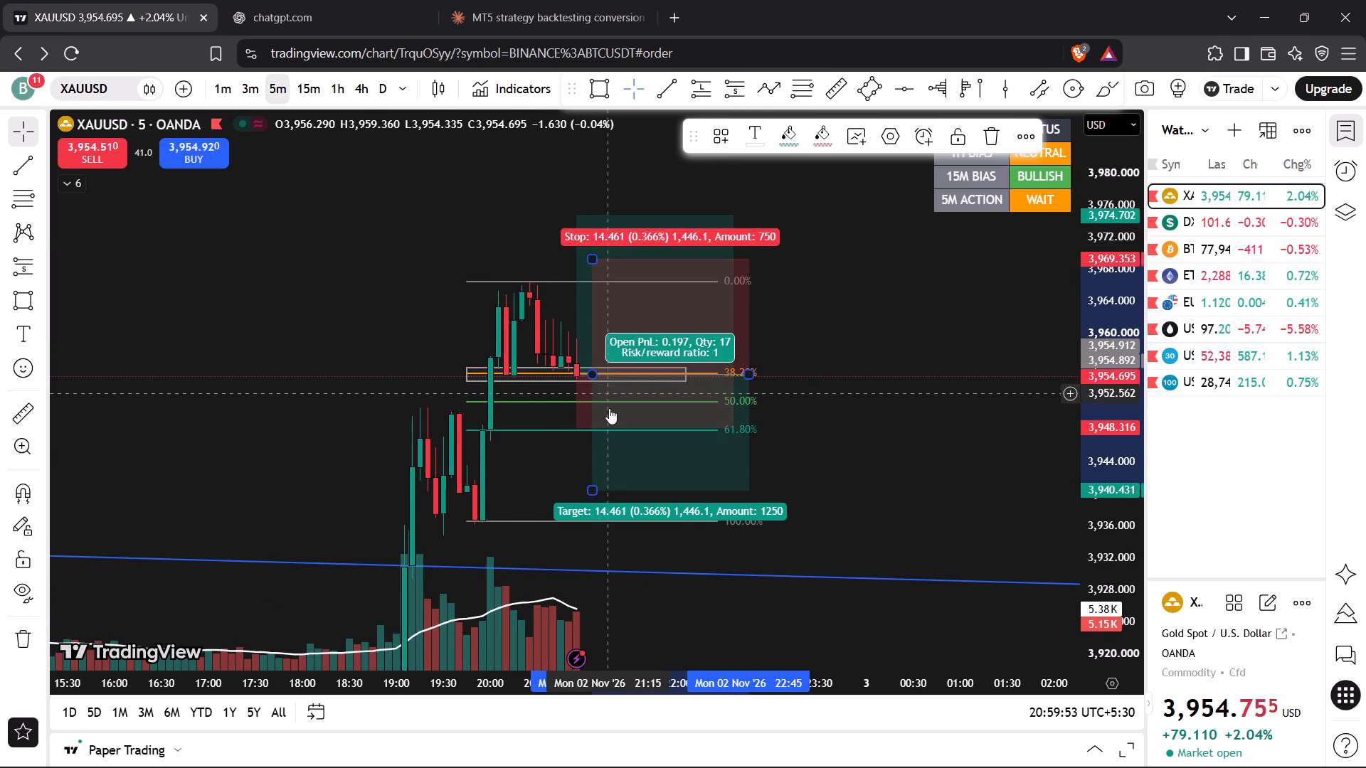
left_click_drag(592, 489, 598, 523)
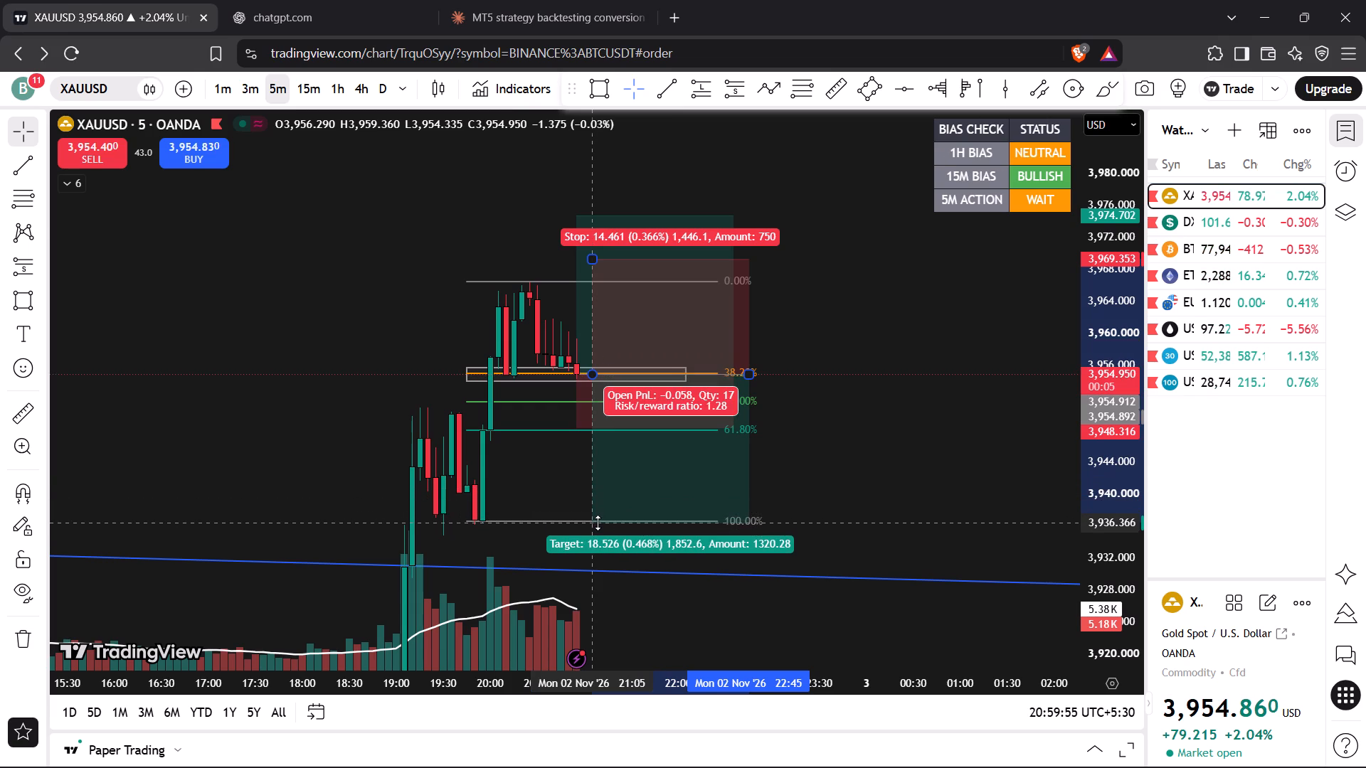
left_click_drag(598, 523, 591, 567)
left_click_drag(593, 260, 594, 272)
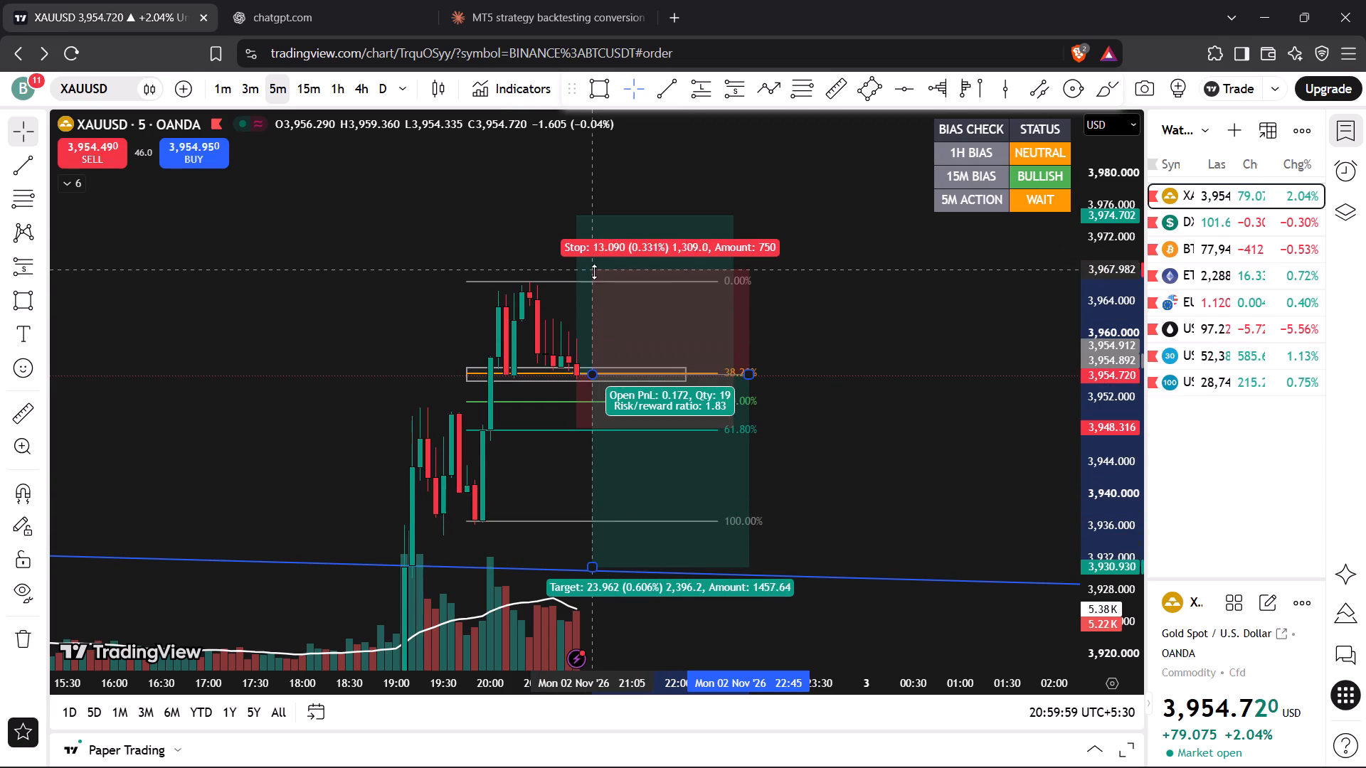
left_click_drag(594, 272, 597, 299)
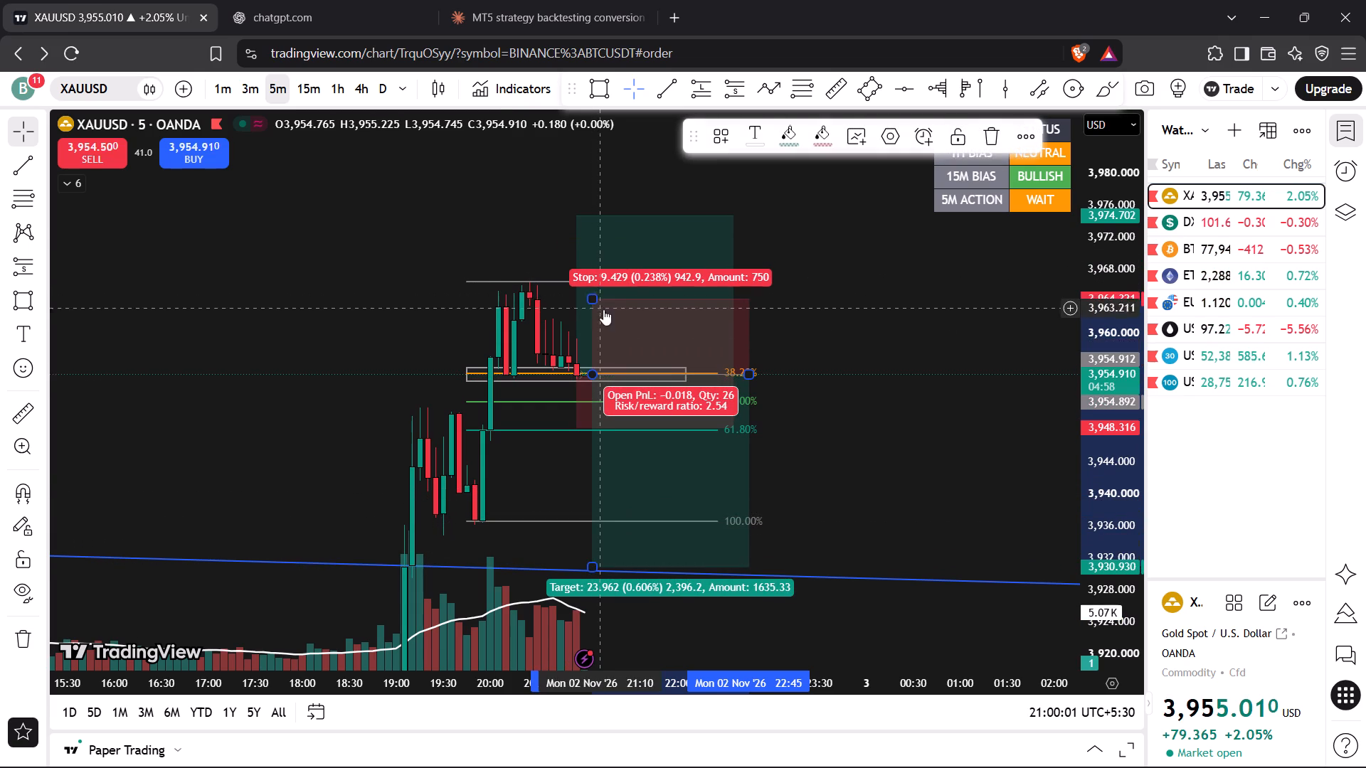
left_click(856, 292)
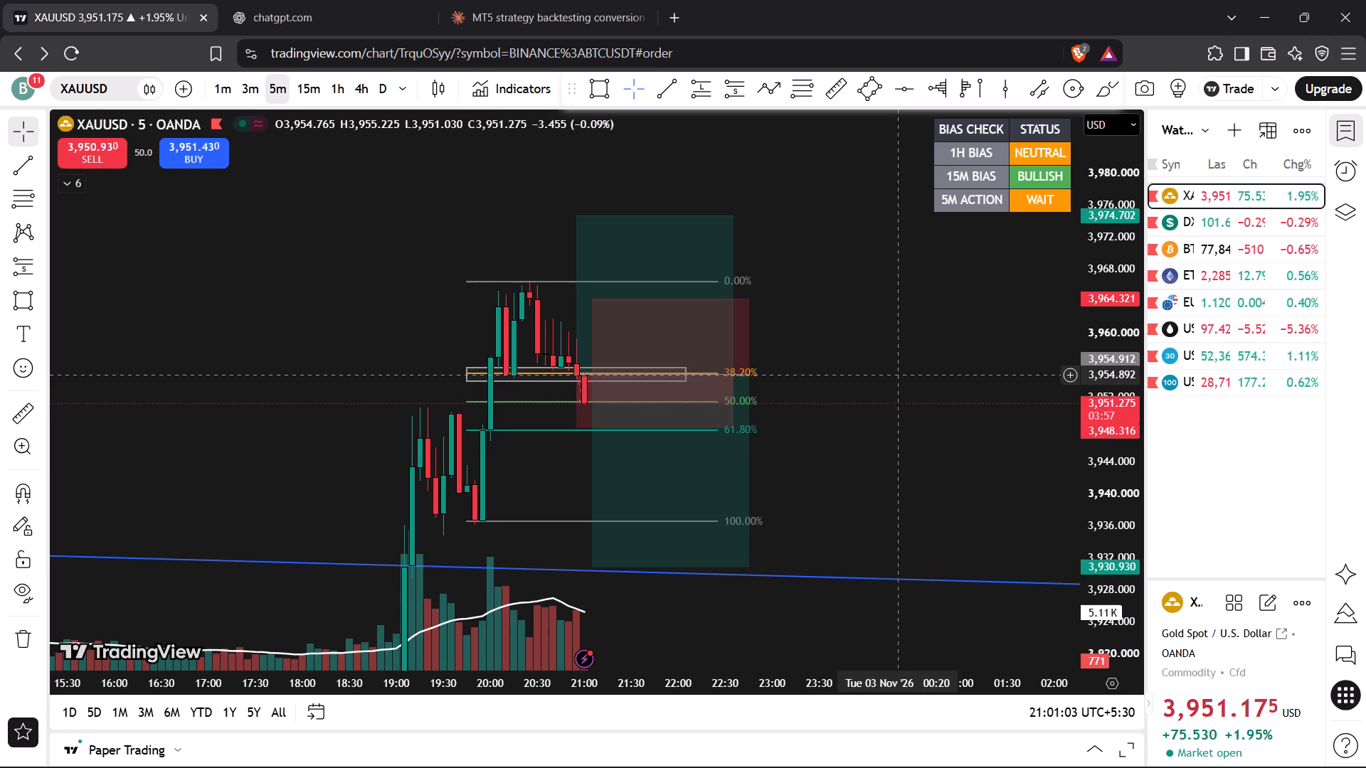
Open BTCUSDT and place a short position at about 78,014, with stop near 78,145 and target near 77,884.
left_click(1192, 255)
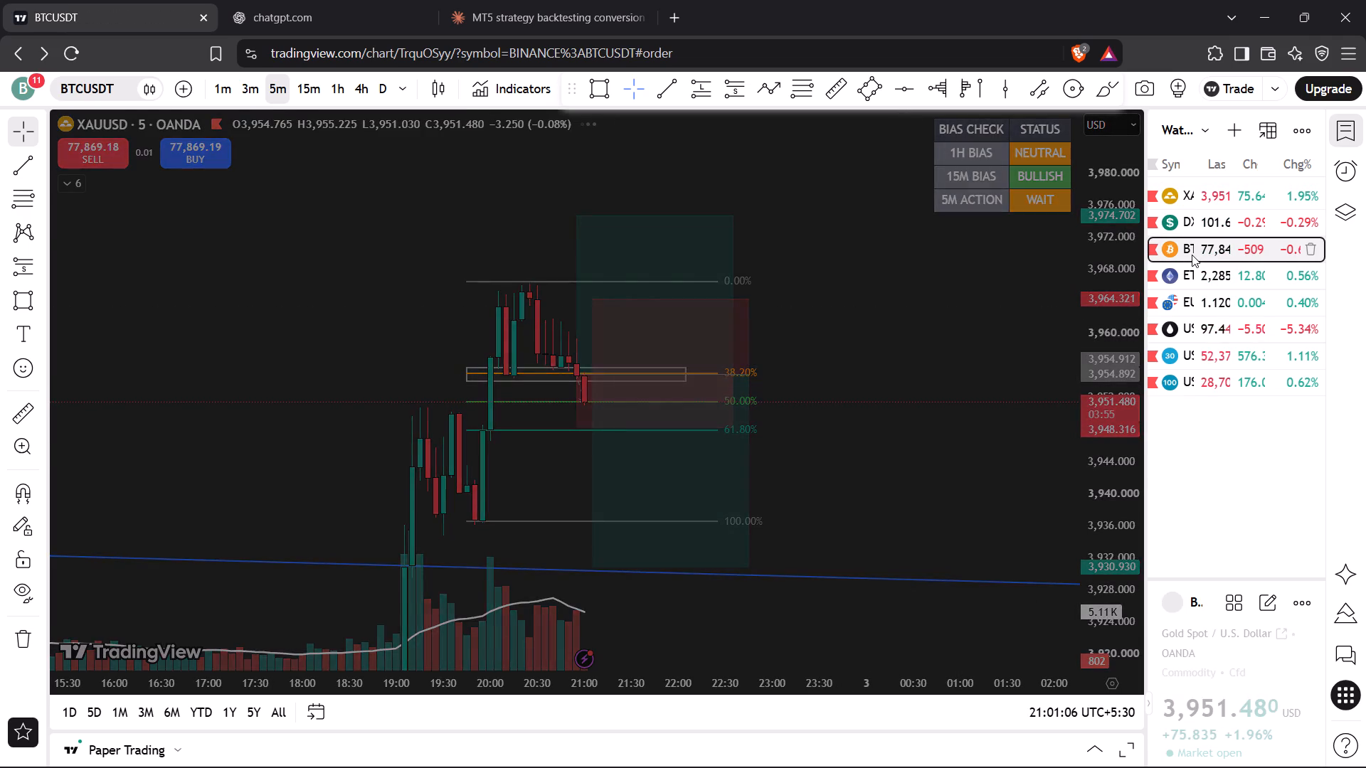
left_click_drag(1107, 292, 1069, 557)
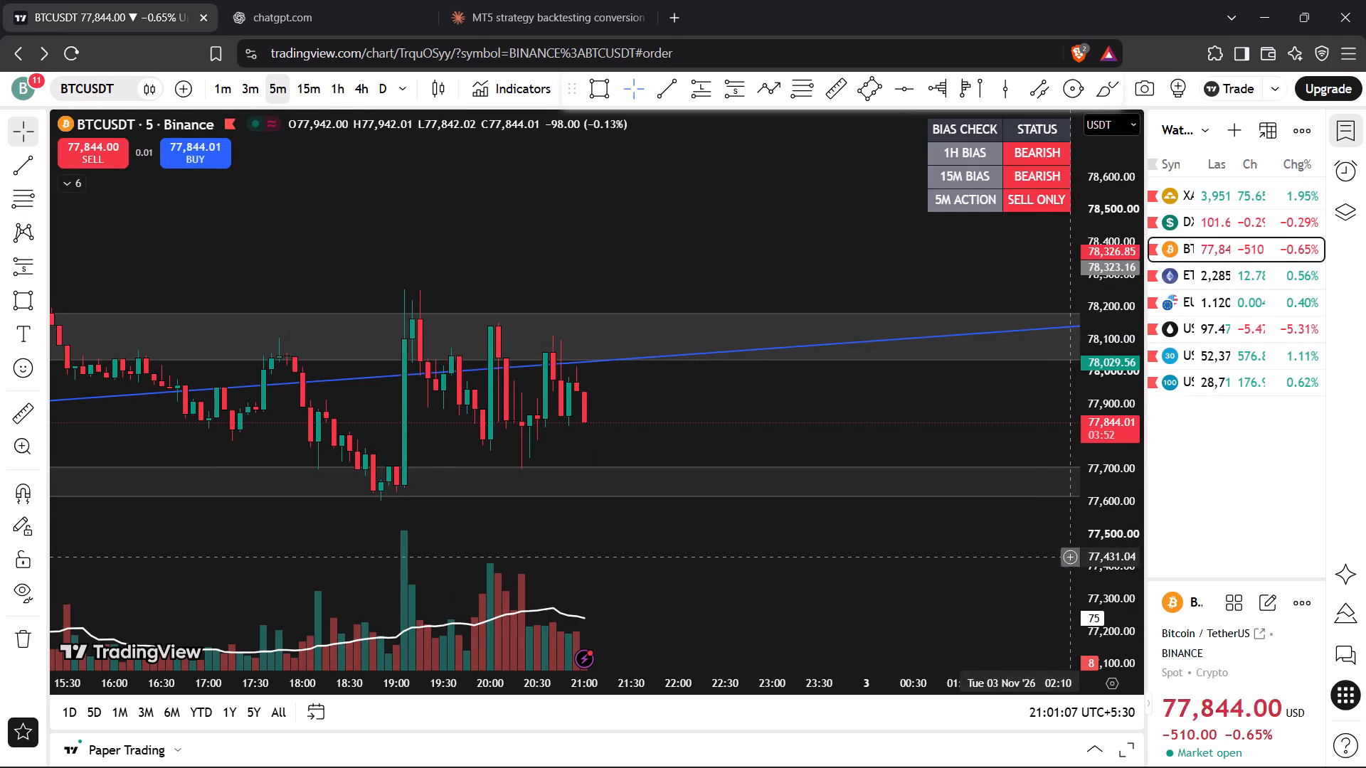
left_click_drag(775, 564, 816, 542)
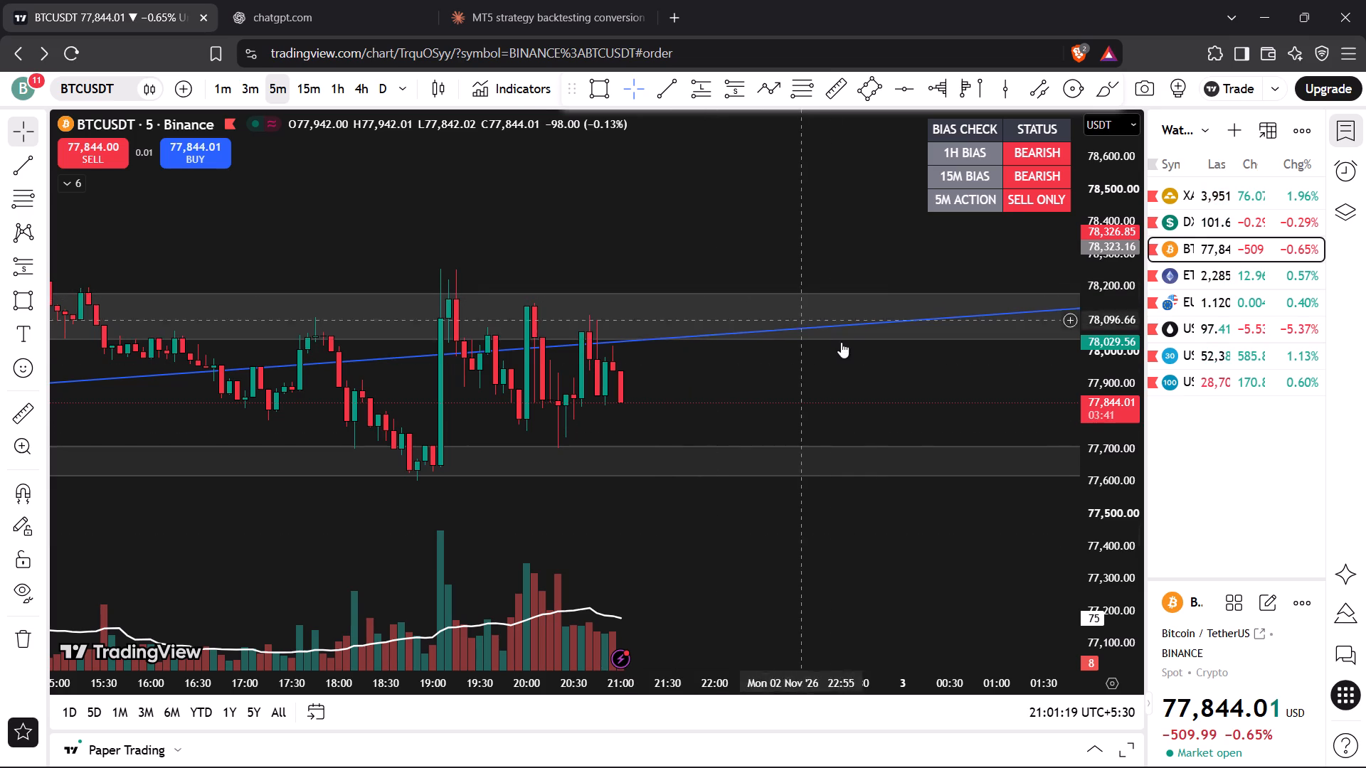
left_click_drag(1095, 538, 1100, 501)
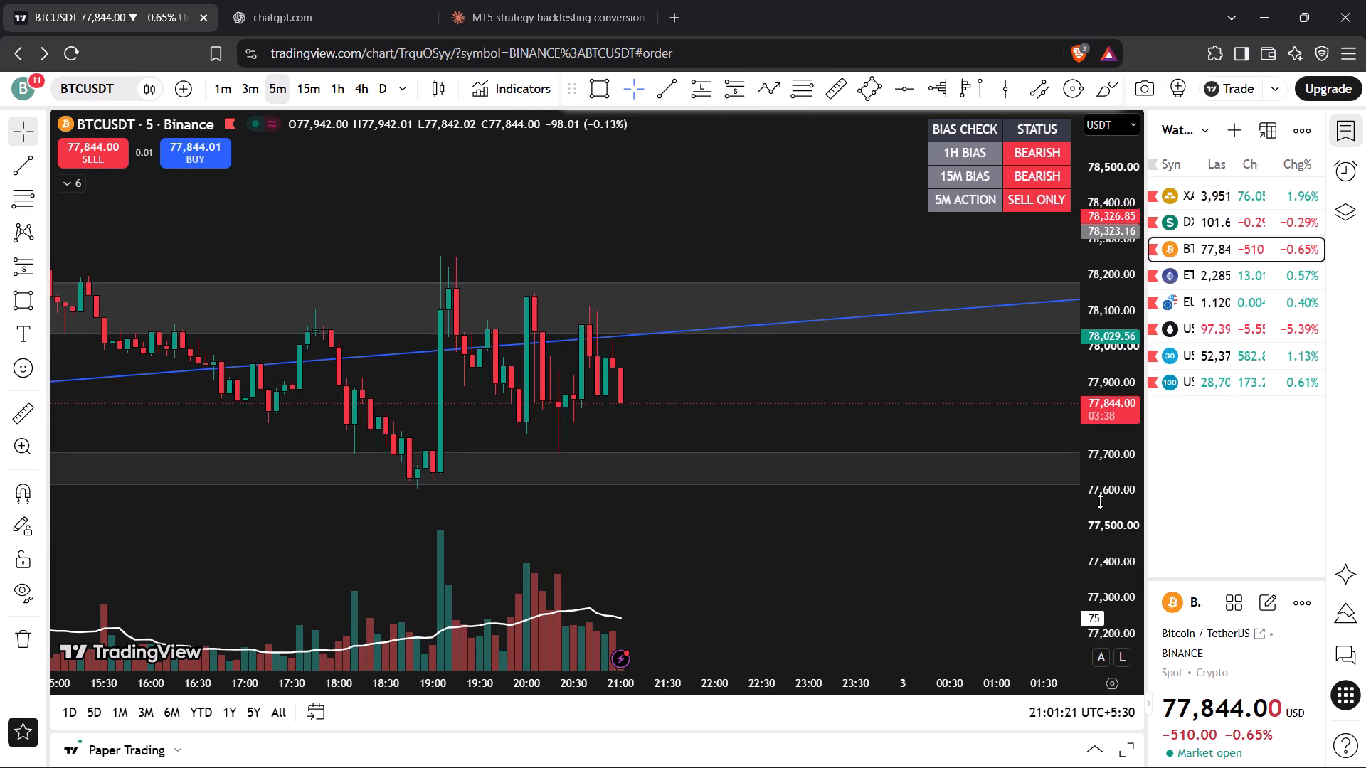
left_click_drag(1100, 501, 1092, 331)
scroll(968, 388, "up", 2)
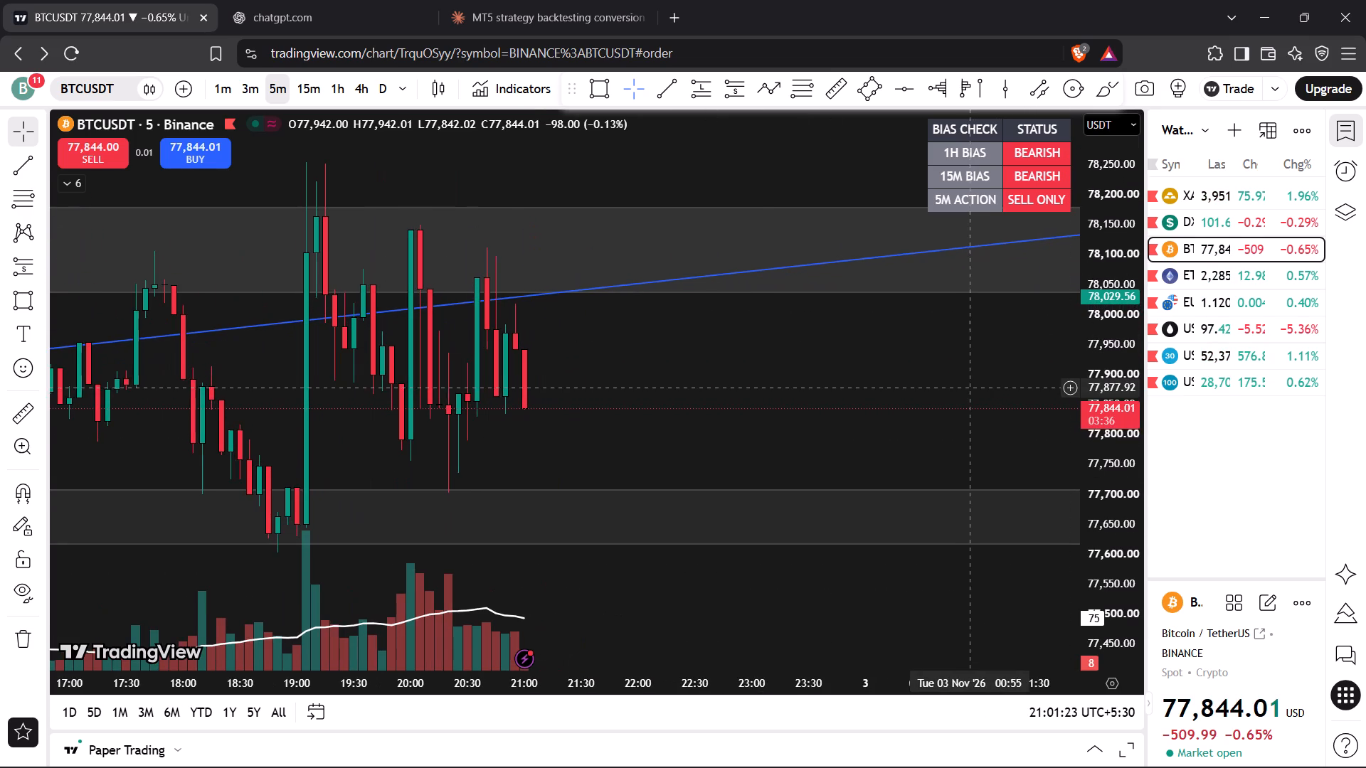
left_click_drag(759, 398, 909, 415)
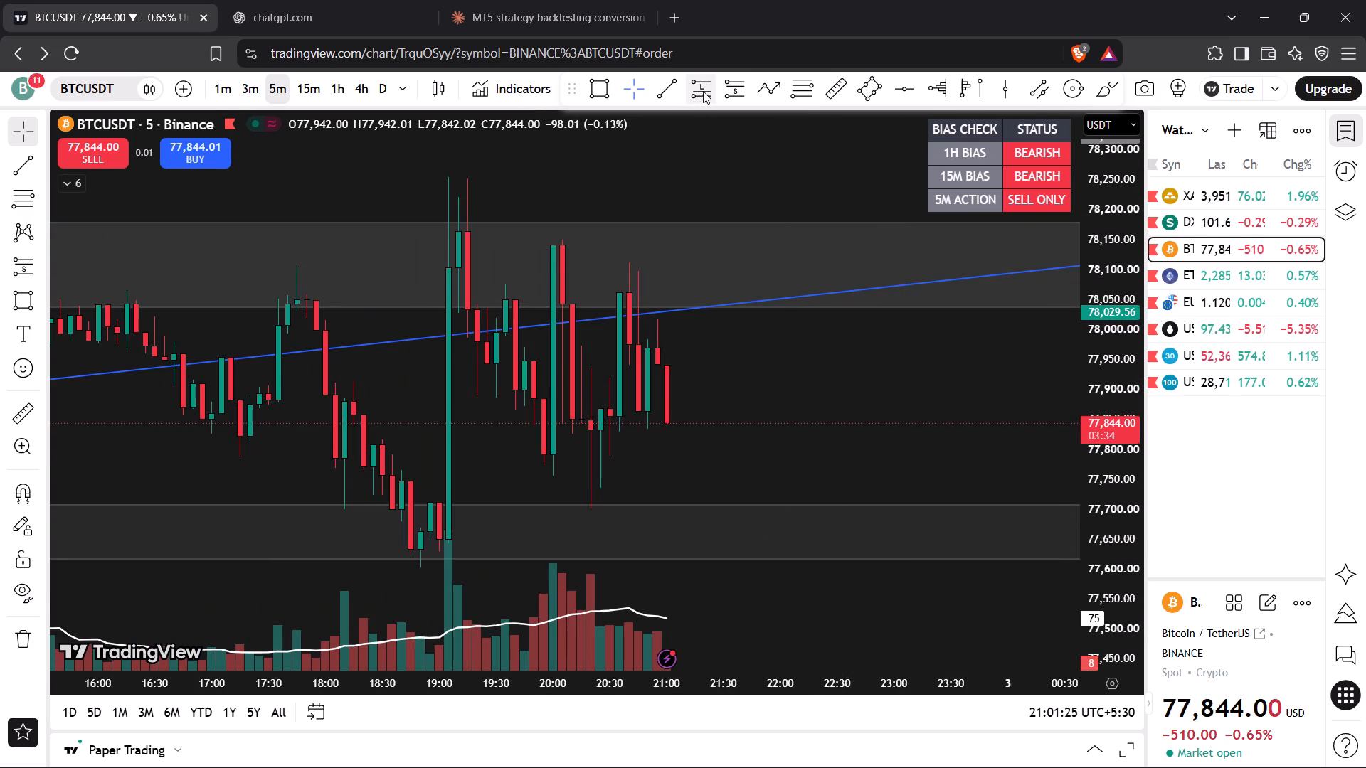
left_click(733, 84)
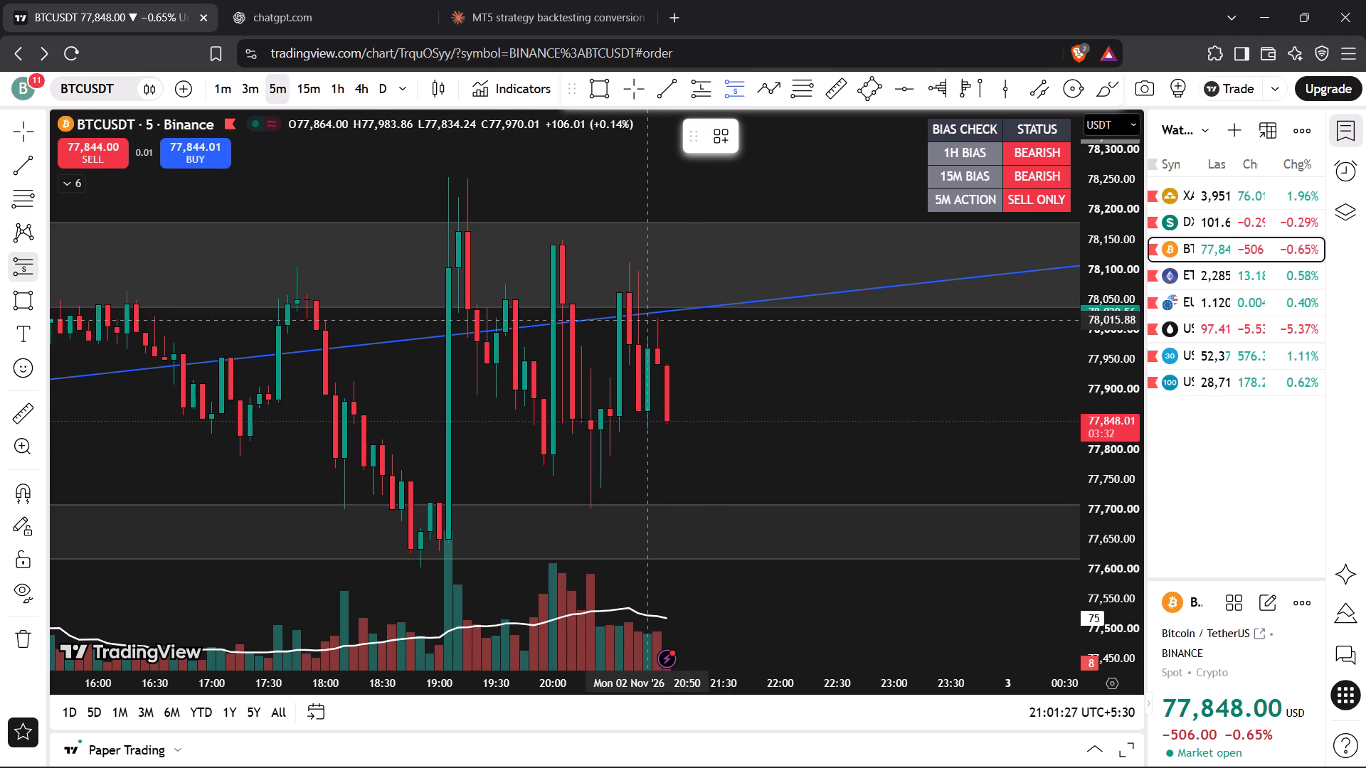
left_click(647, 321)
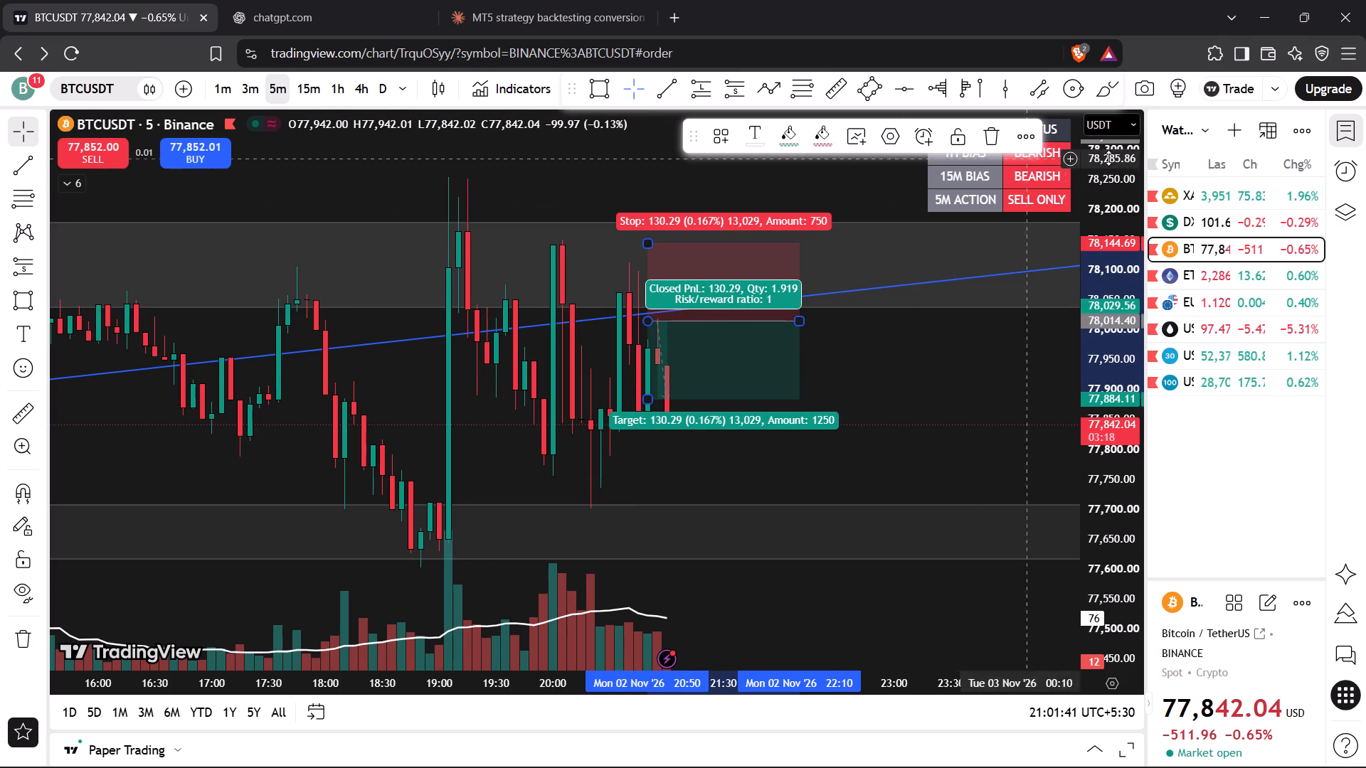
Return to gold's 5-minute chart and remove both the short and the long position drawings.
left_click(1219, 195)
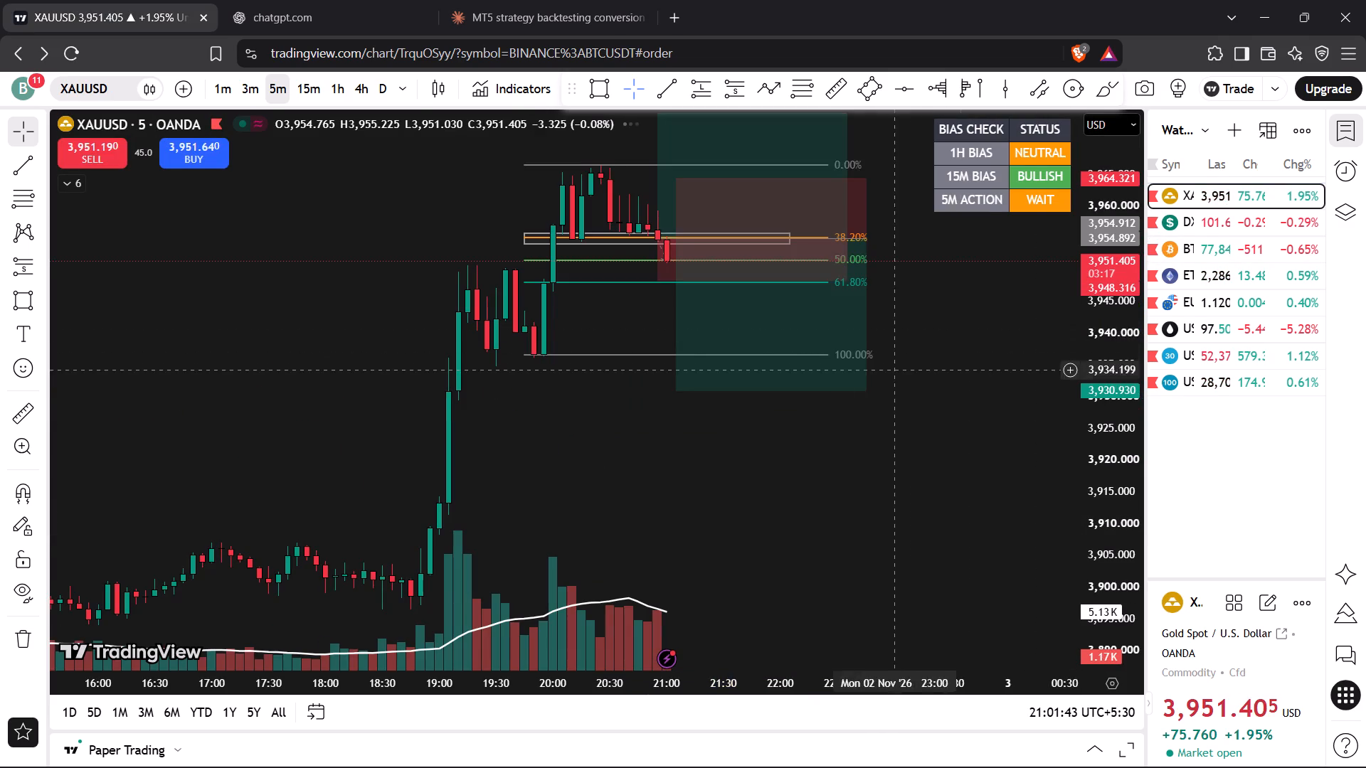
left_click_drag(597, 441, 614, 454)
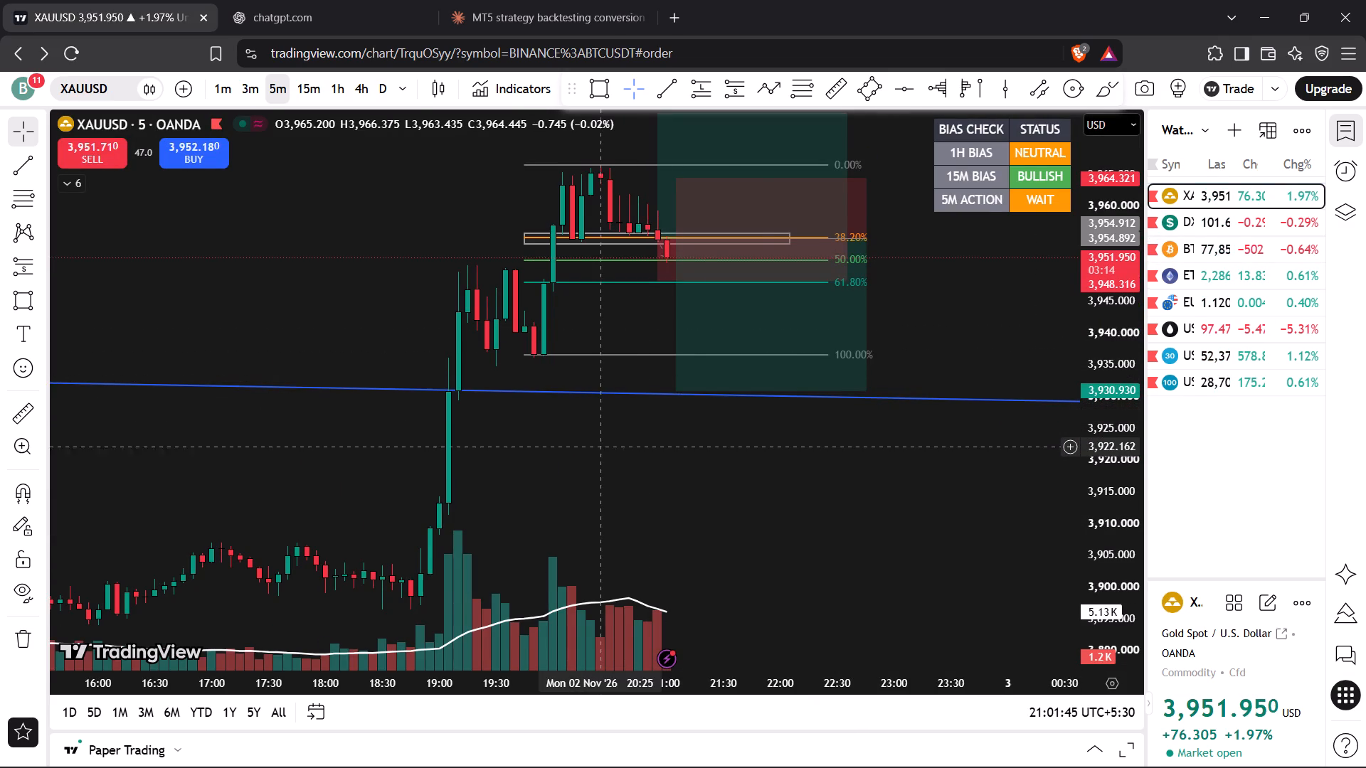
left_click_drag(614, 454, 685, 476)
scroll(685, 476, "up", 3)
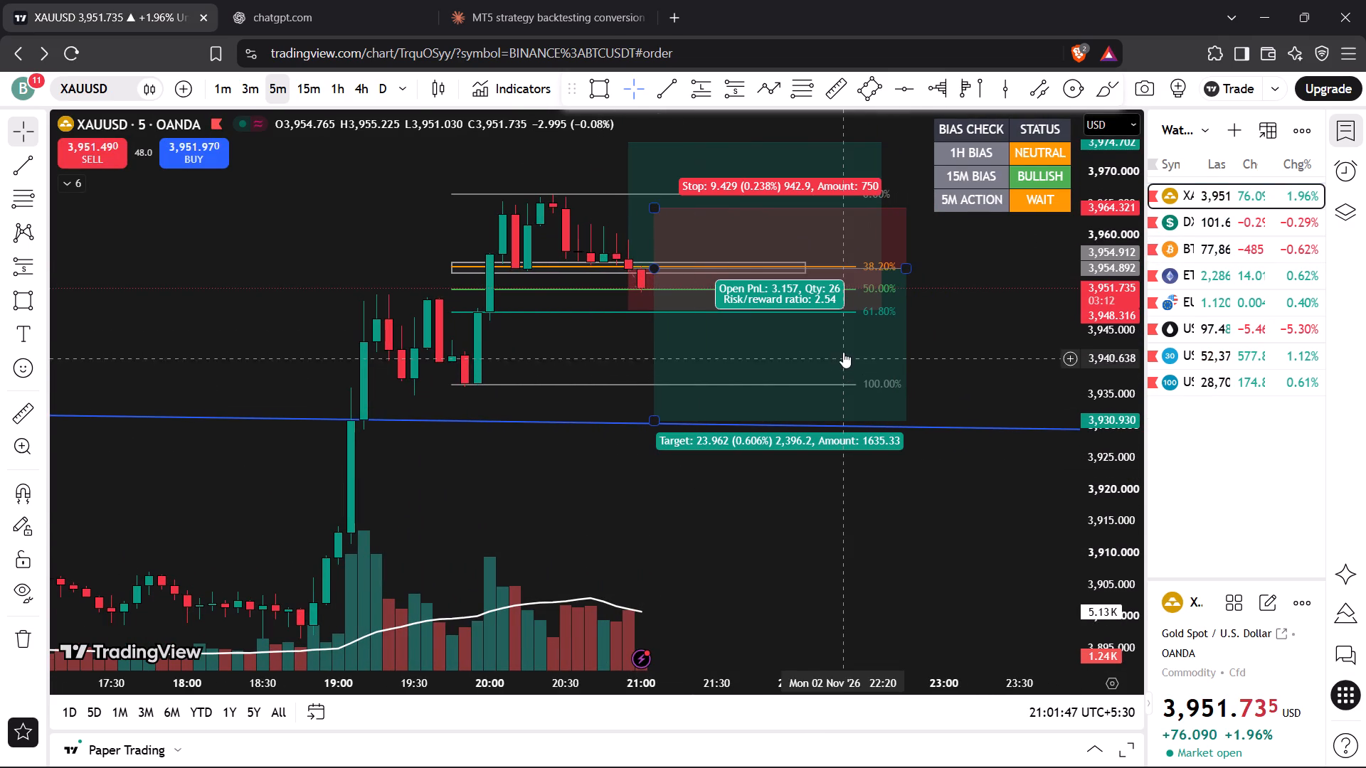
left_click(843, 352)
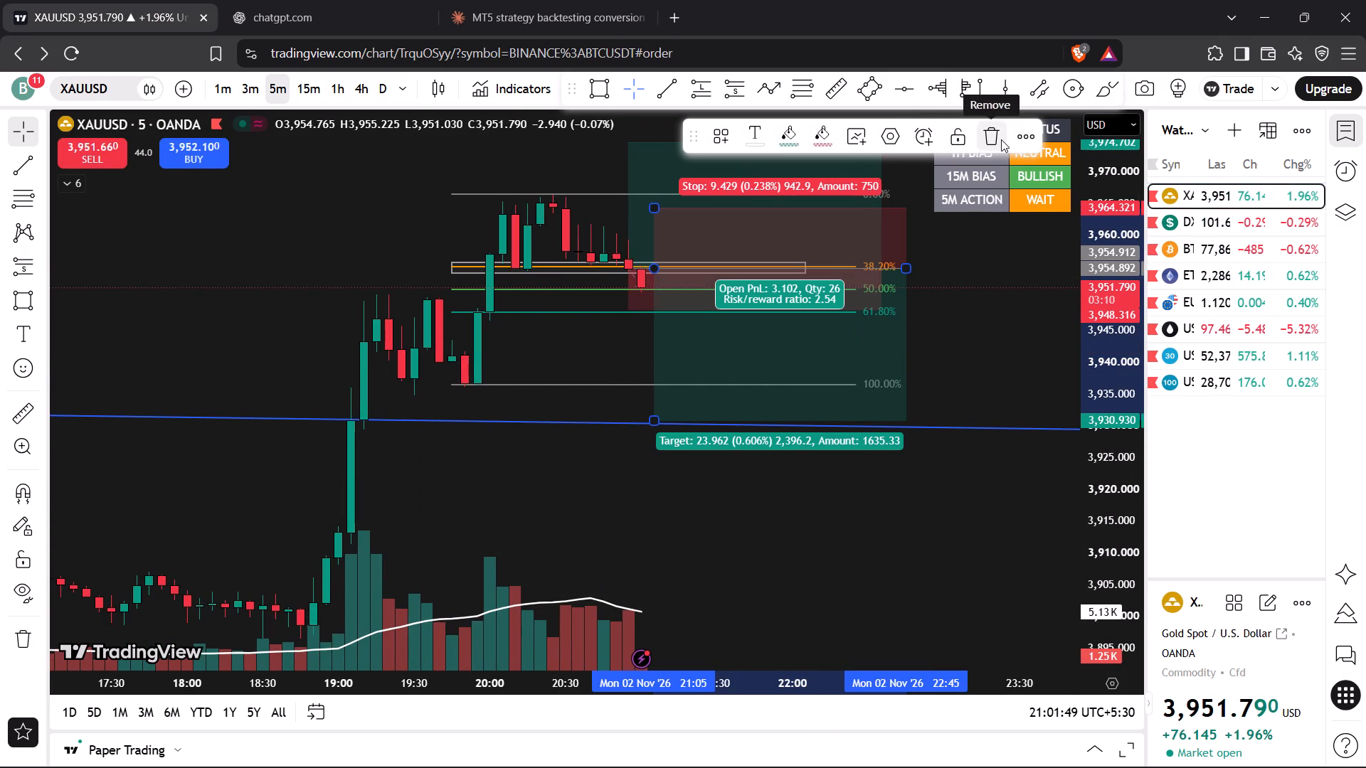
left_click(994, 141)
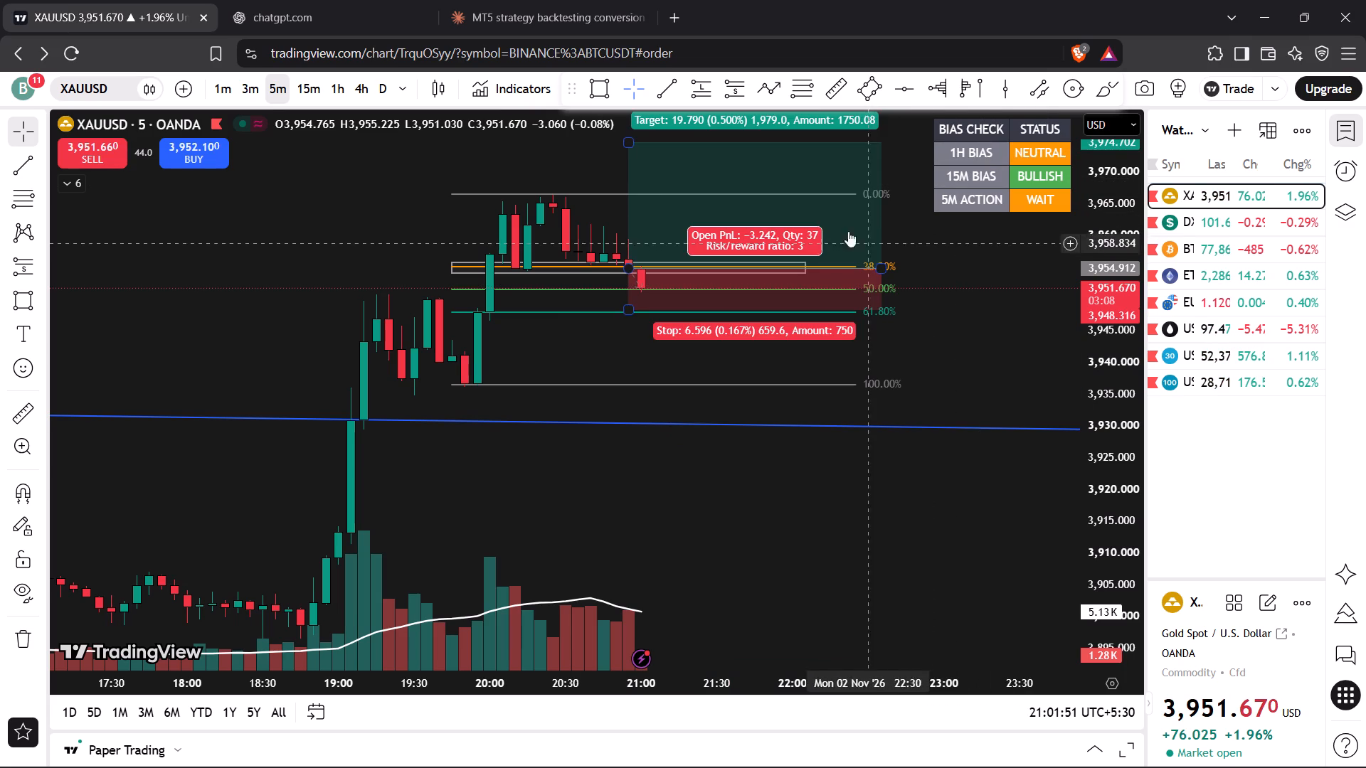
left_click(770, 170)
left_click(992, 129)
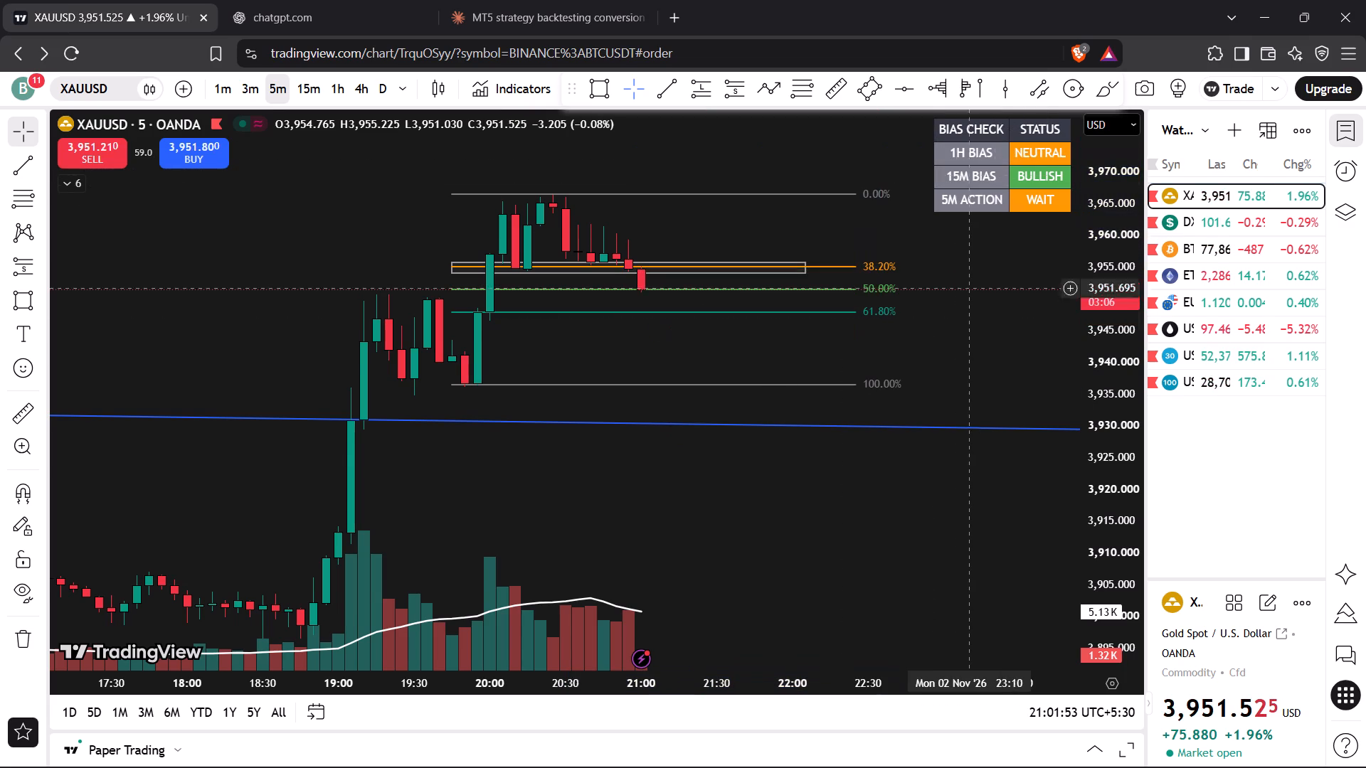
Draw a rectangle zone on gold between about 3,951.8 and 3,947.9, from 18:50 to 23:00 on 2 Nov.
left_click_drag(956, 332, 958, 428)
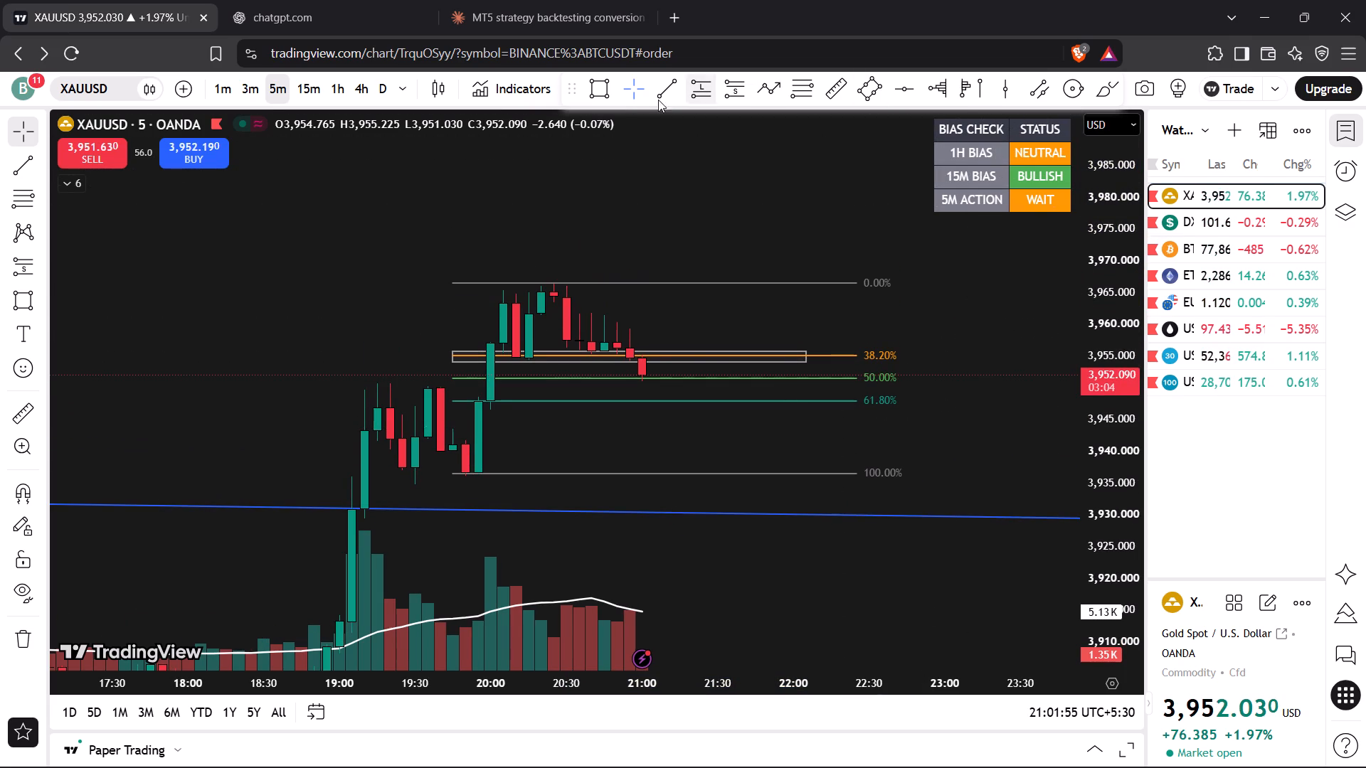
left_click(600, 97)
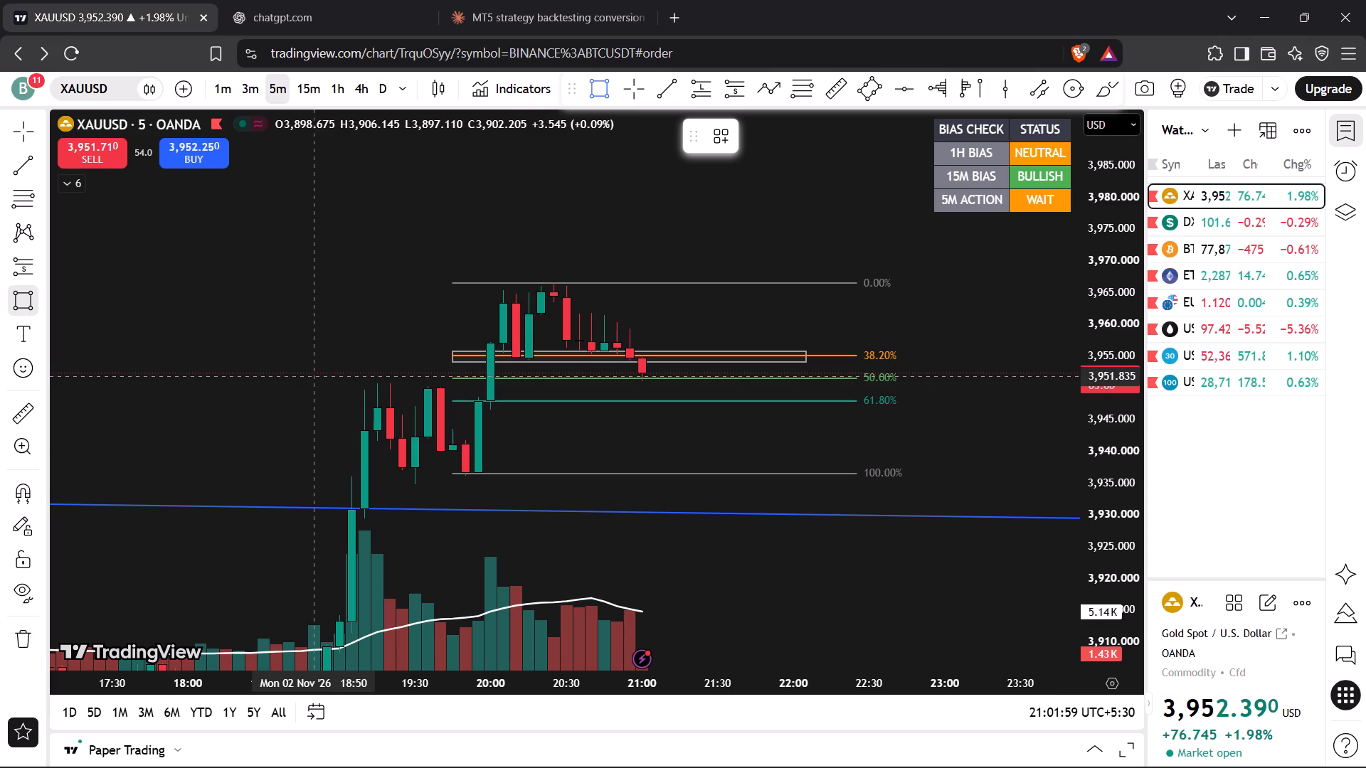
left_click(312, 376)
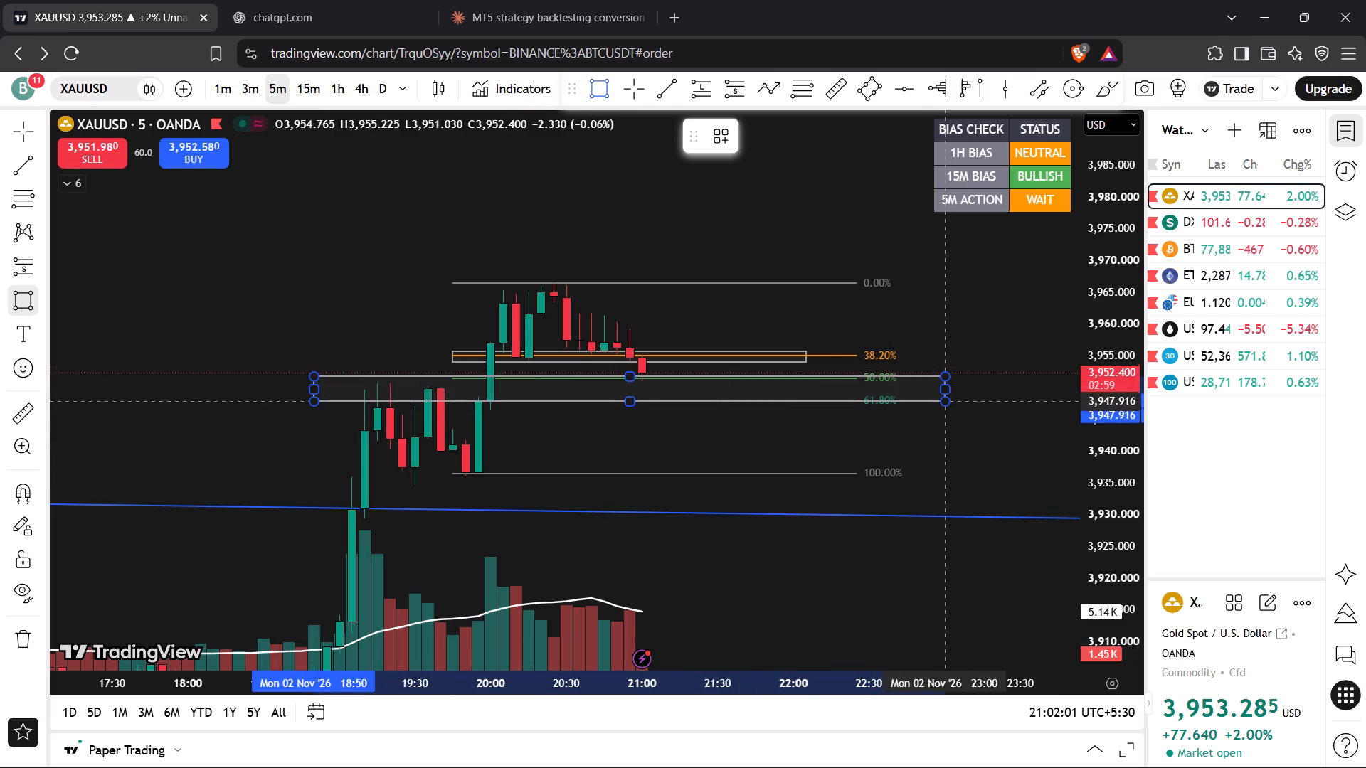
left_click(943, 402)
left_click(949, 328)
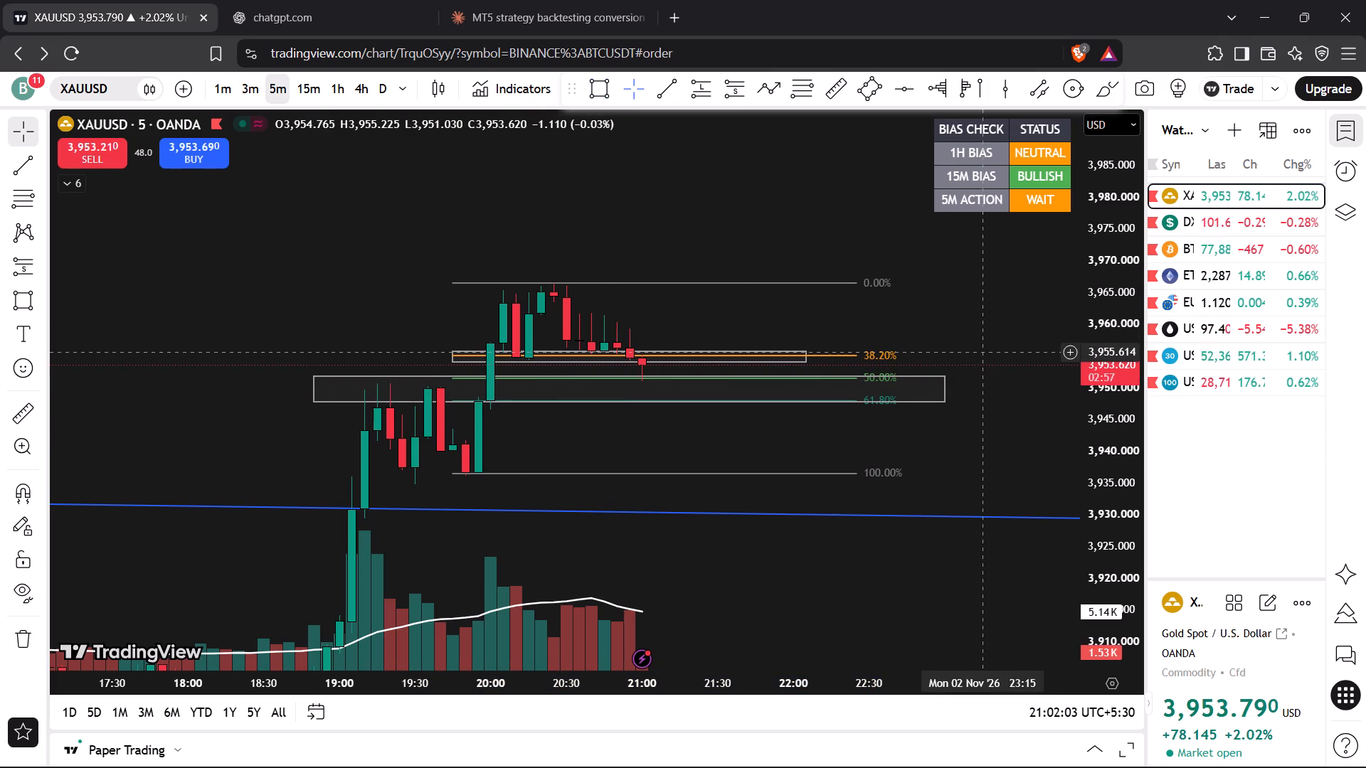
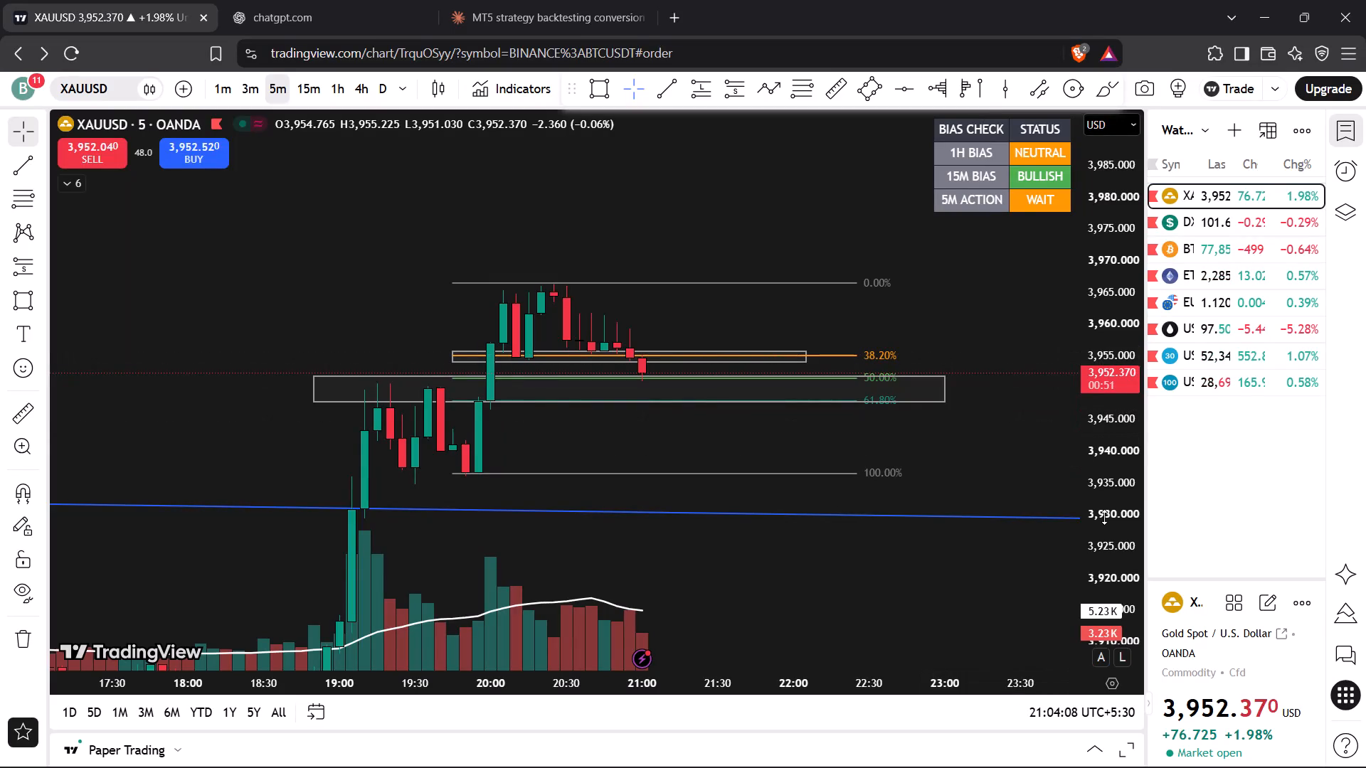
Raise the lower edge of gold's lower rectangle zone to about 3,950.0 on the 5-minute chart.
left_click_drag(1106, 518, 1071, 334)
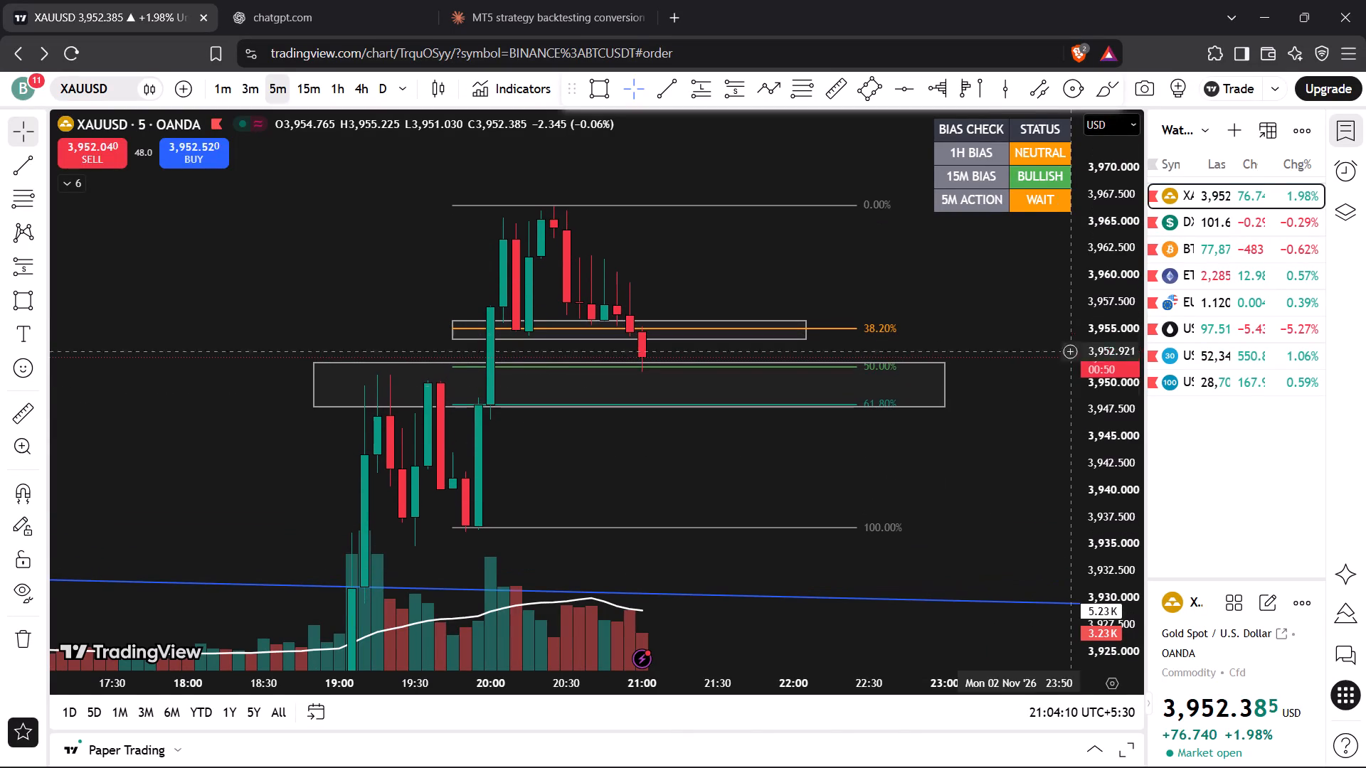
left_click_drag(1005, 484, 984, 489)
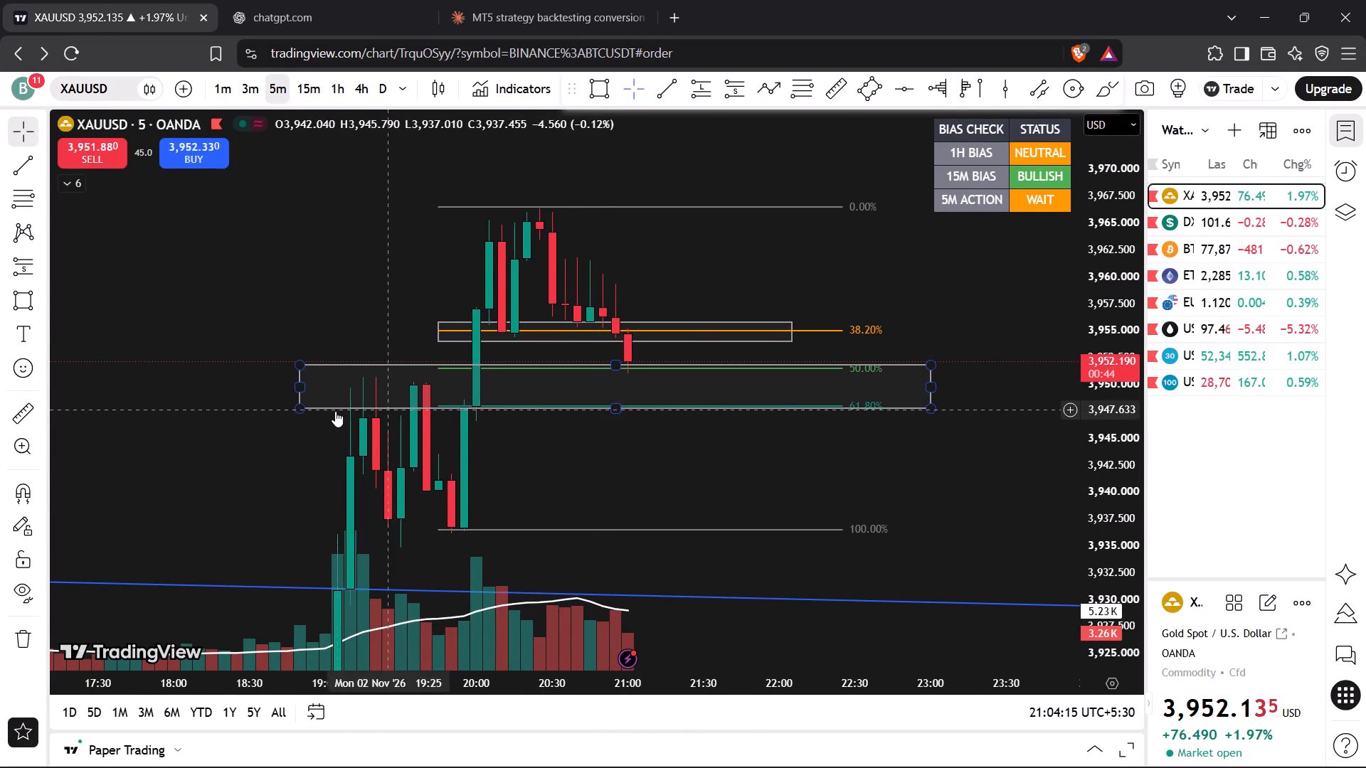
left_click_drag(616, 414, 618, 411)
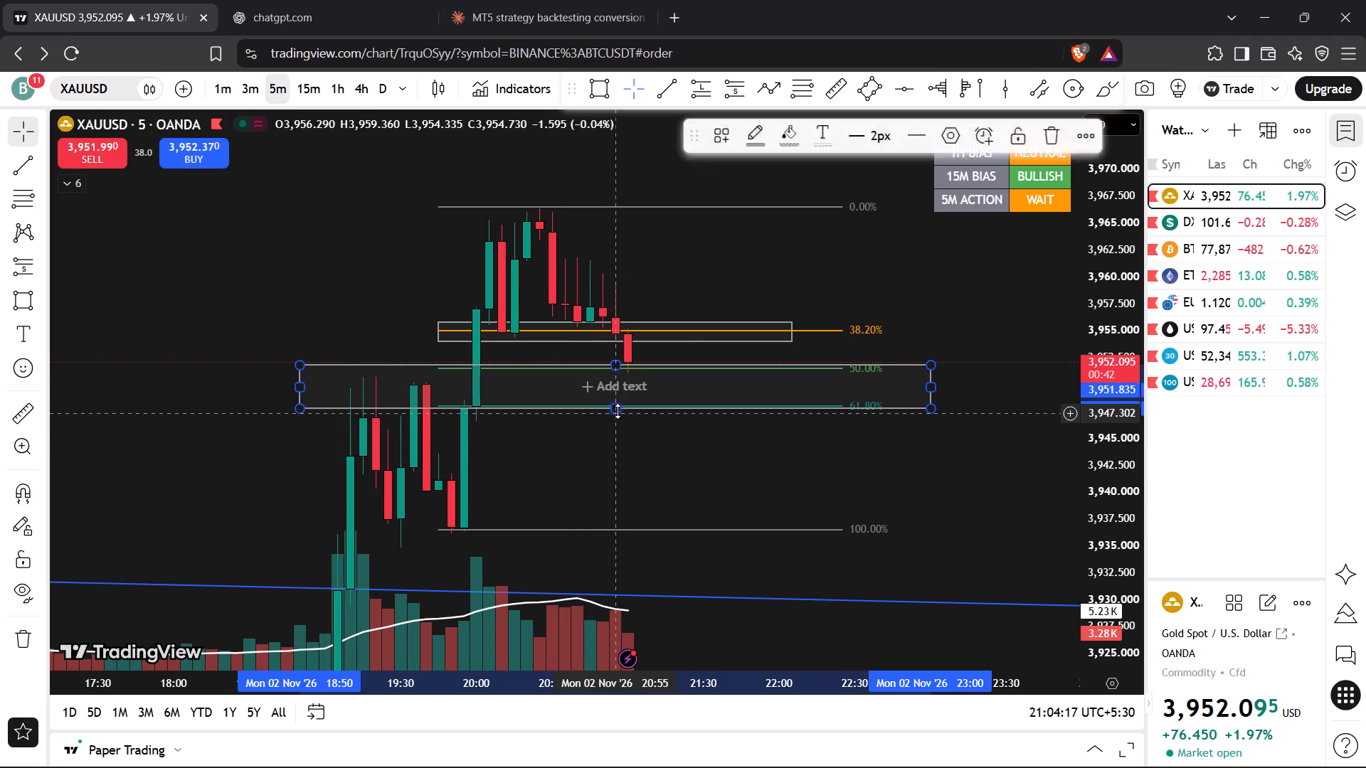
left_click_drag(618, 411, 630, 385)
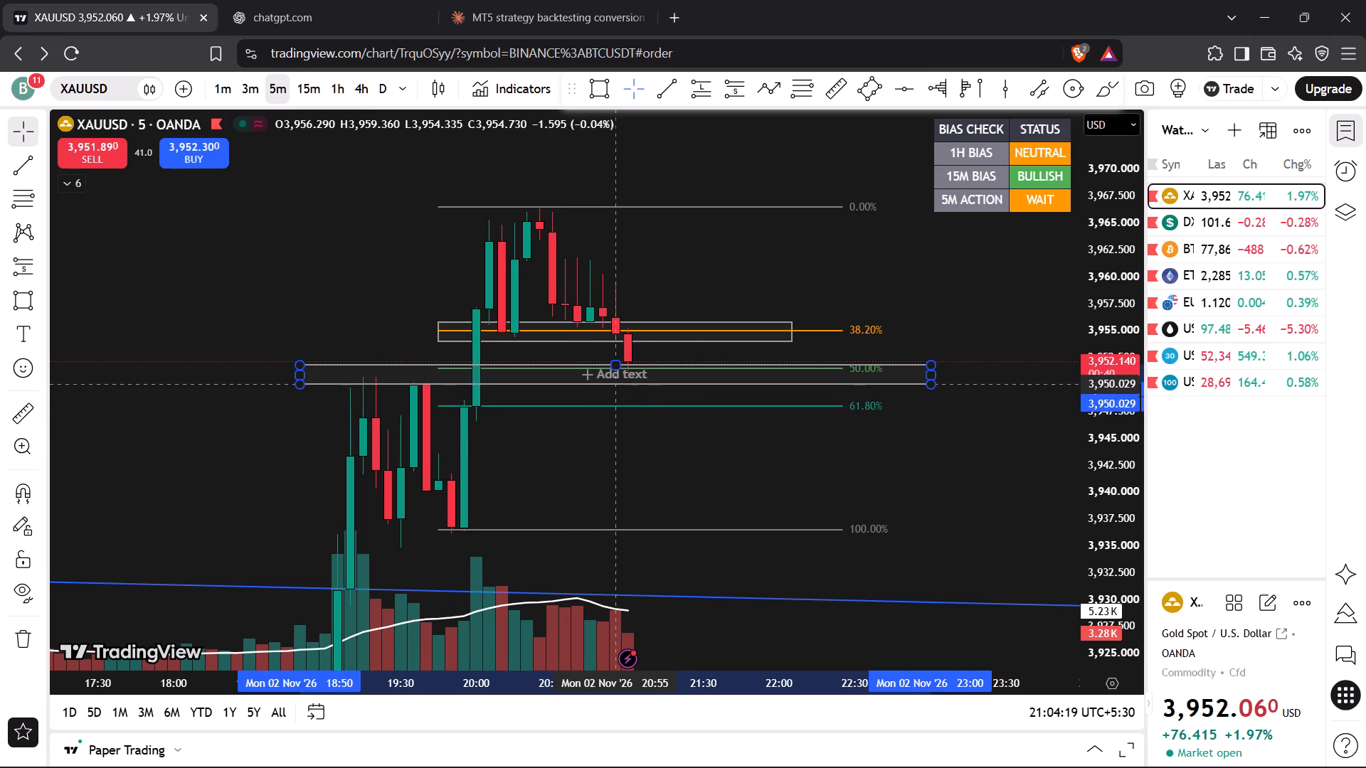
left_click(676, 460)
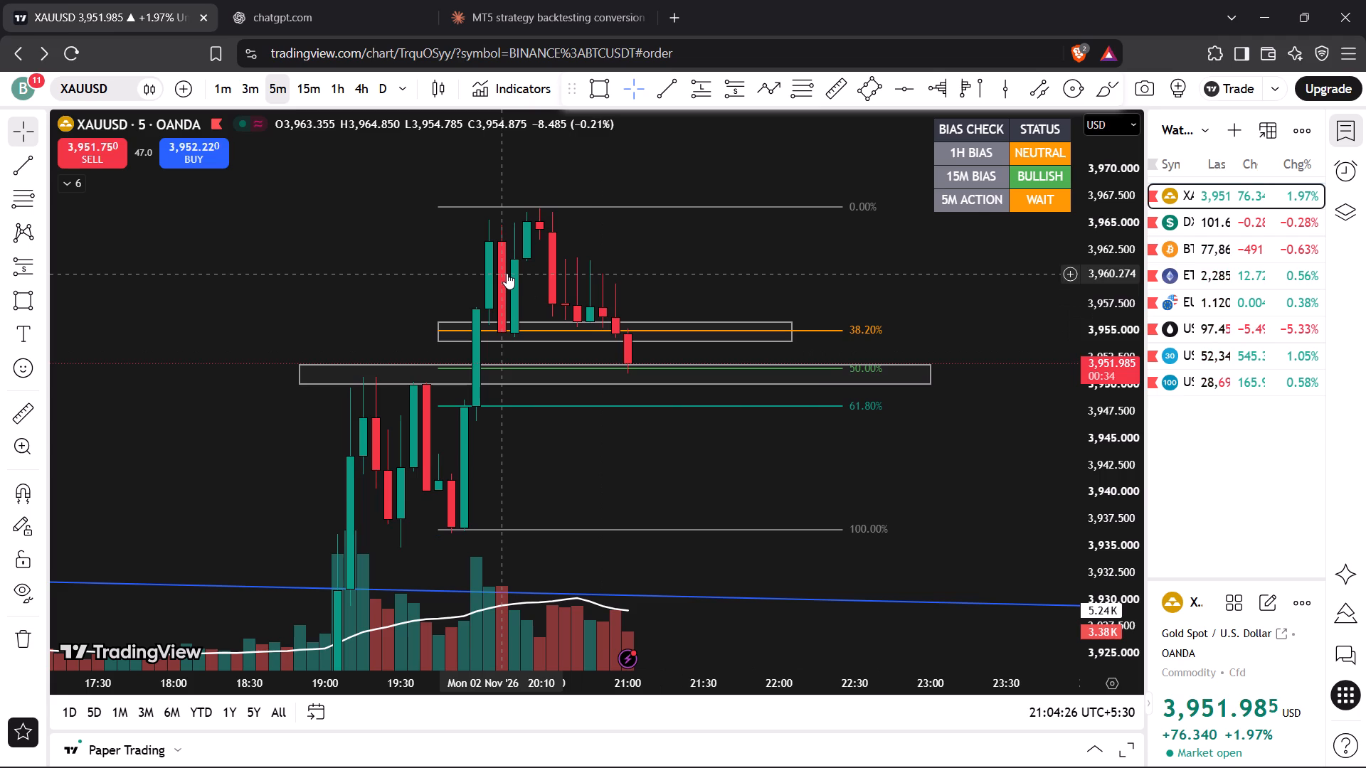
Switch gold to the 1-minute chart and remove the Fibonacci retracement drawing.
left_click(212, 95)
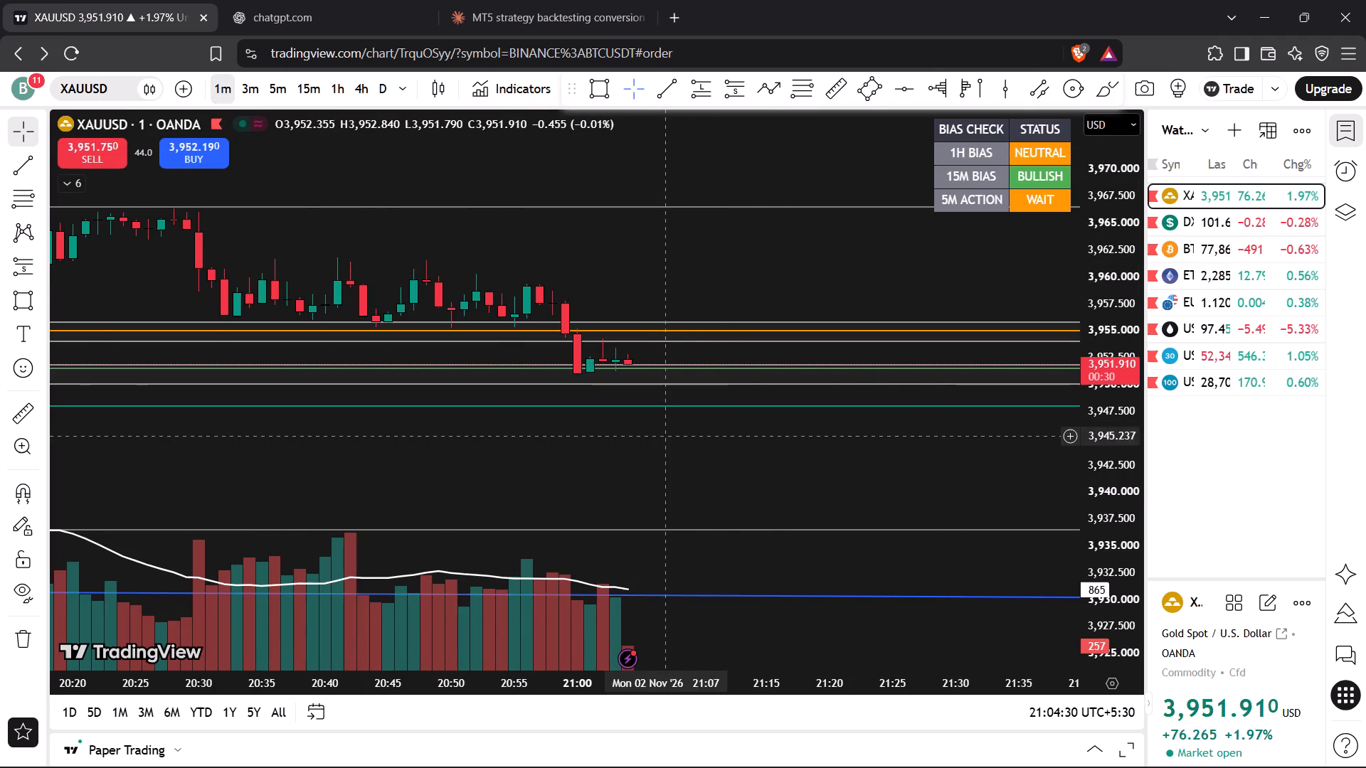
scroll(672, 437, "down", 2)
left_click(684, 411)
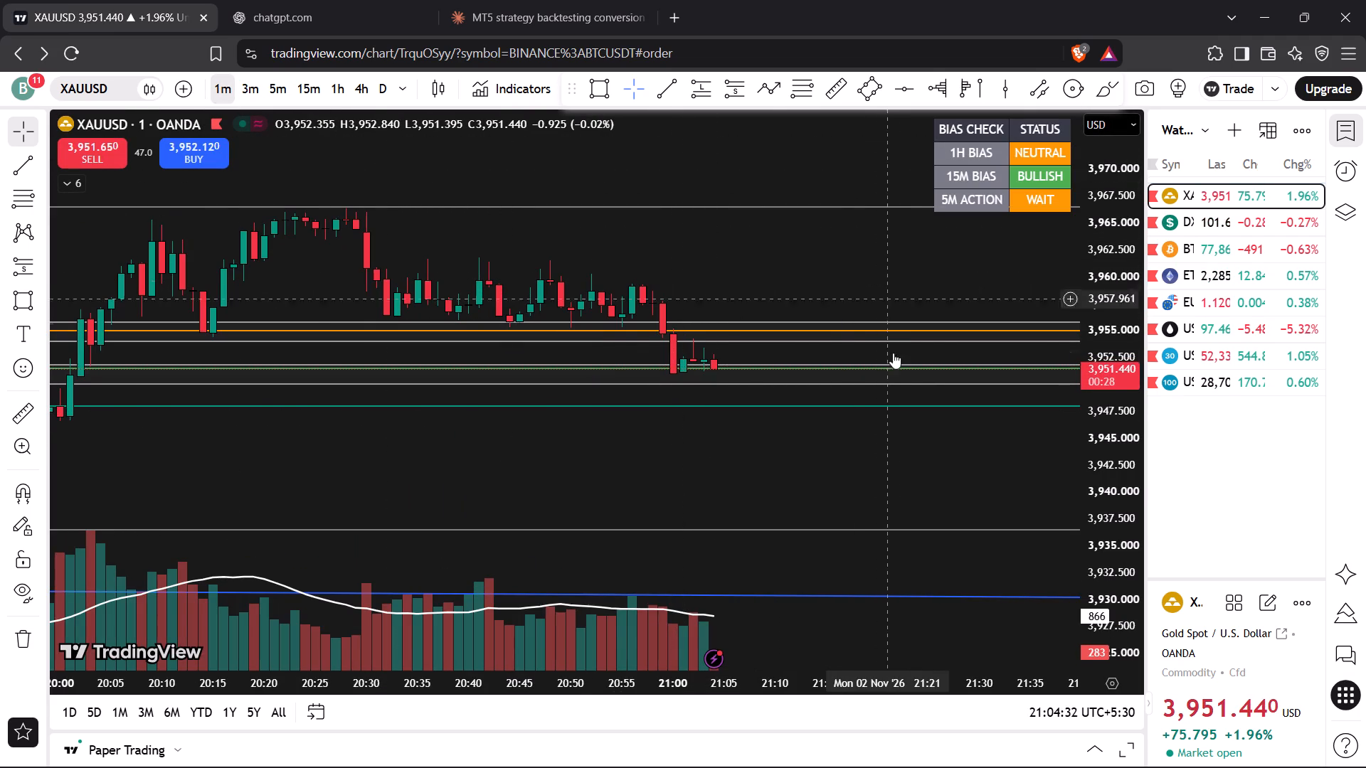
left_click(913, 407)
left_click(955, 142)
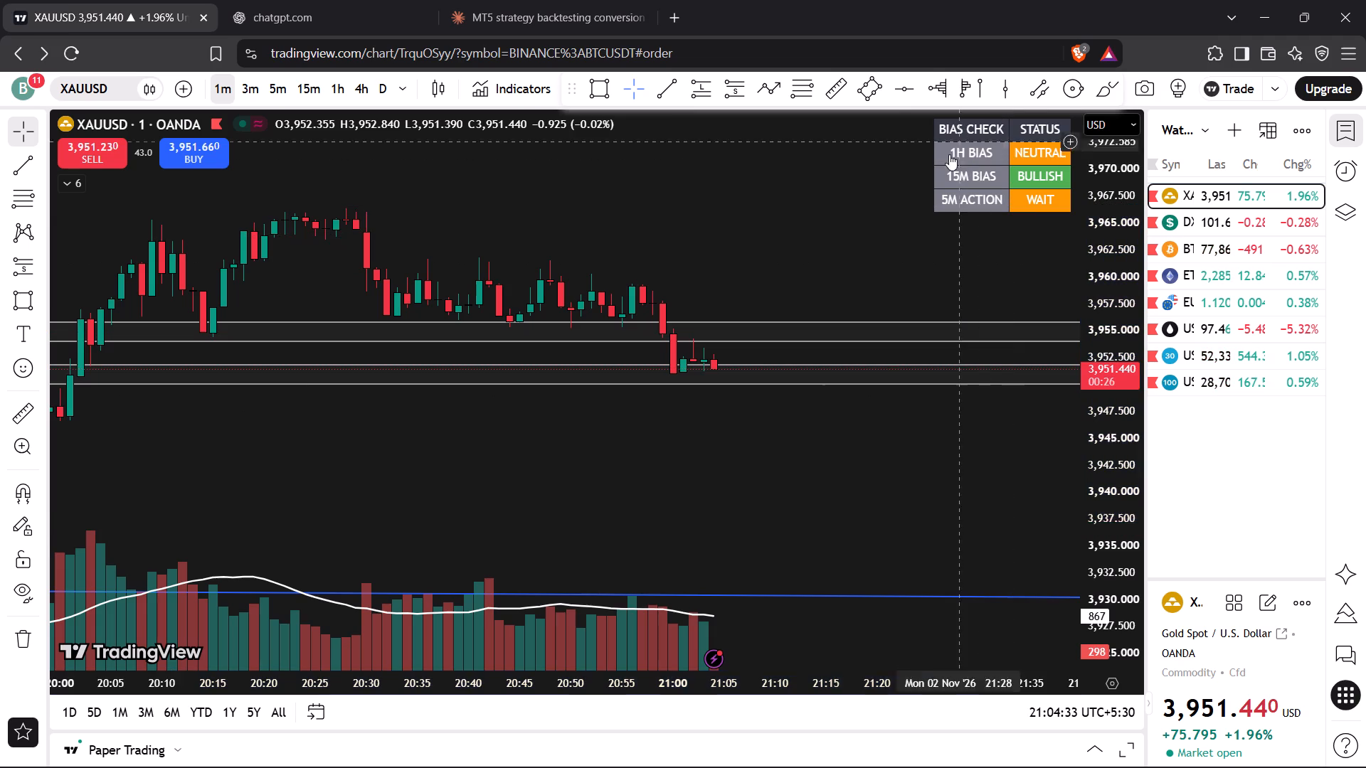
Raise the upper edge of gold's lower rectangle zone to about 3,952.0.
scroll(652, 513, "down", 6)
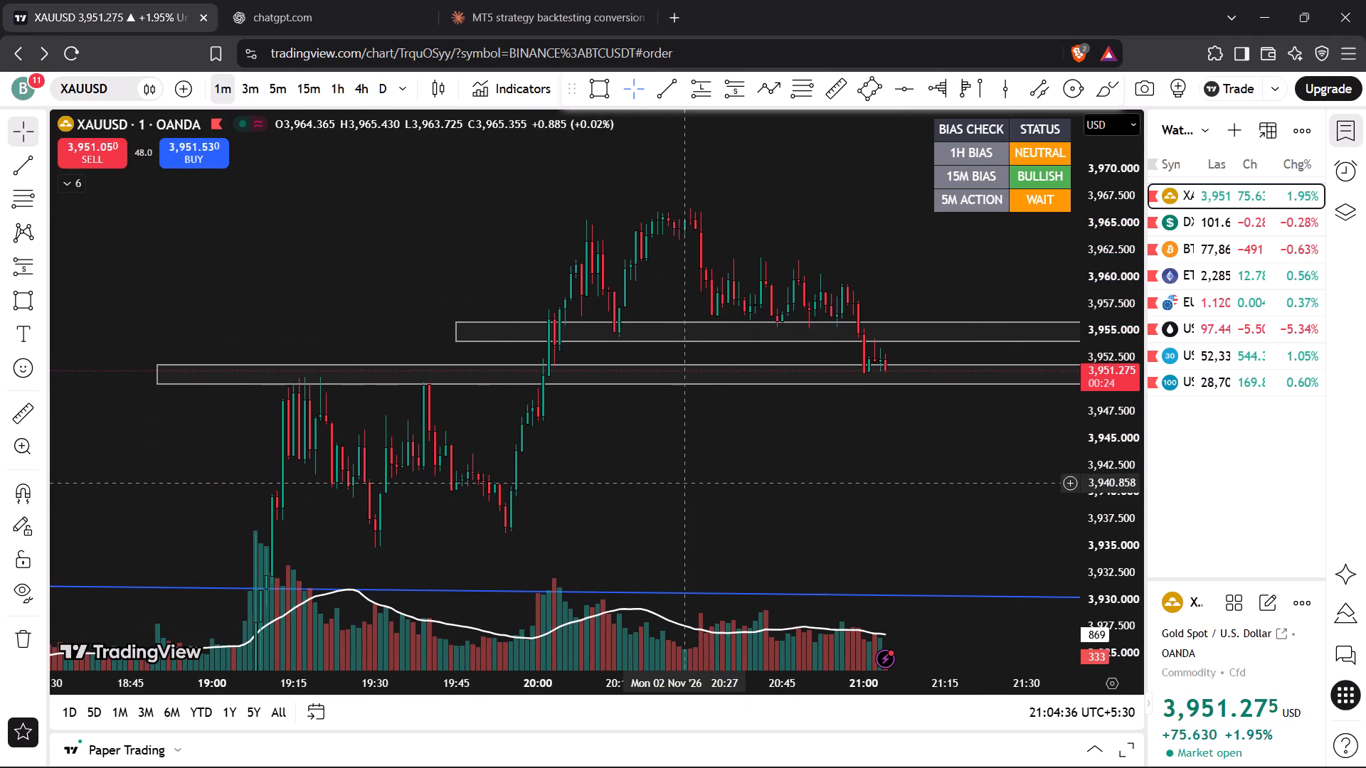
left_click_drag(719, 483, 582, 491)
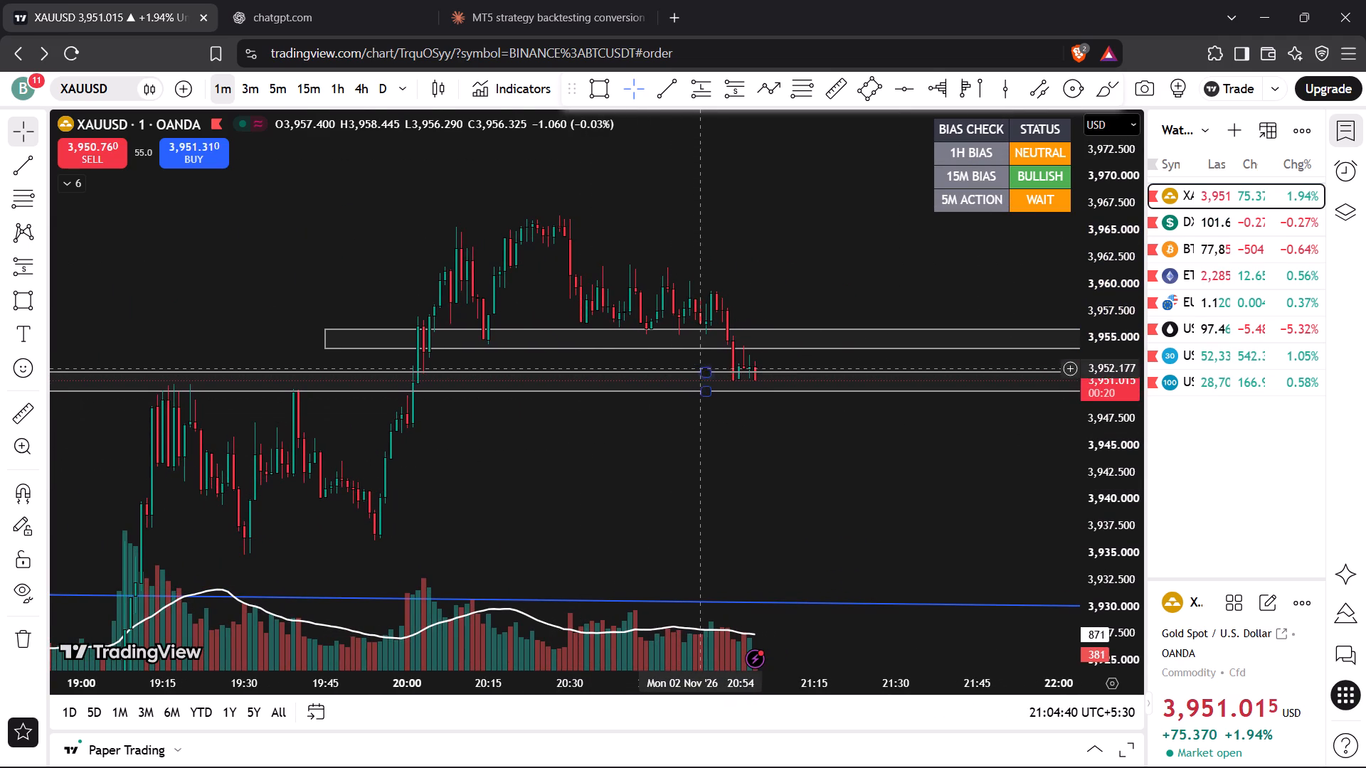
left_click_drag(704, 369, 711, 373)
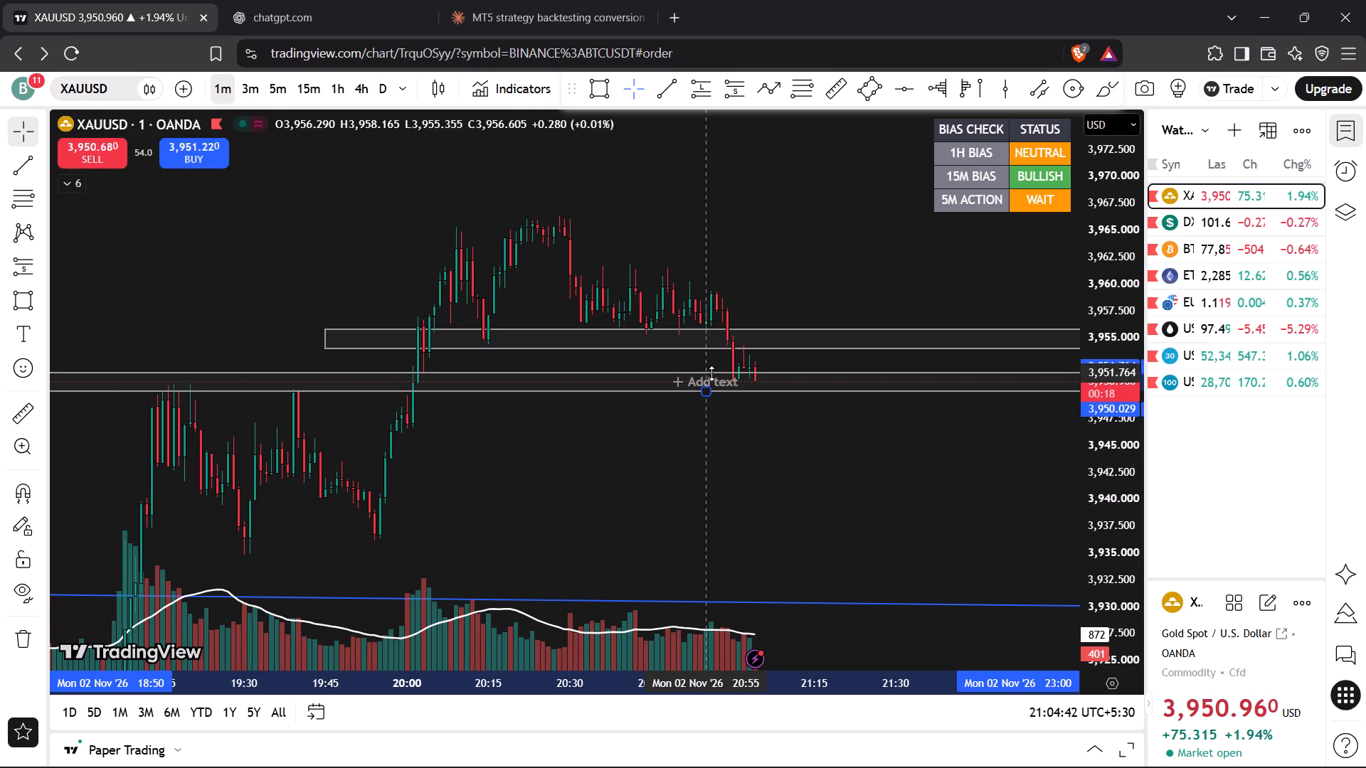
left_click_drag(711, 373, 713, 370)
left_click(729, 450)
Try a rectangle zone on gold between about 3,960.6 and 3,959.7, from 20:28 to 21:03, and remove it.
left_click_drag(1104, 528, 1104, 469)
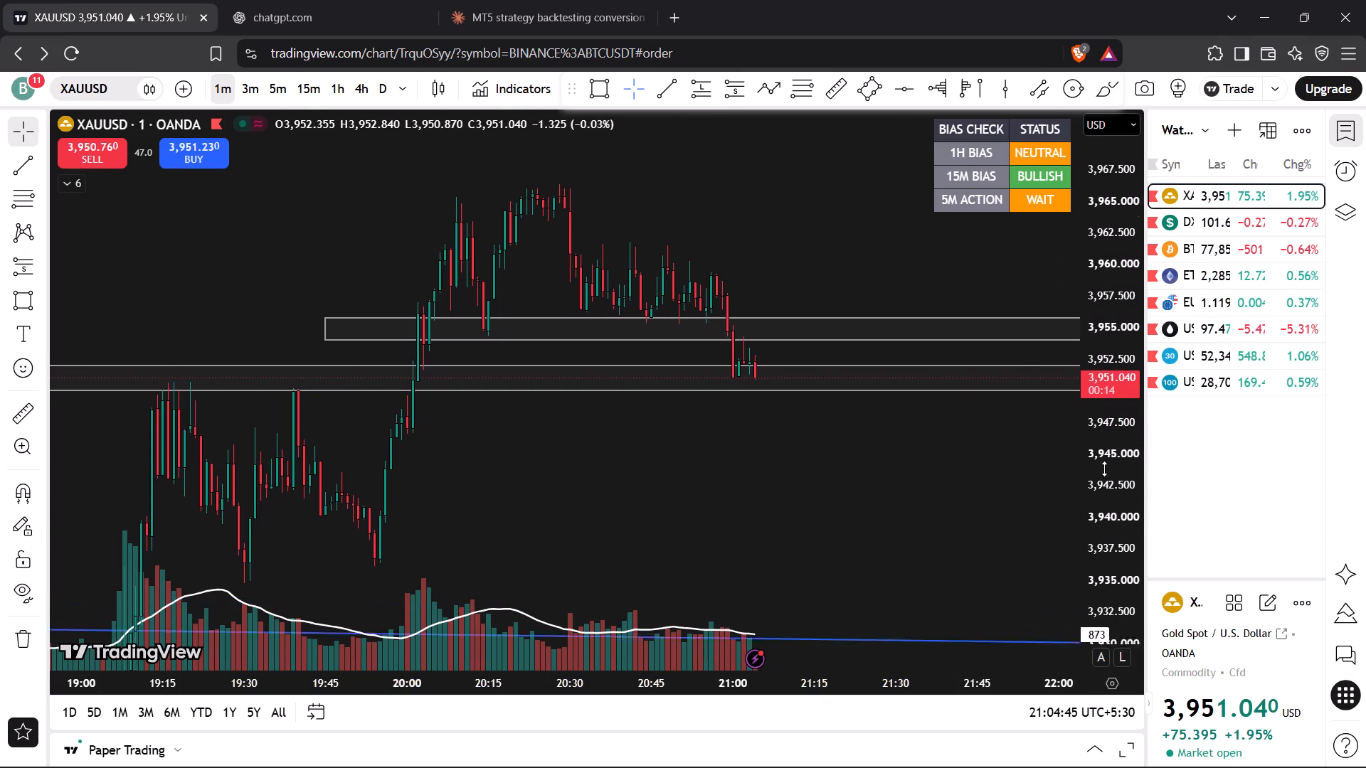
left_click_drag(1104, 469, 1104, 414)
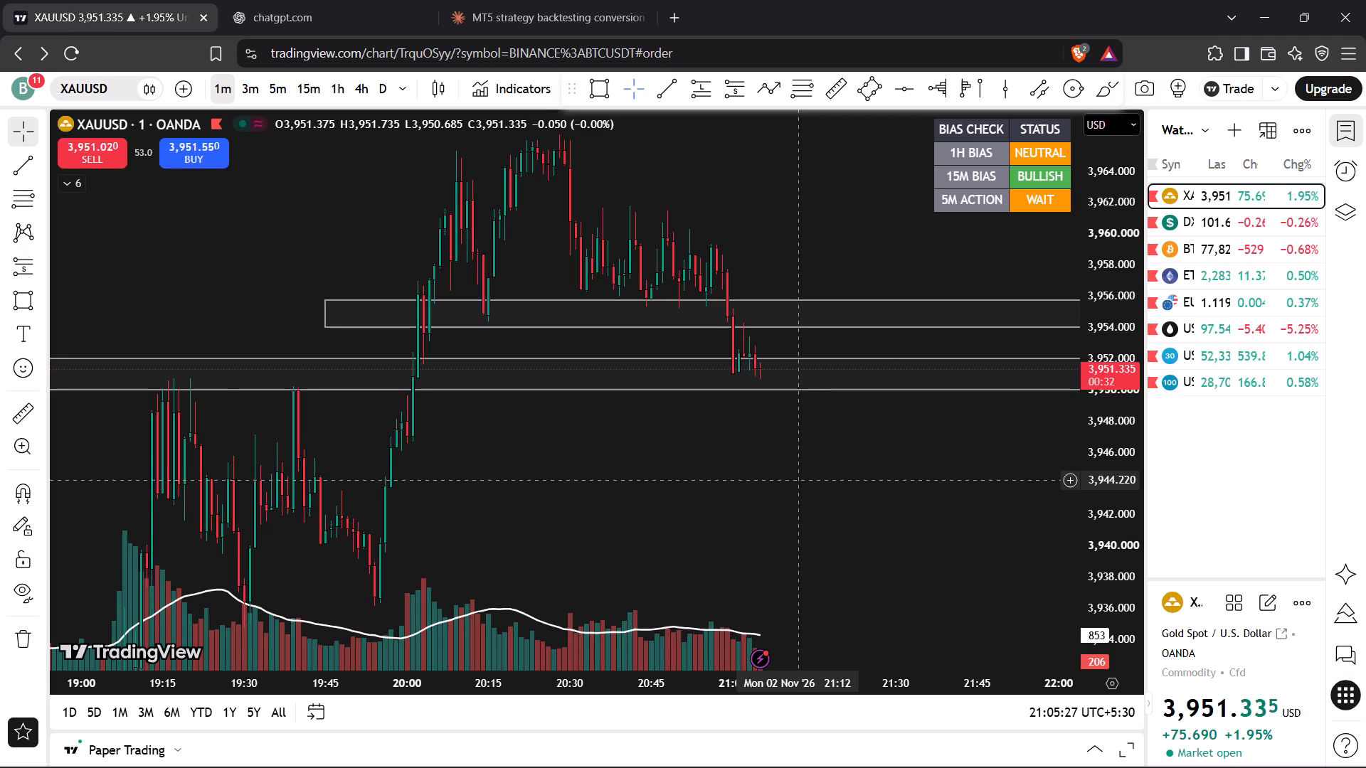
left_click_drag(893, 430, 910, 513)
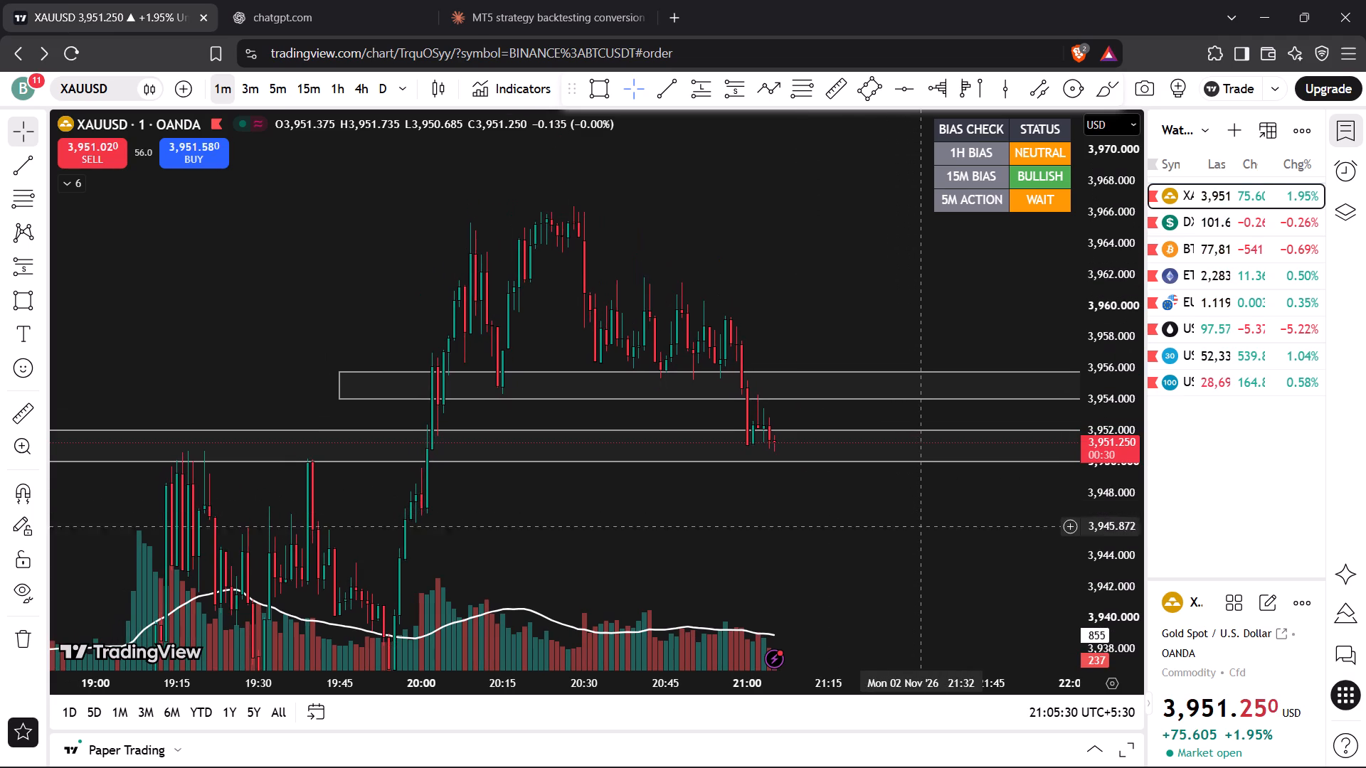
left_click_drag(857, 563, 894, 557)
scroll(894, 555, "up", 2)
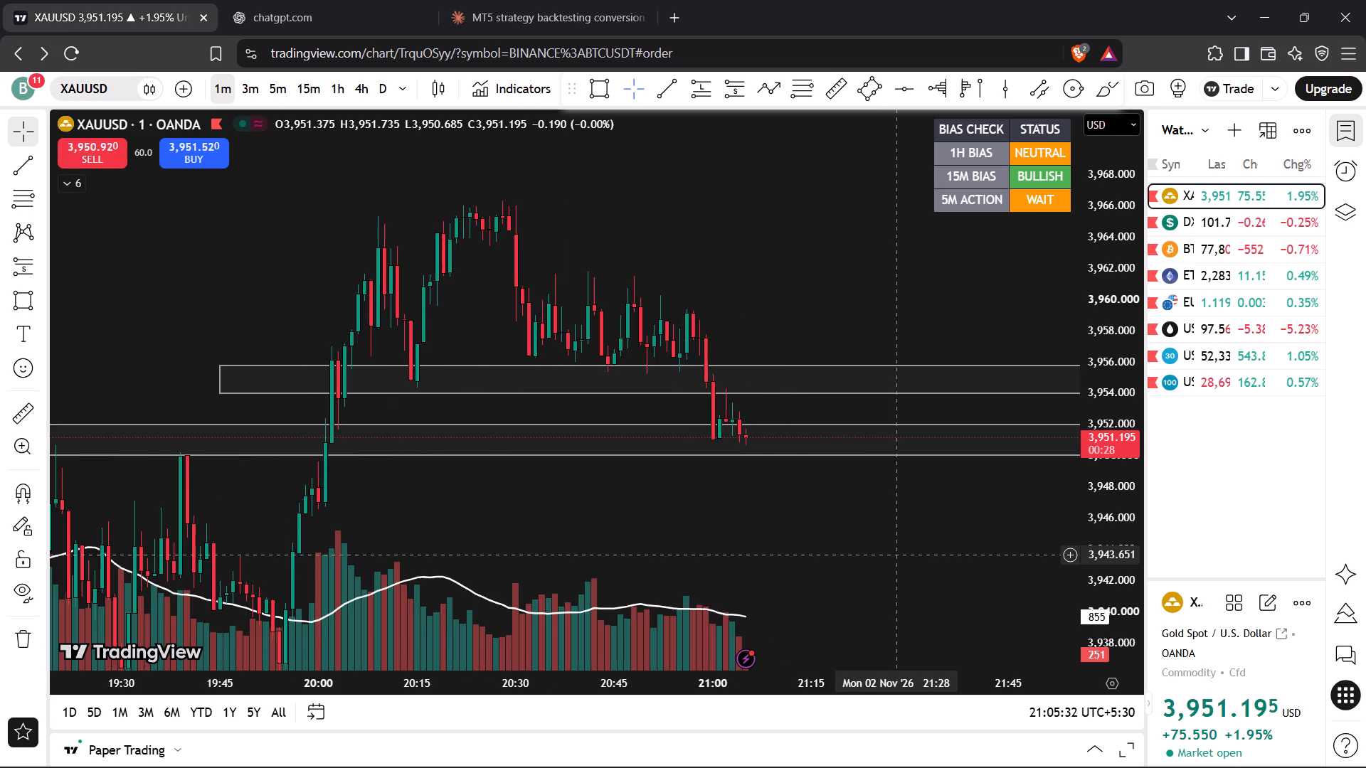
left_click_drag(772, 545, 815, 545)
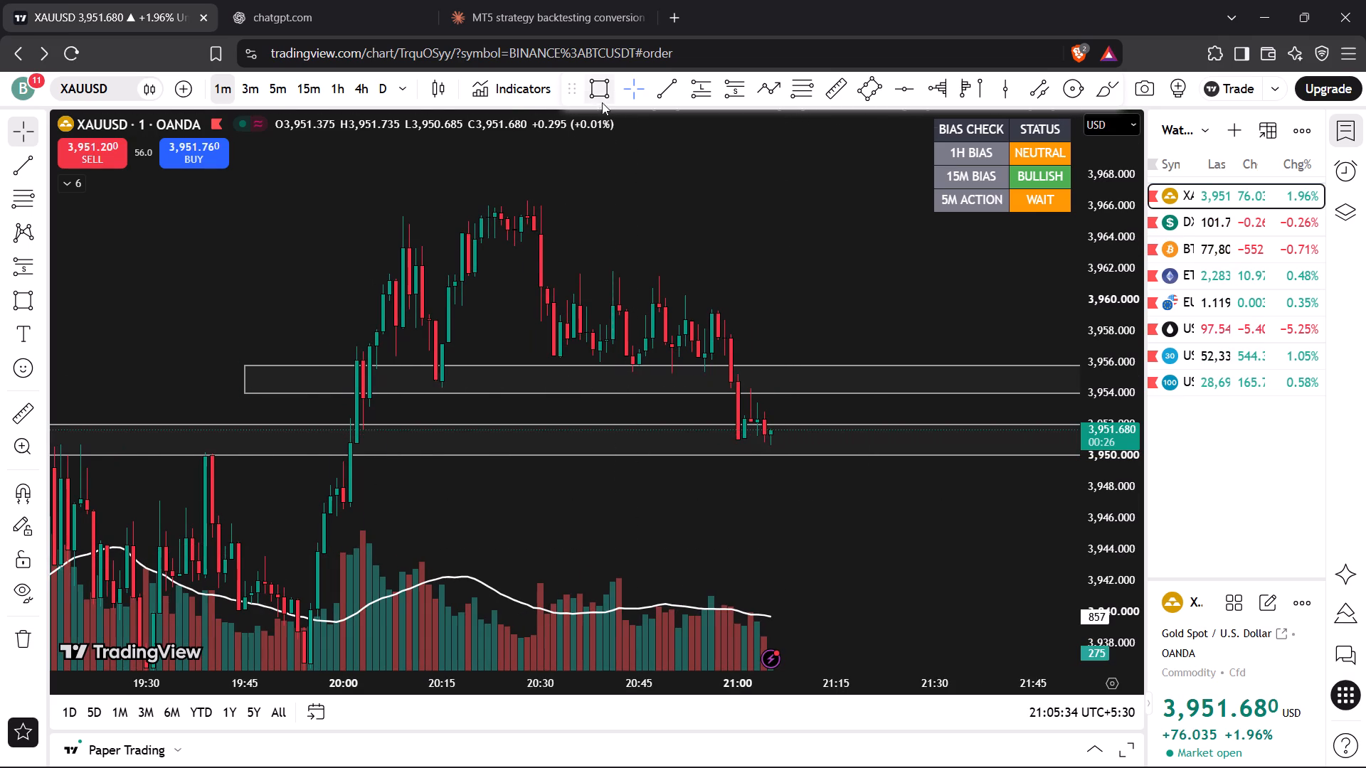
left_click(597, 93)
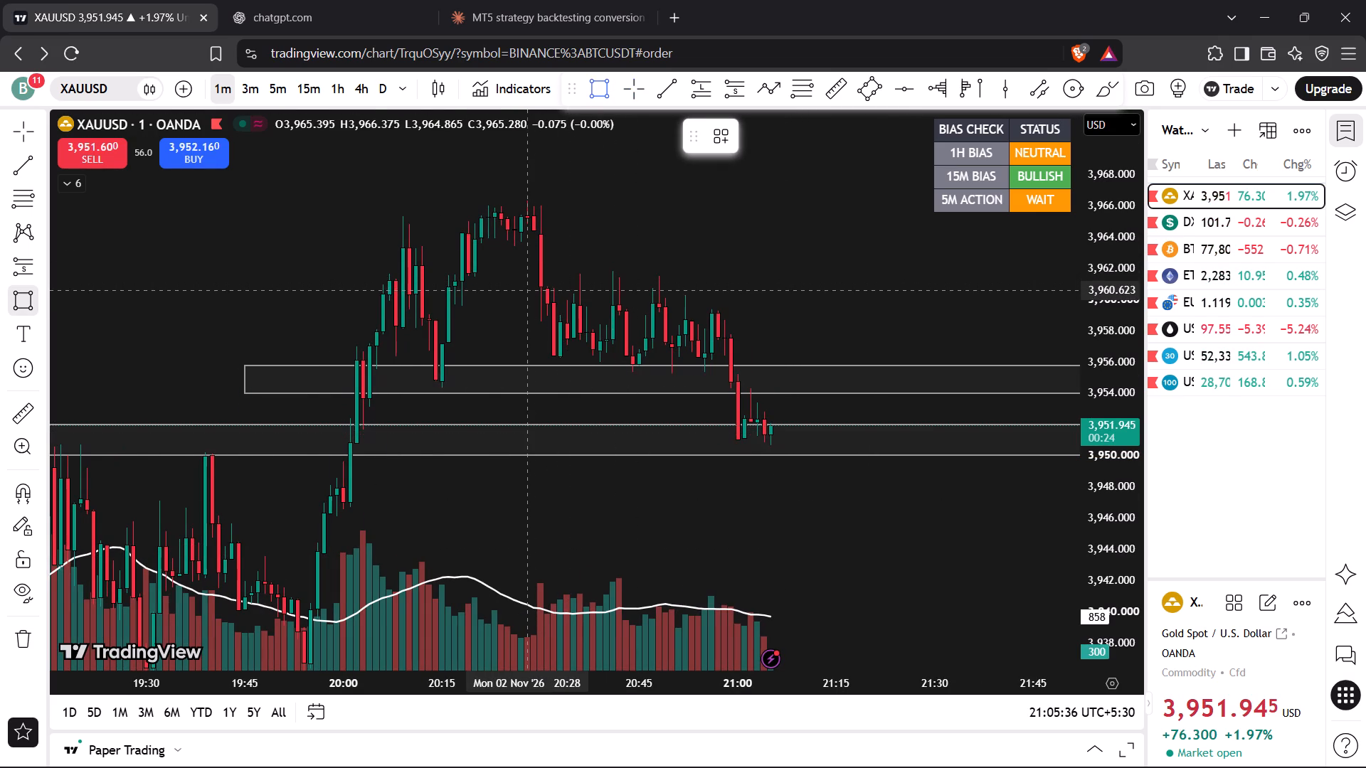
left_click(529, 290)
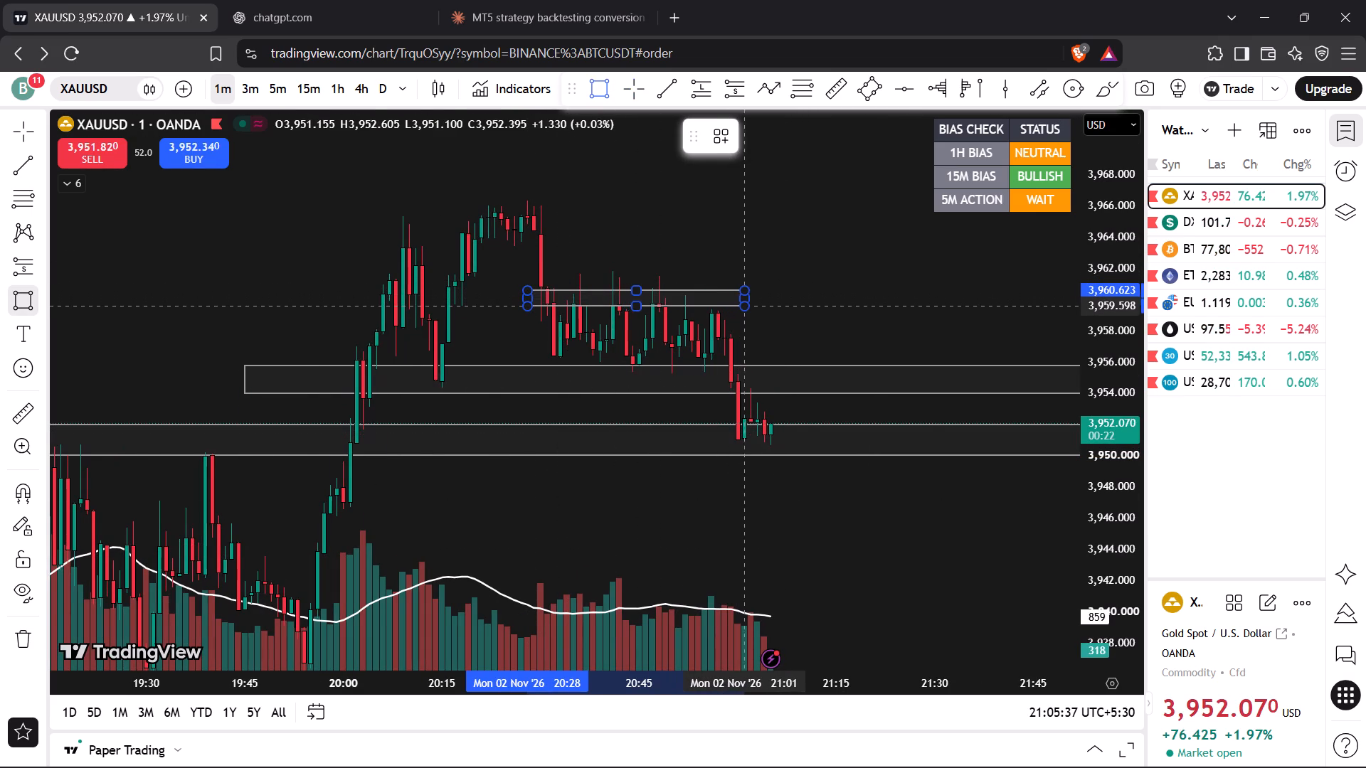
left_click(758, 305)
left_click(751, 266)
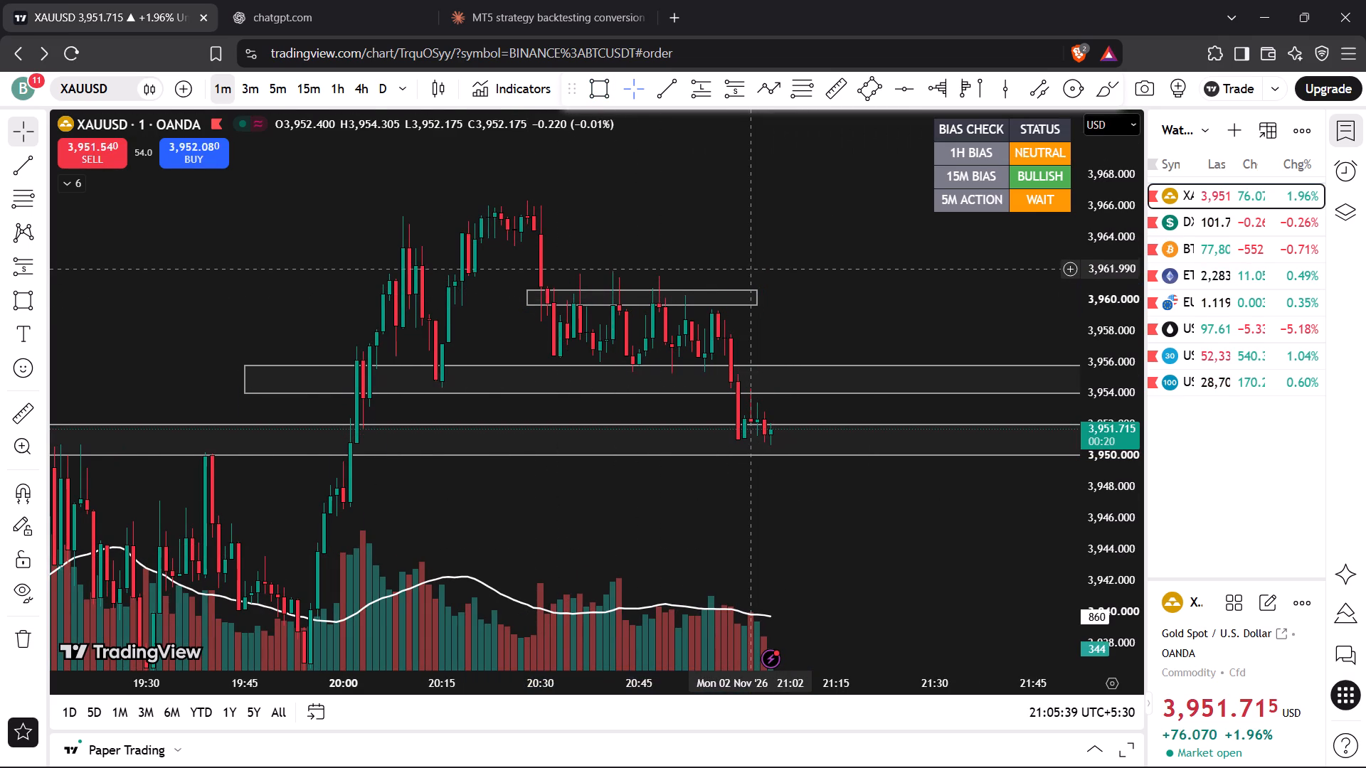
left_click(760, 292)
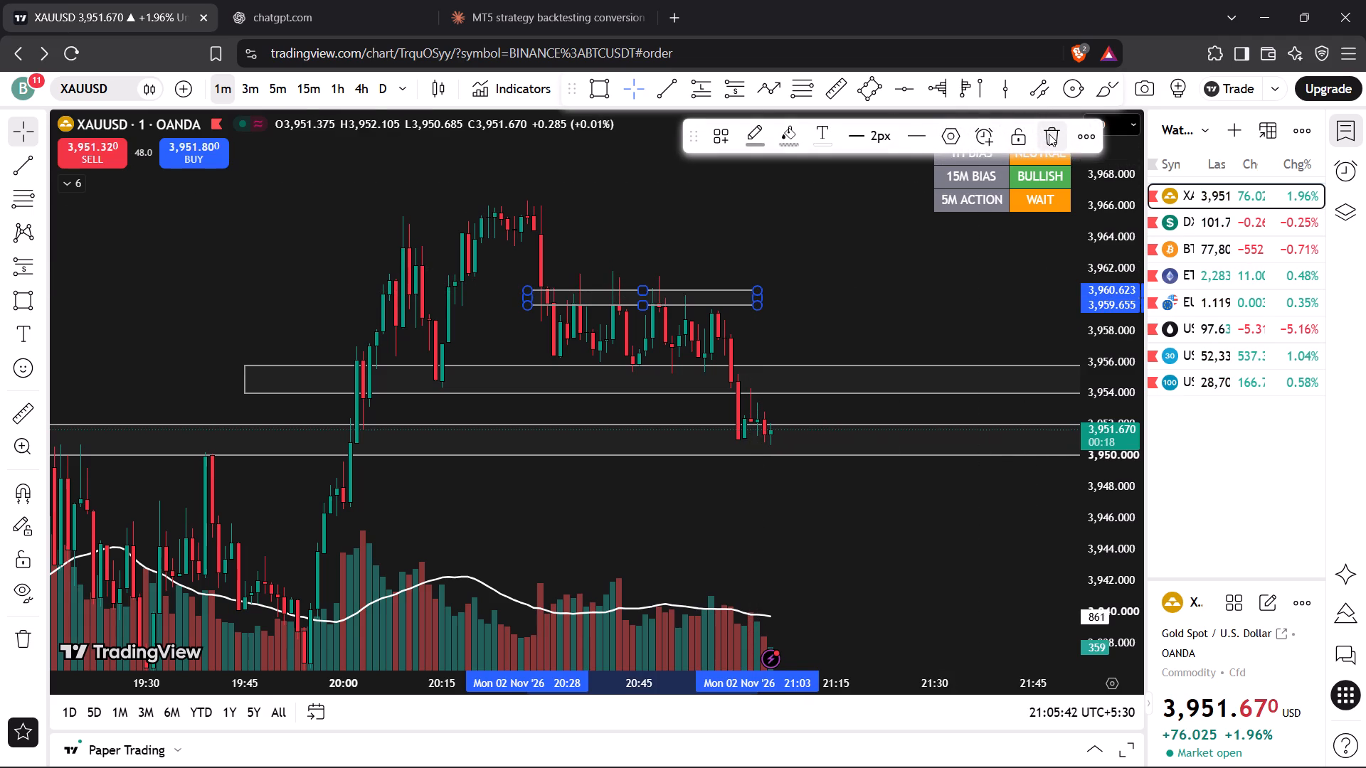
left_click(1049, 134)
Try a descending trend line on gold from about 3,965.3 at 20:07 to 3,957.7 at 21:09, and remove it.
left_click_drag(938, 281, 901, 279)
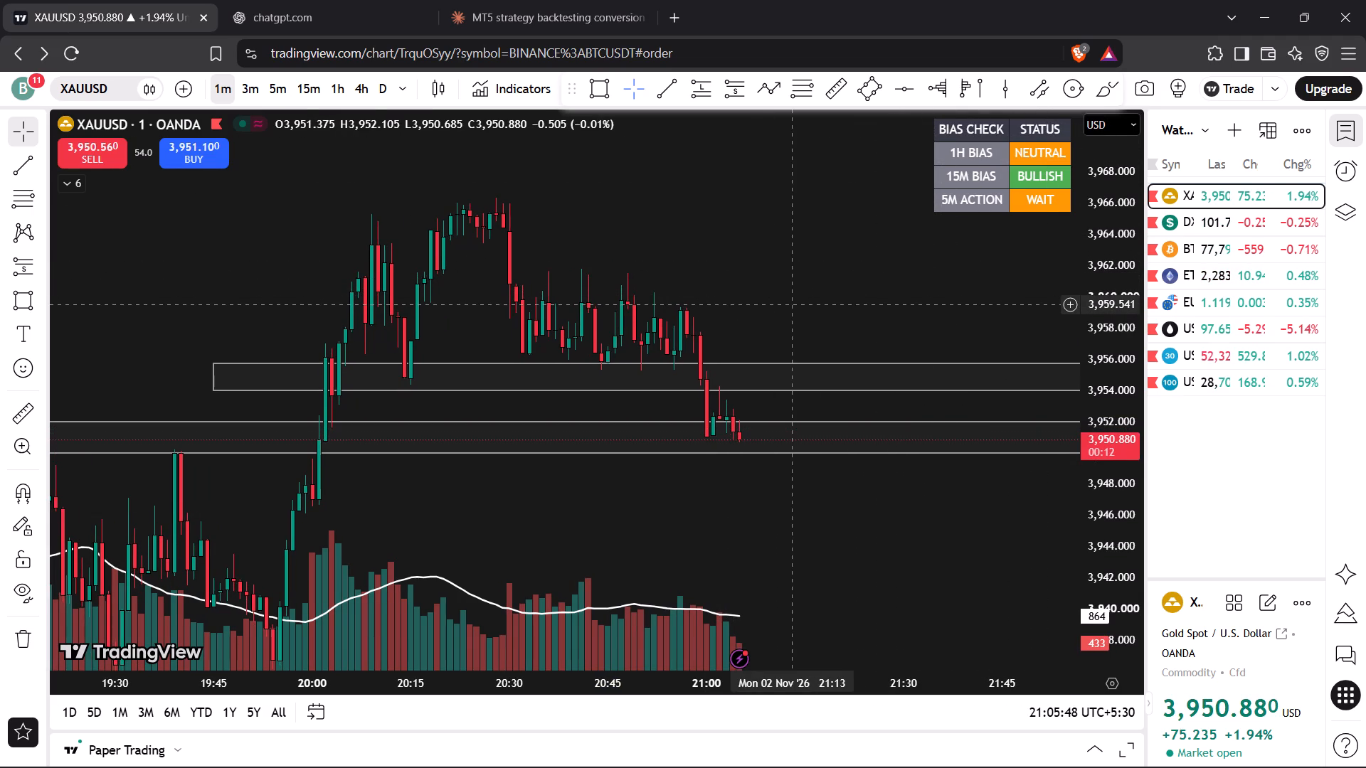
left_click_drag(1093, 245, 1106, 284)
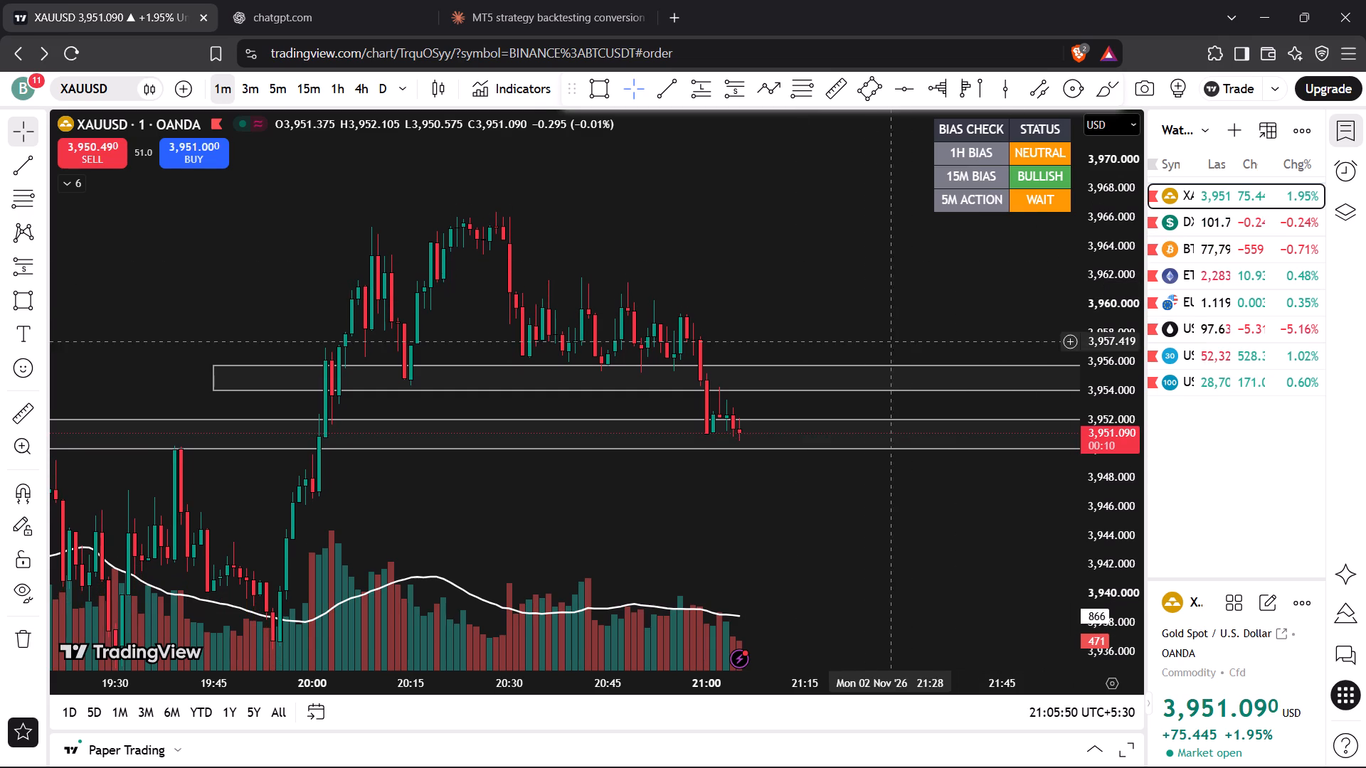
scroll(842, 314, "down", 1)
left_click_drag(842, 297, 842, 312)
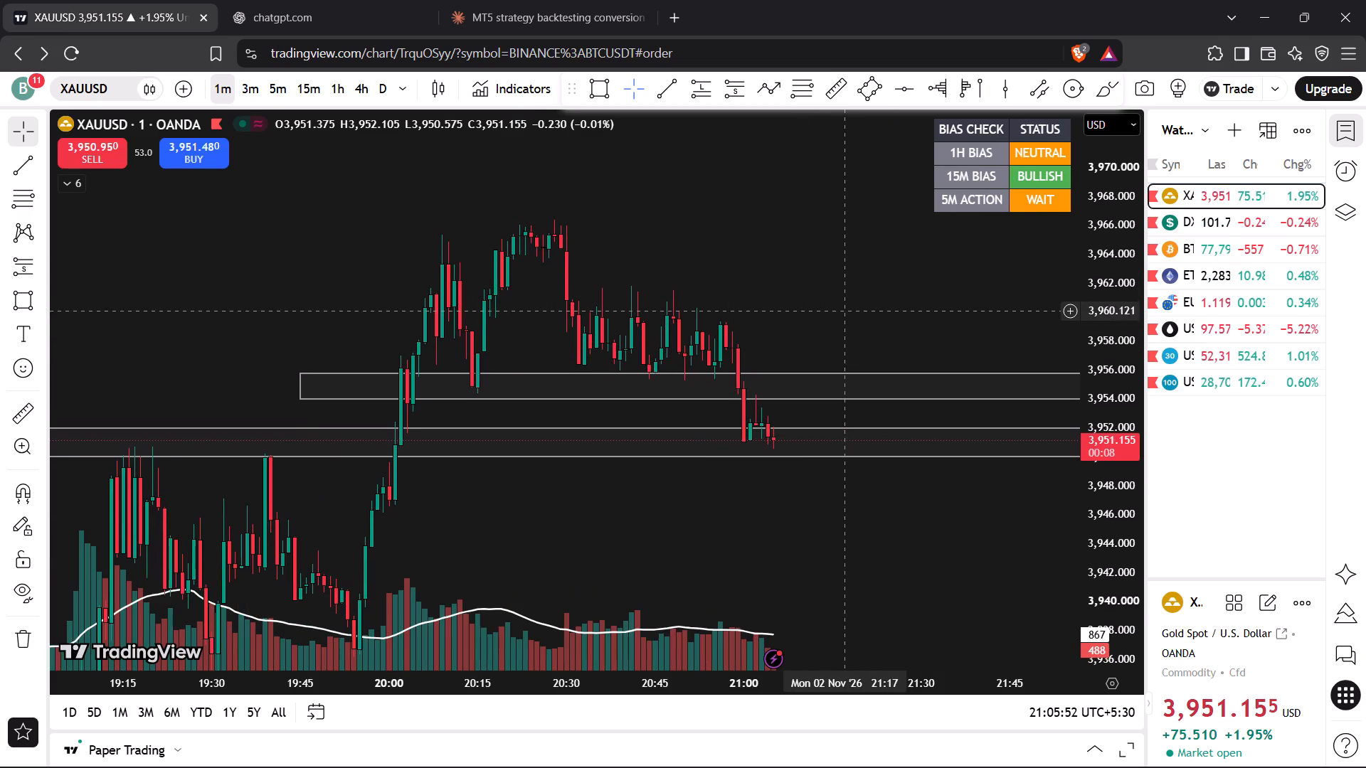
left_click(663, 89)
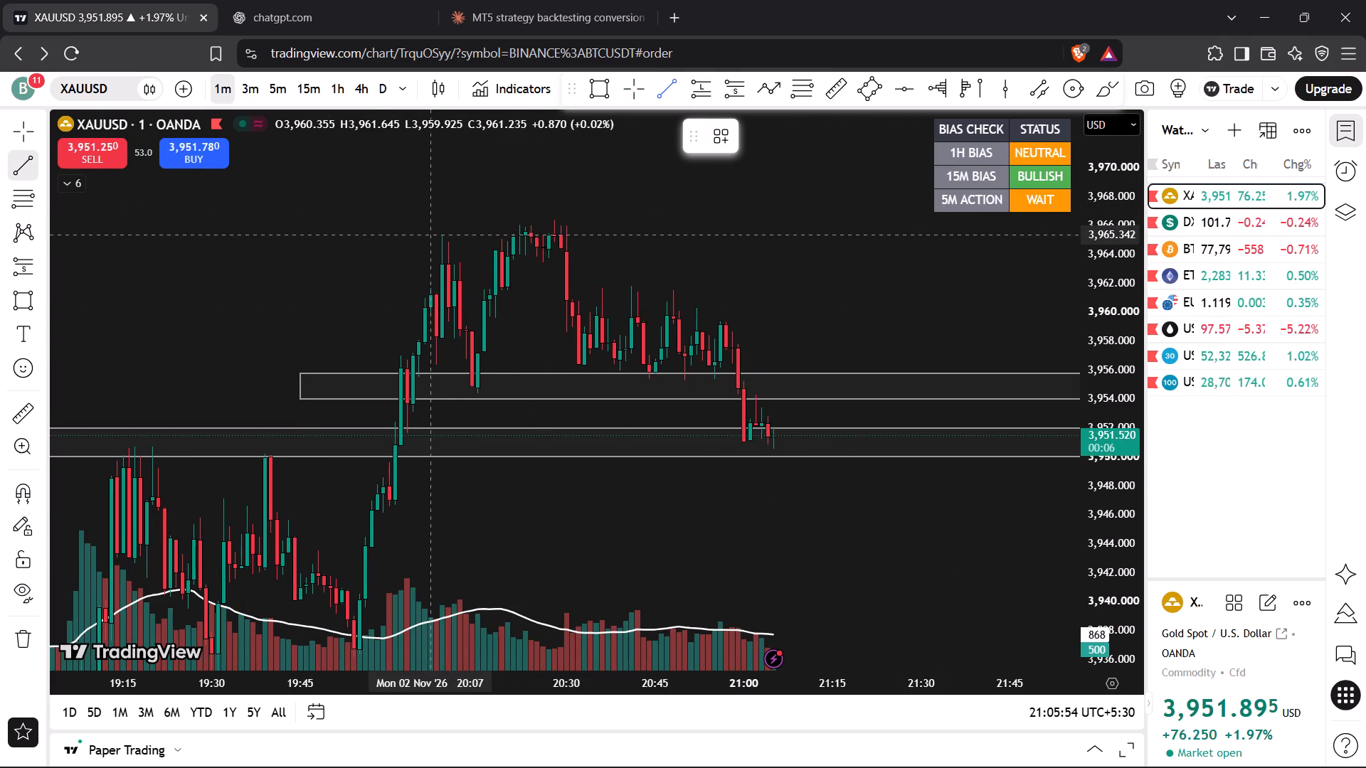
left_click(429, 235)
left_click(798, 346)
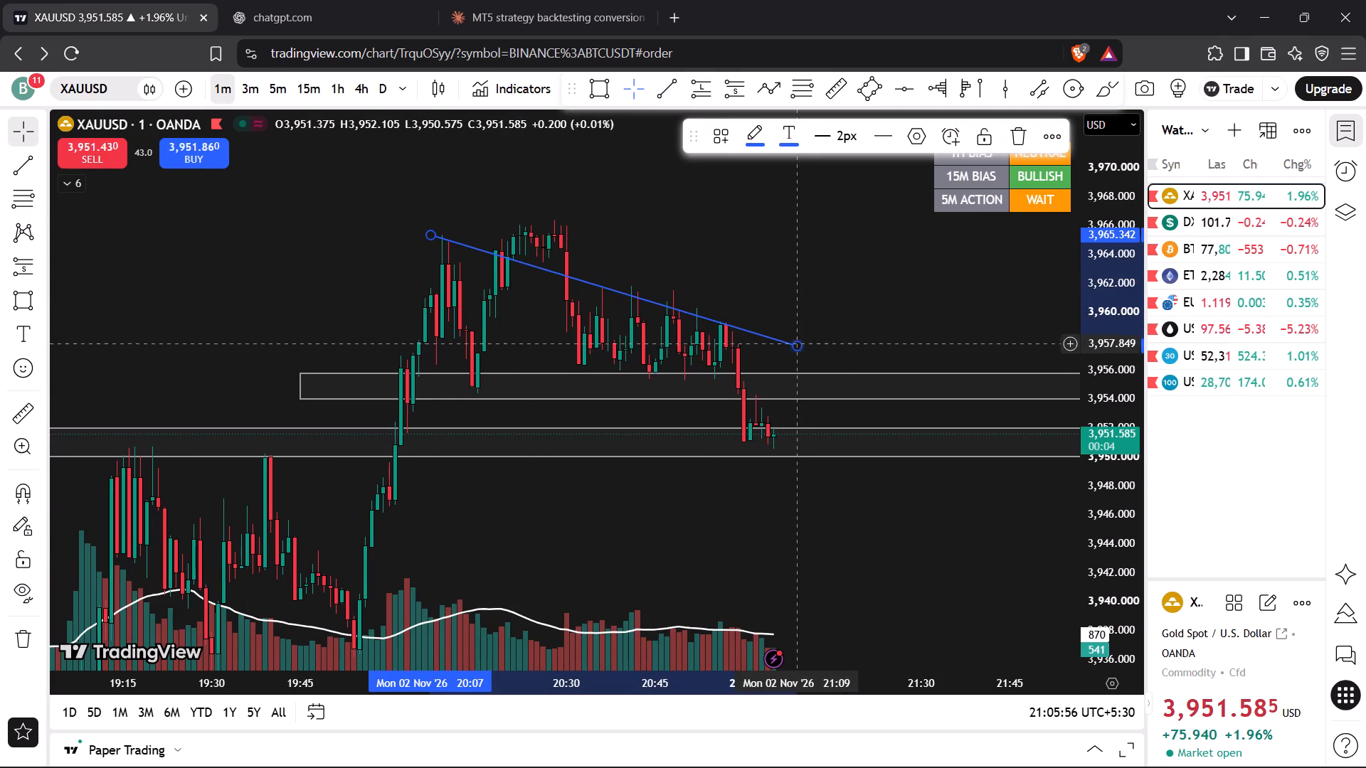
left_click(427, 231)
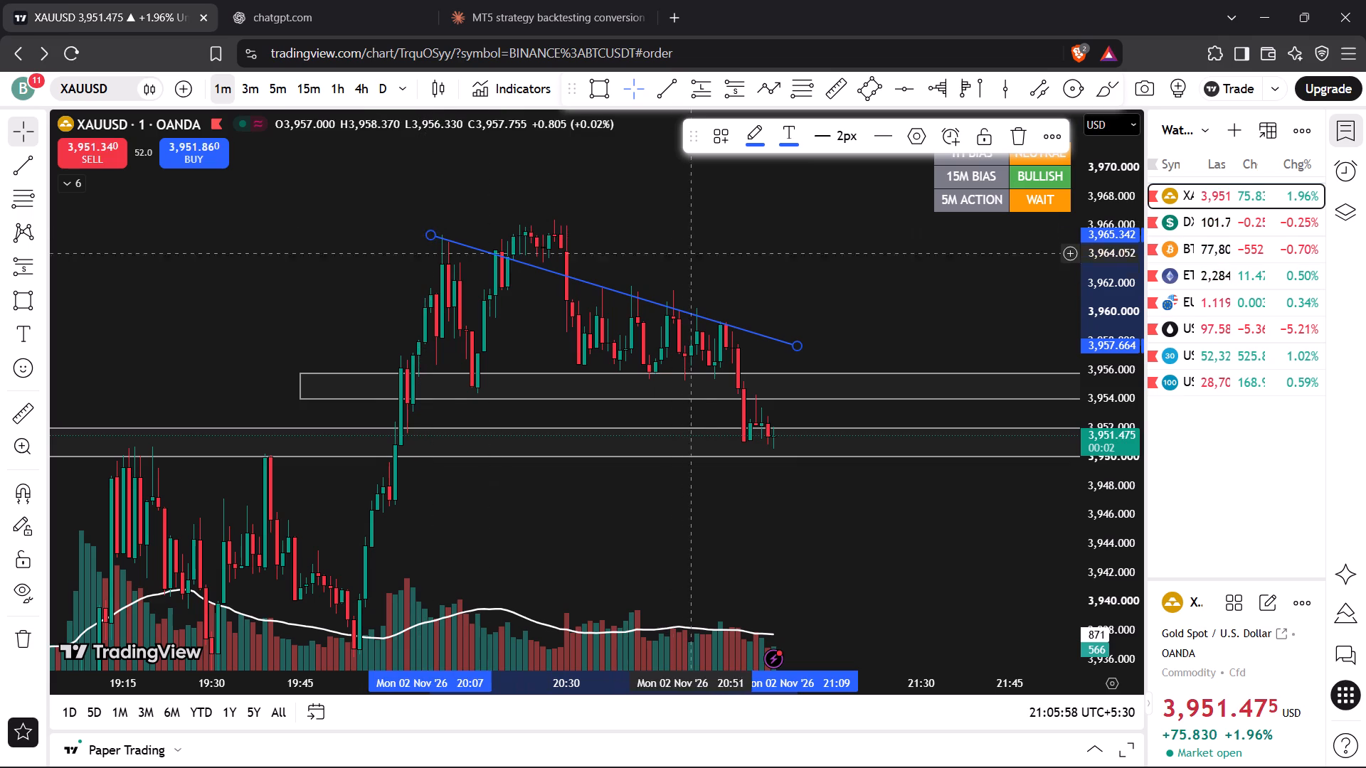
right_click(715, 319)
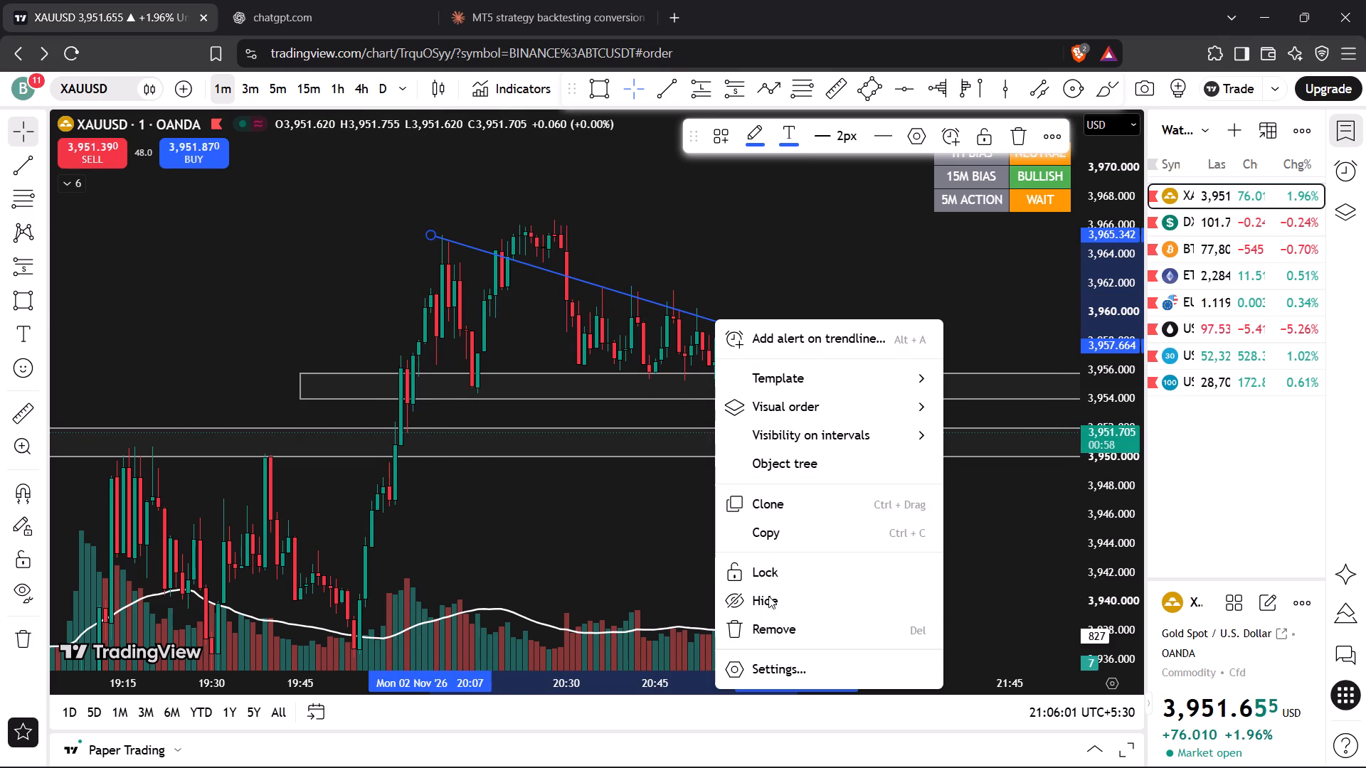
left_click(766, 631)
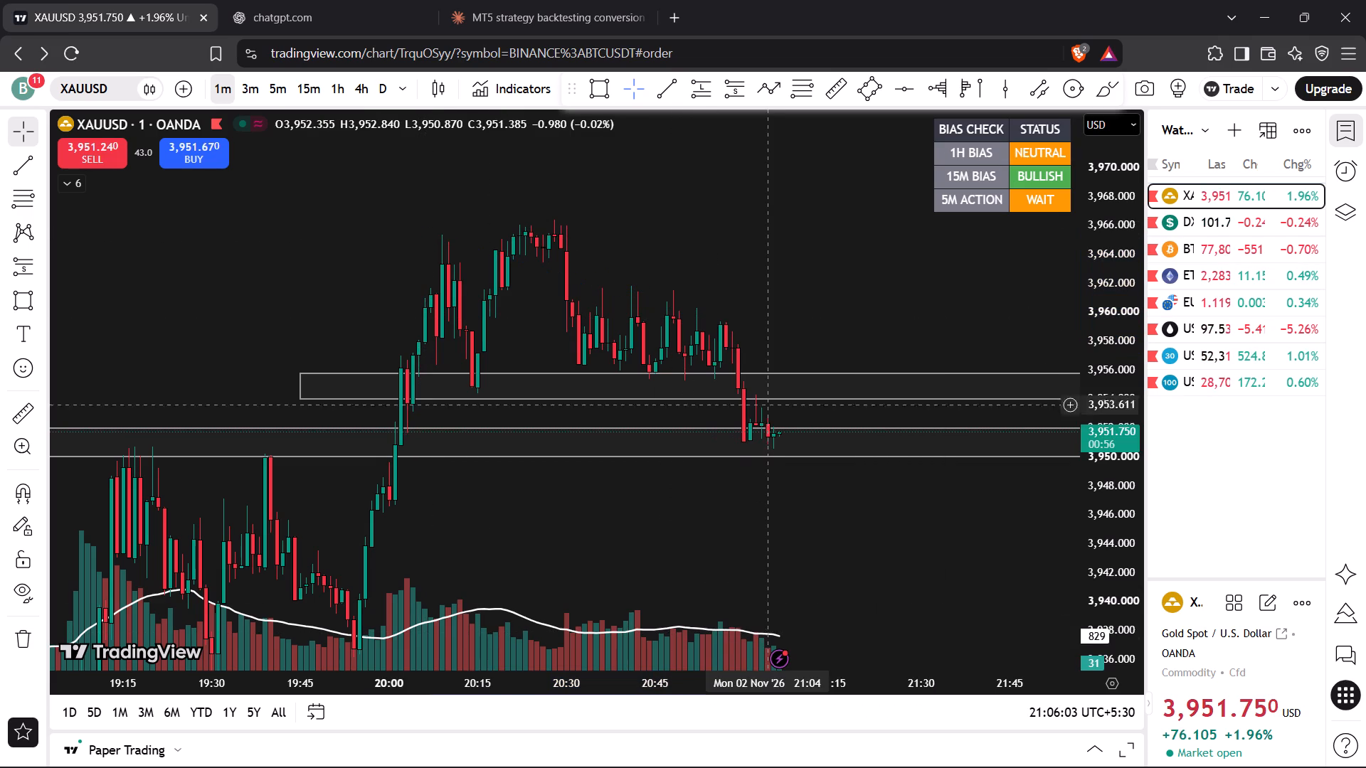
Switch gold to the 3-minute chart and examine the price action around the two rectangle zones.
left_click(775, 284)
left_click_drag(776, 284, 747, 240)
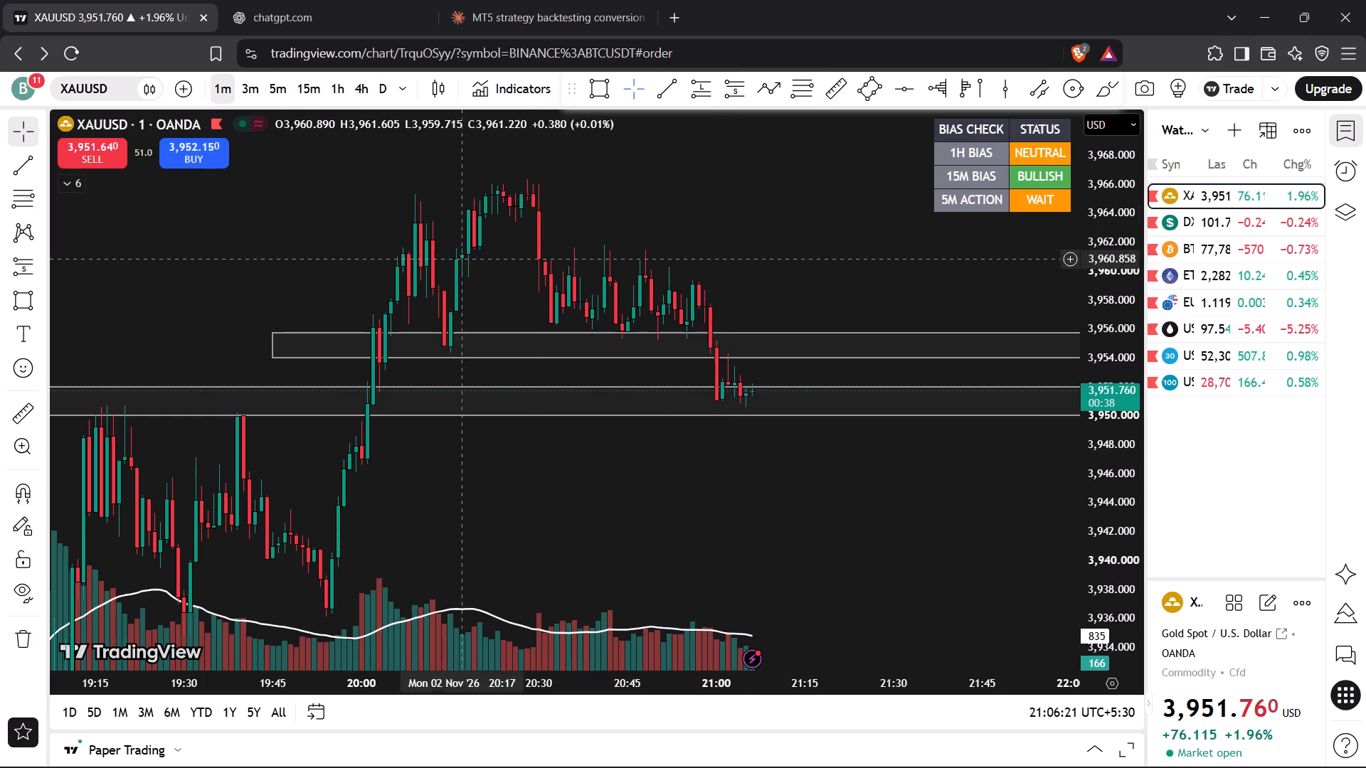
left_click(255, 98)
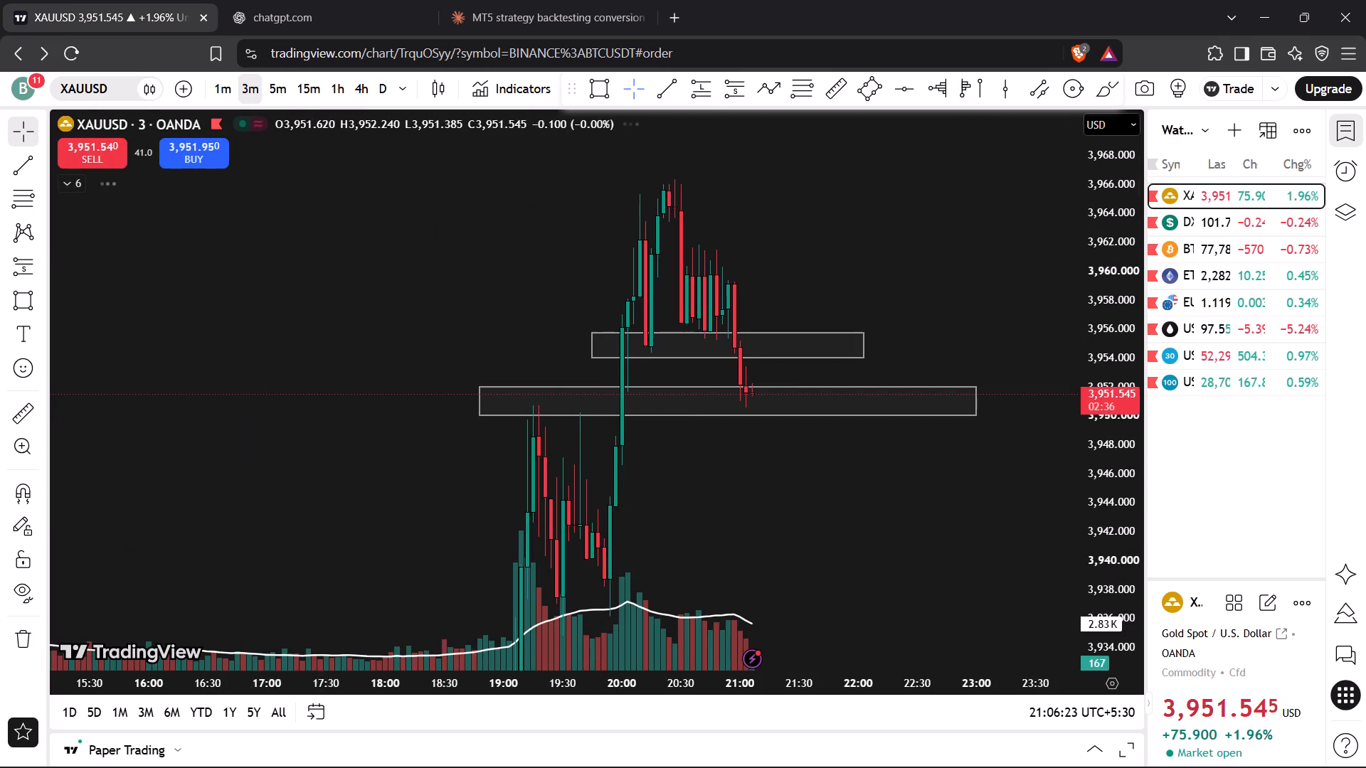
left_click_drag(1098, 507, 1098, 401)
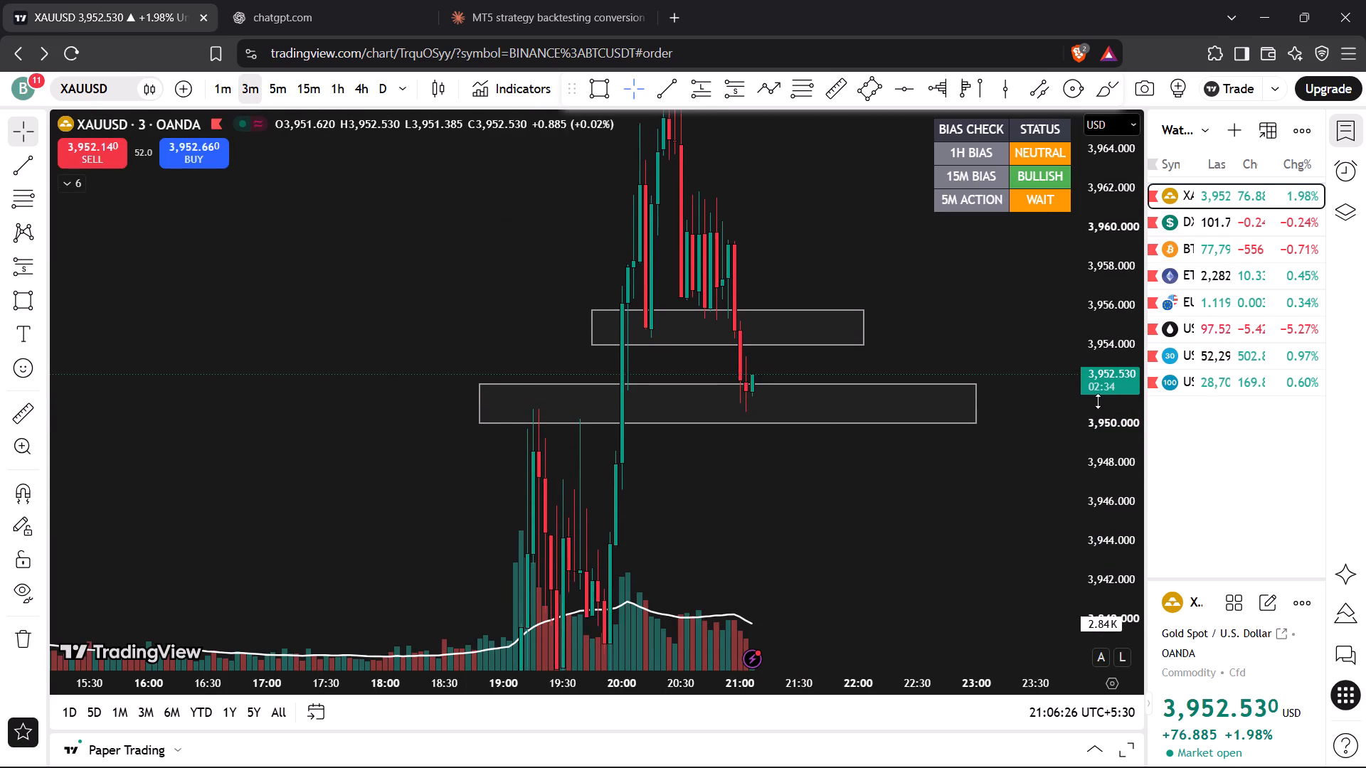
left_click_drag(1098, 401, 1098, 400)
scroll(996, 496, "up", 4)
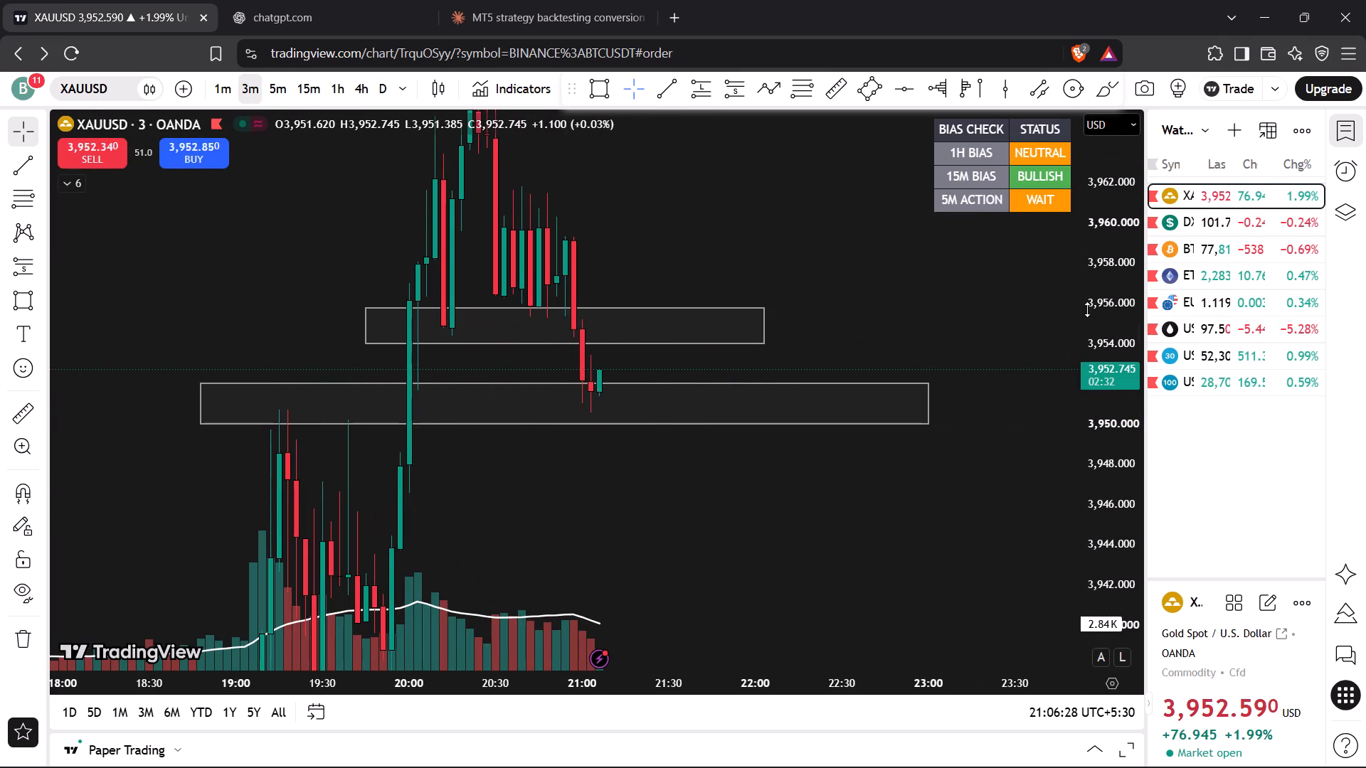
left_click_drag(1090, 303, 1092, 409)
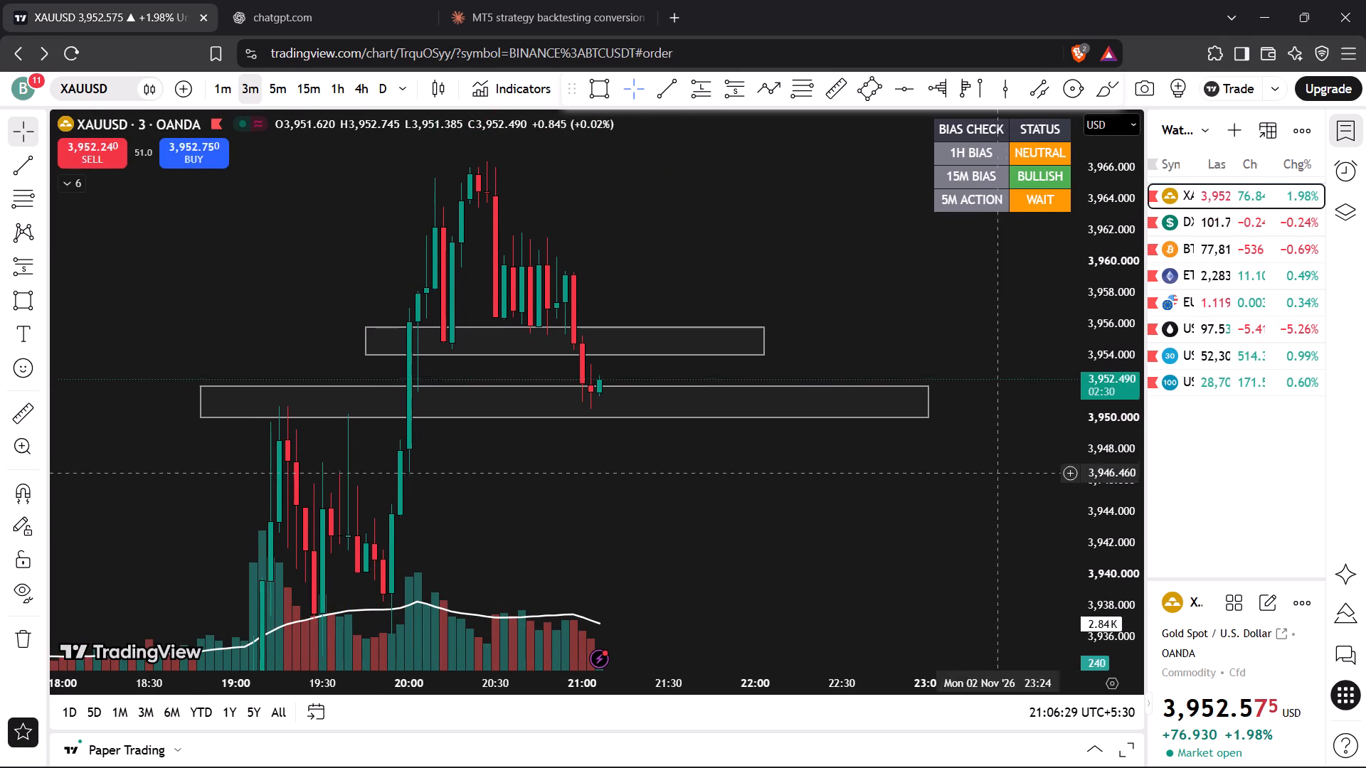
left_click_drag(807, 497, 817, 481)
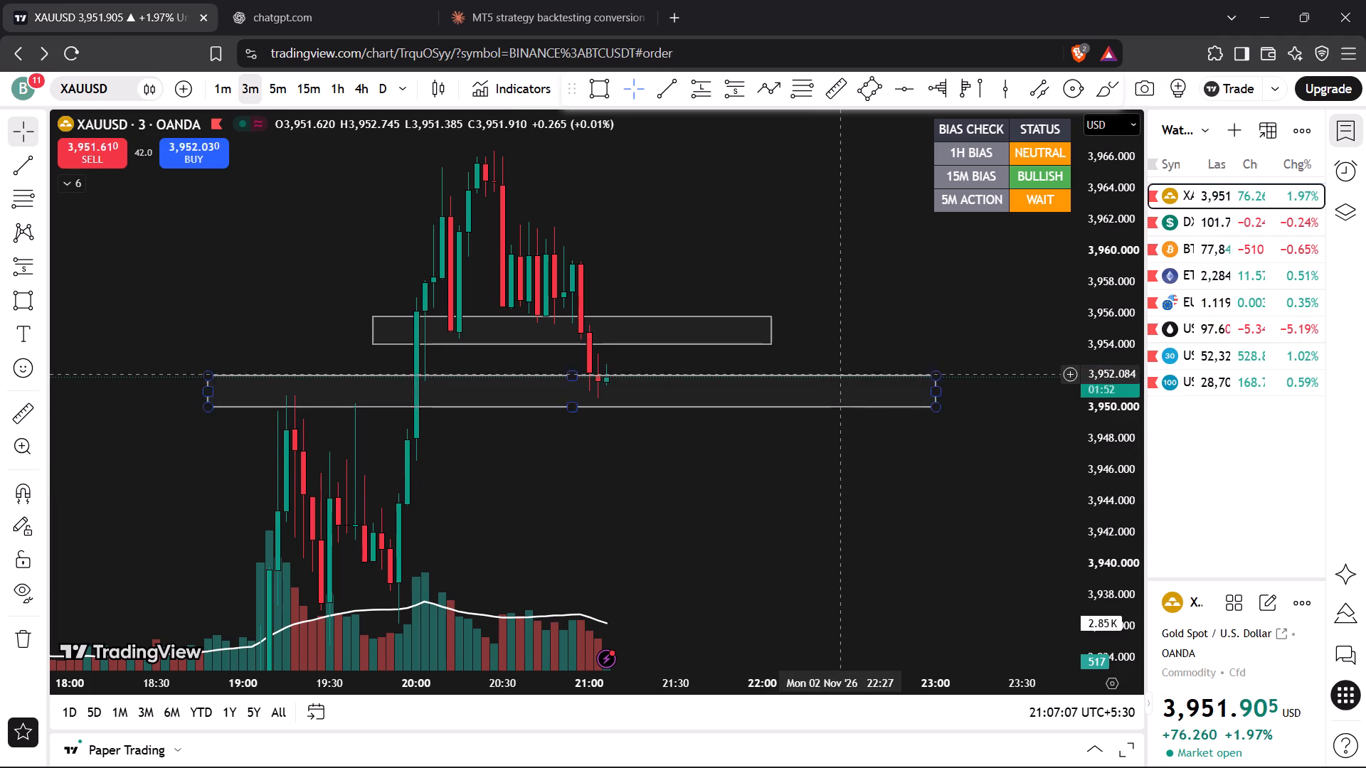
left_click_drag(786, 469, 783, 486)
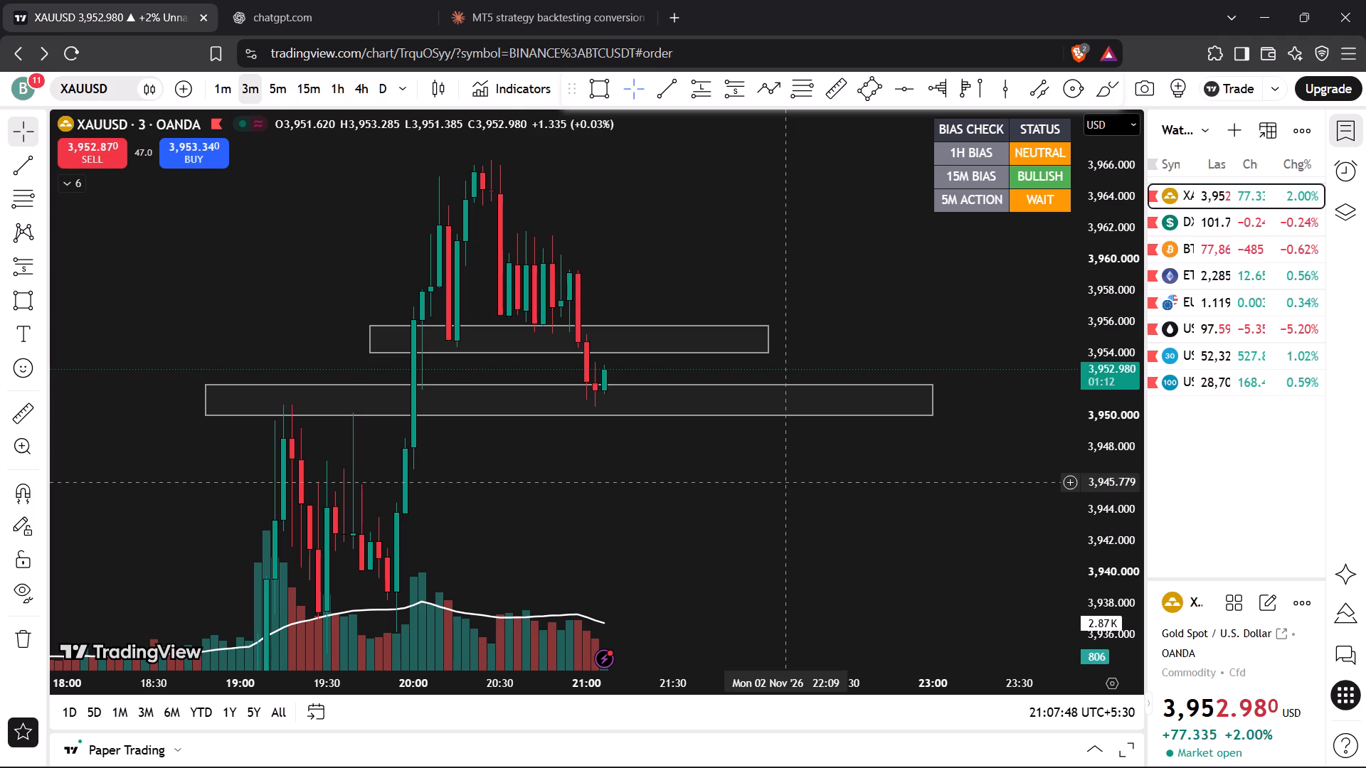
Switch gold to the 4-hour chart and examine the price action within the whole descending channel since late August.
left_click(357, 88)
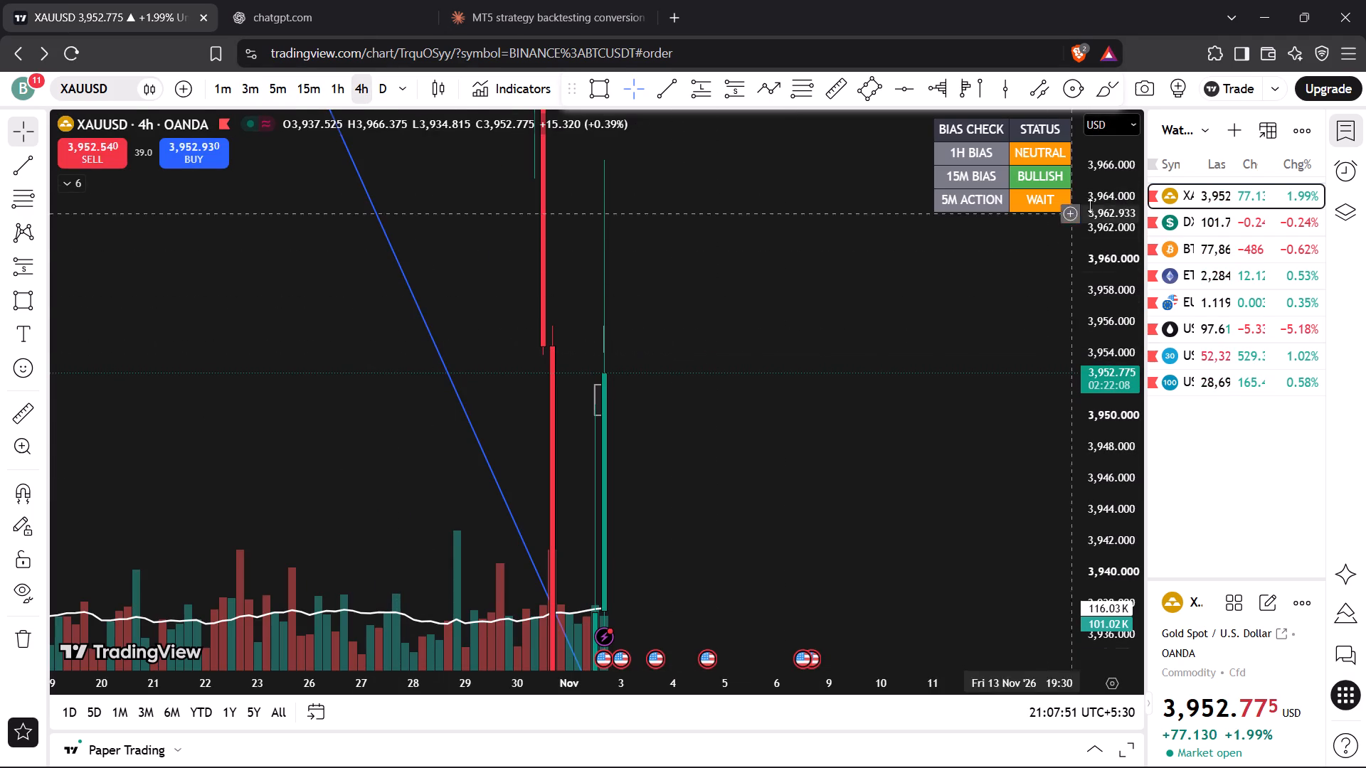
left_click_drag(1106, 195, 1103, 560)
scroll(745, 472, "down", 6)
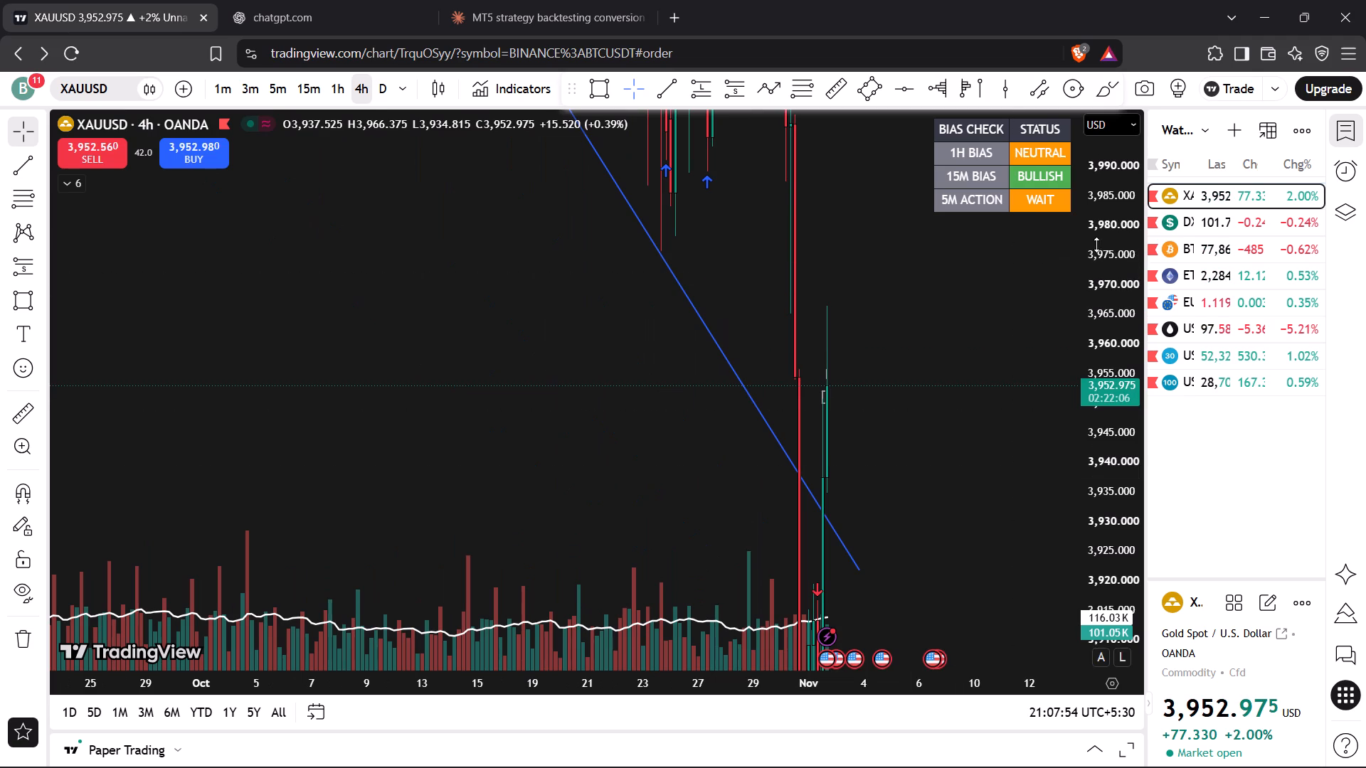
left_click_drag(1103, 240, 1084, 585)
left_click_drag(1113, 273, 1091, 577)
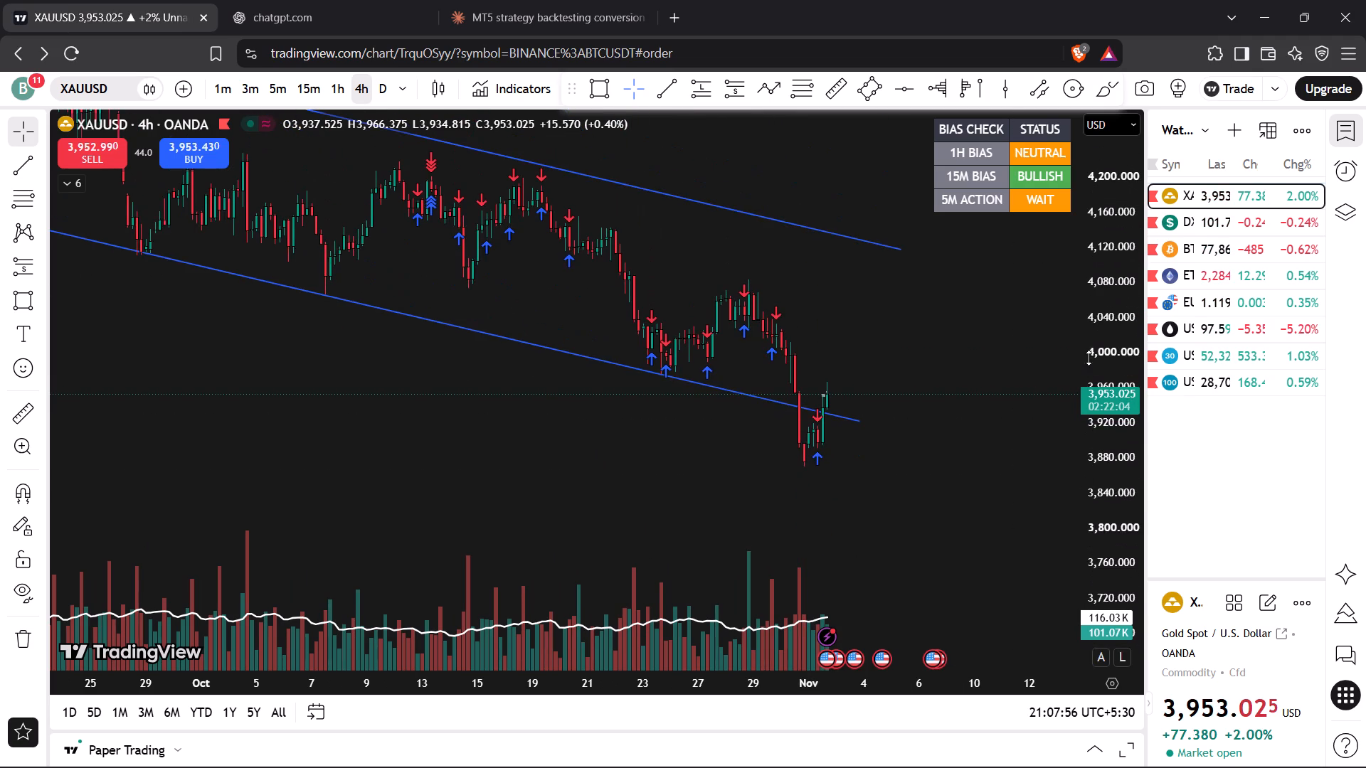
left_click_drag(1089, 357, 1087, 496)
scroll(995, 434, "down", 5)
left_click_drag(405, 352, 435, 550)
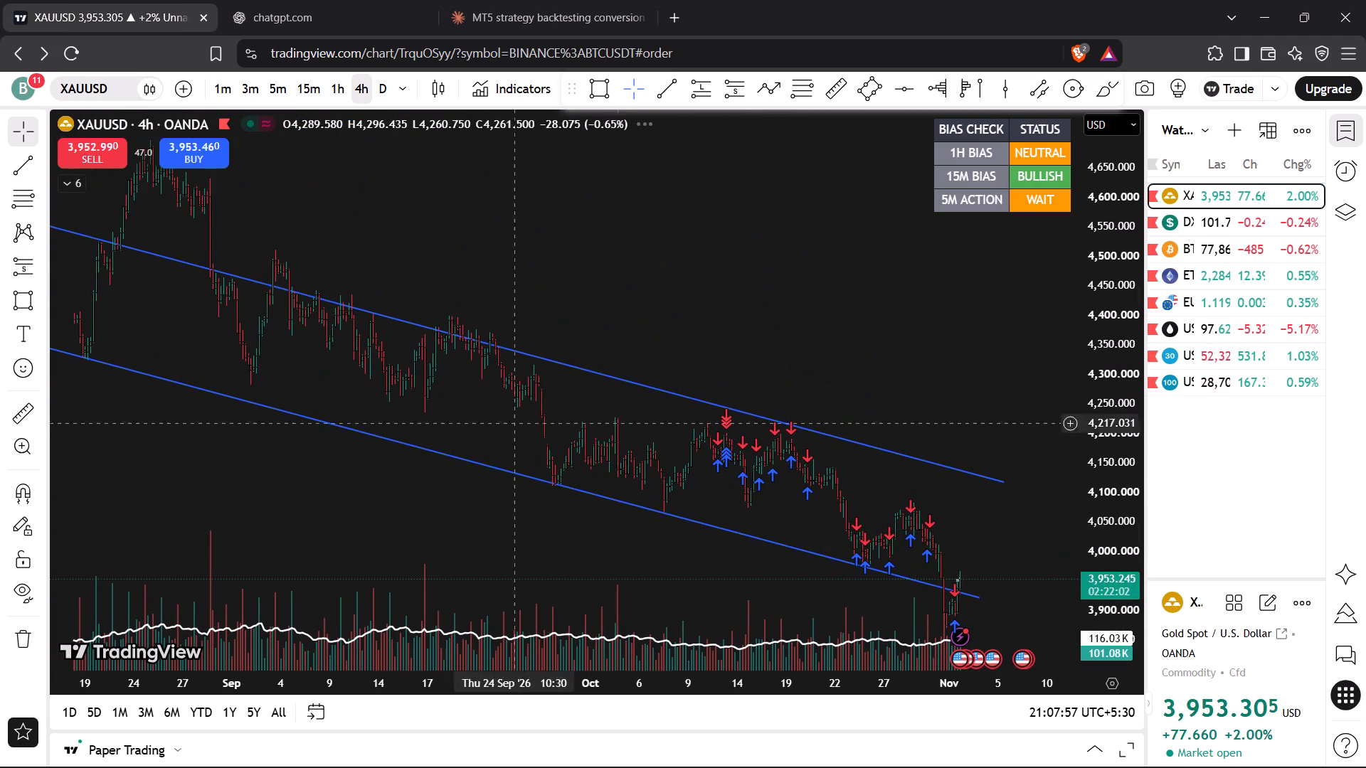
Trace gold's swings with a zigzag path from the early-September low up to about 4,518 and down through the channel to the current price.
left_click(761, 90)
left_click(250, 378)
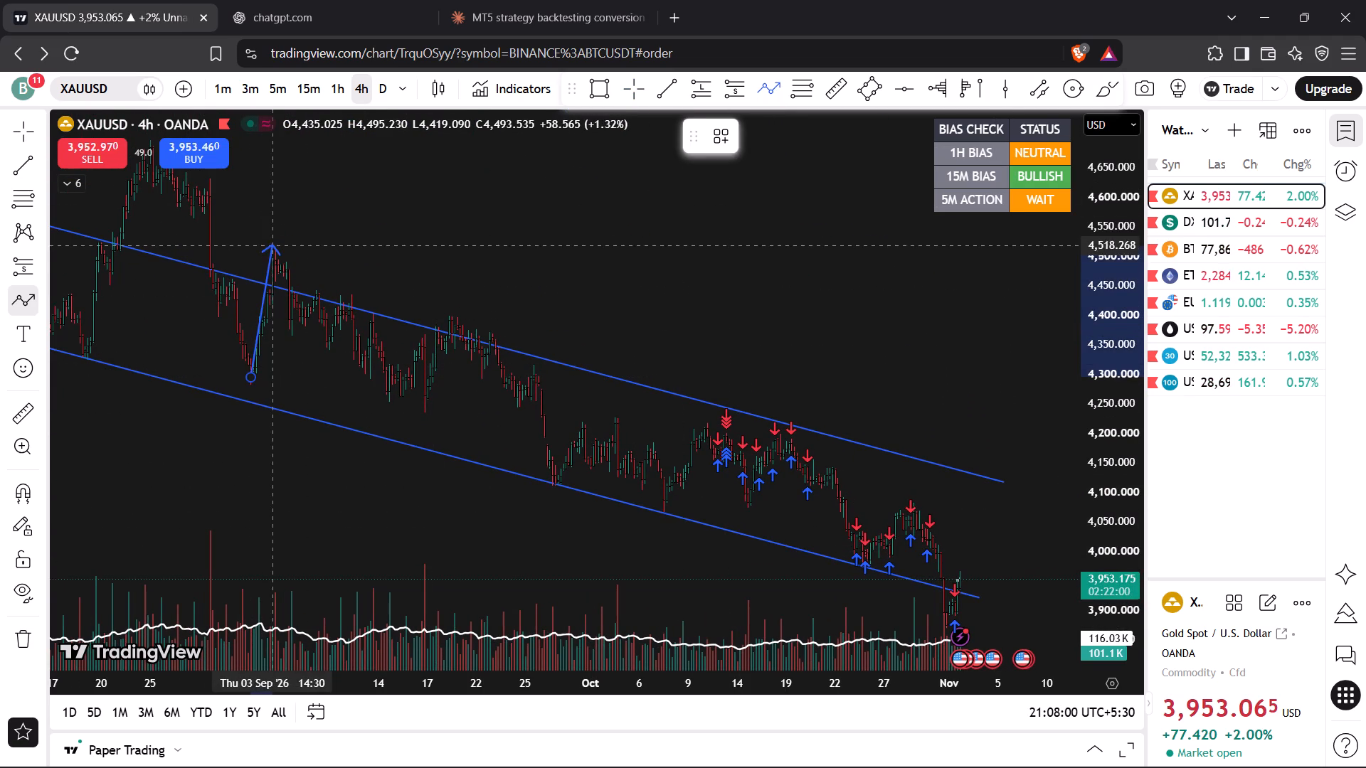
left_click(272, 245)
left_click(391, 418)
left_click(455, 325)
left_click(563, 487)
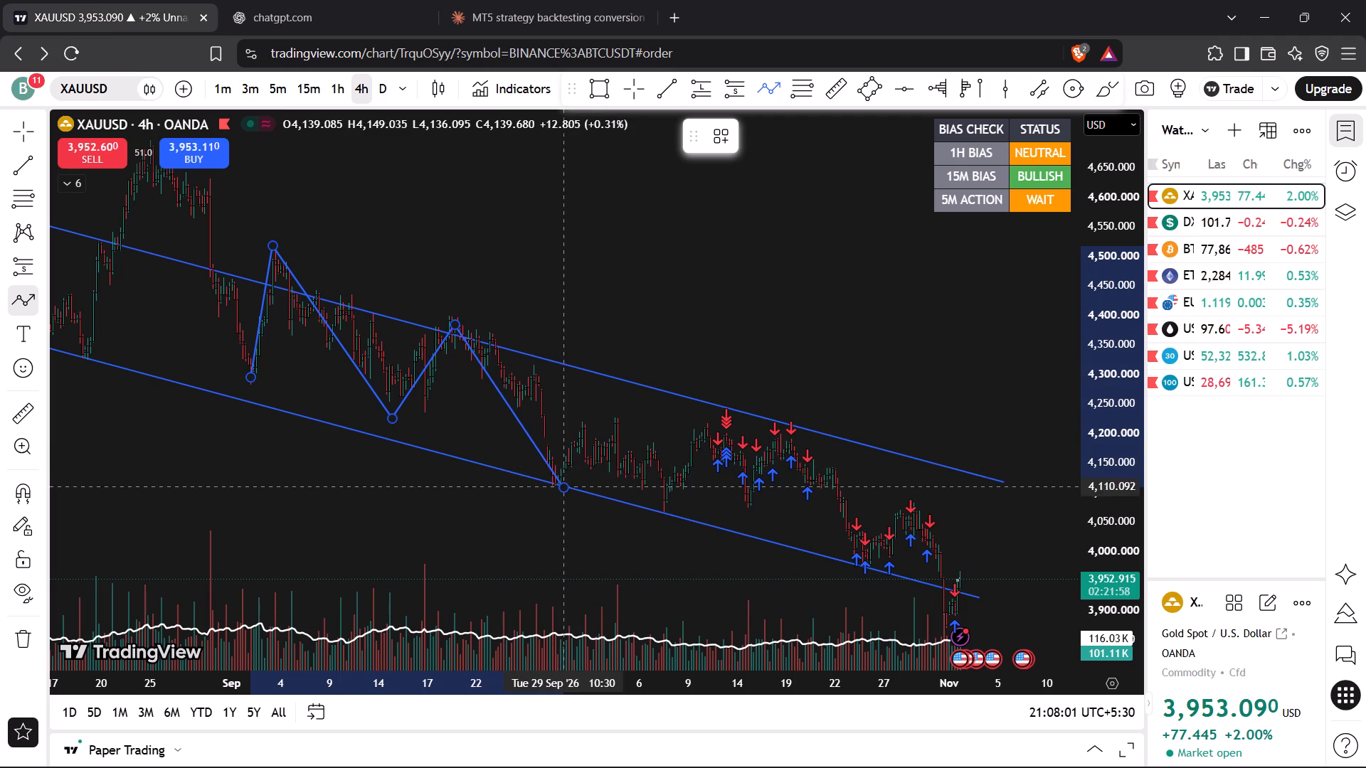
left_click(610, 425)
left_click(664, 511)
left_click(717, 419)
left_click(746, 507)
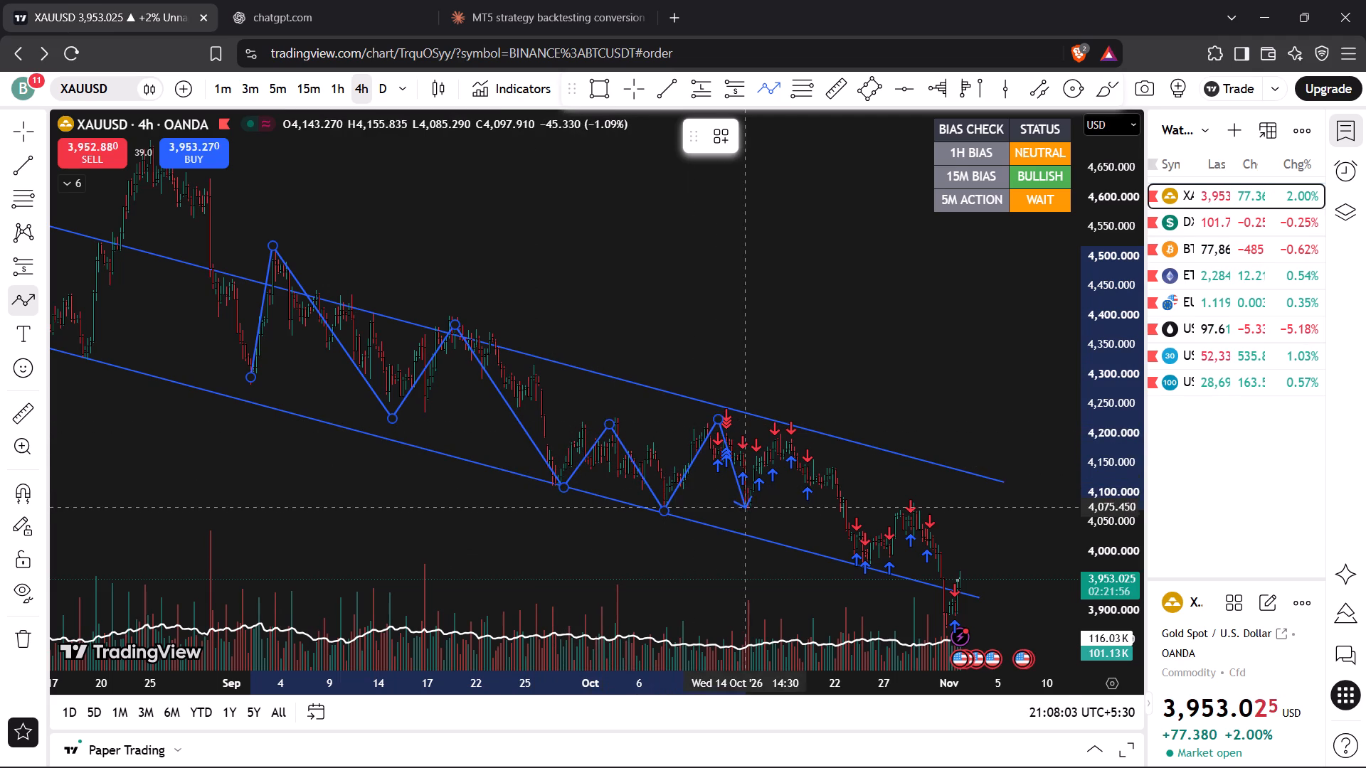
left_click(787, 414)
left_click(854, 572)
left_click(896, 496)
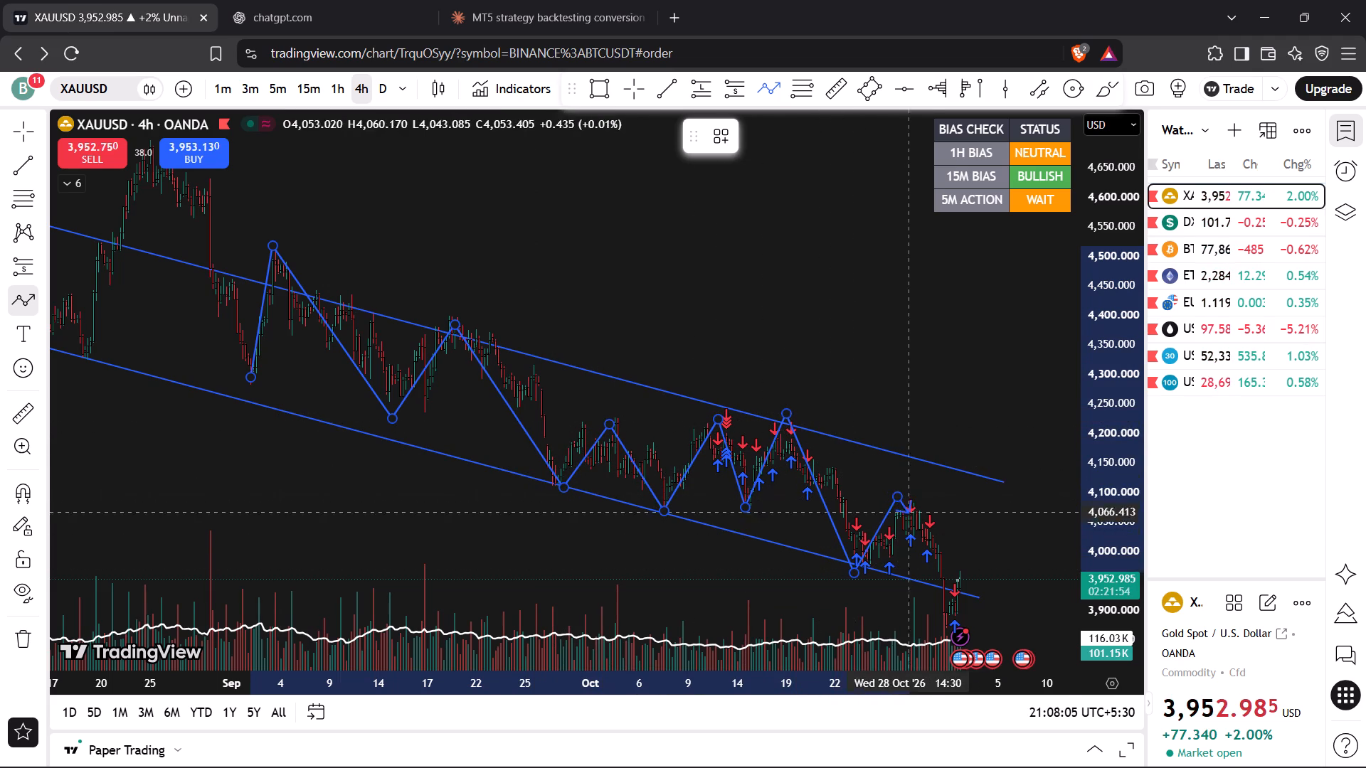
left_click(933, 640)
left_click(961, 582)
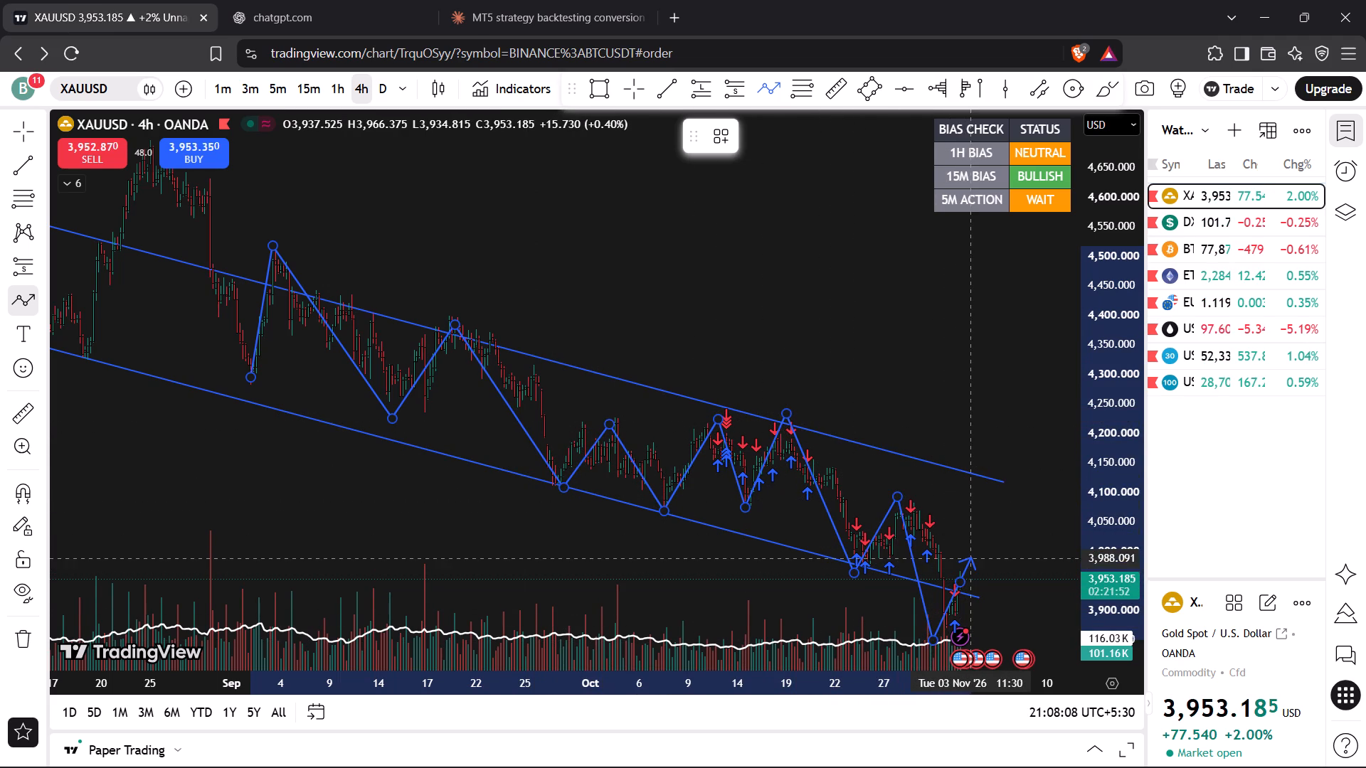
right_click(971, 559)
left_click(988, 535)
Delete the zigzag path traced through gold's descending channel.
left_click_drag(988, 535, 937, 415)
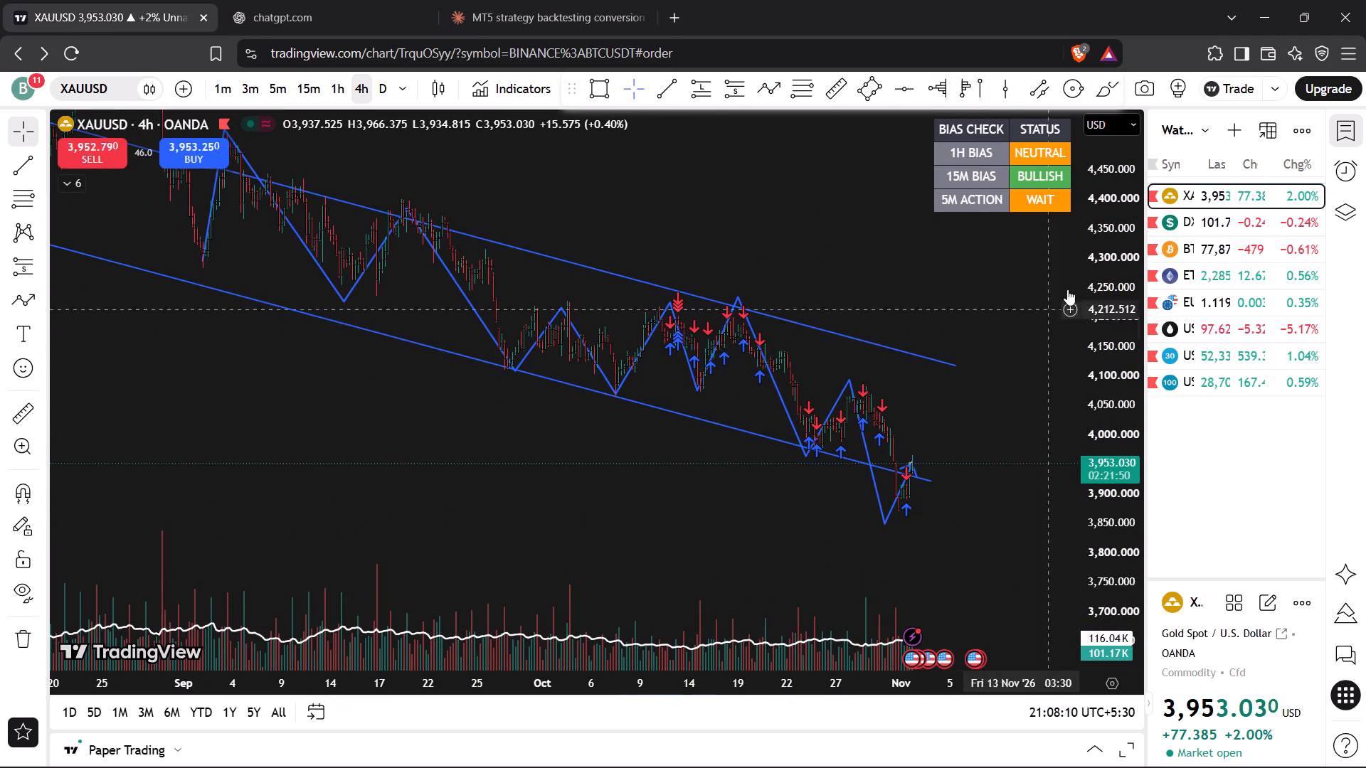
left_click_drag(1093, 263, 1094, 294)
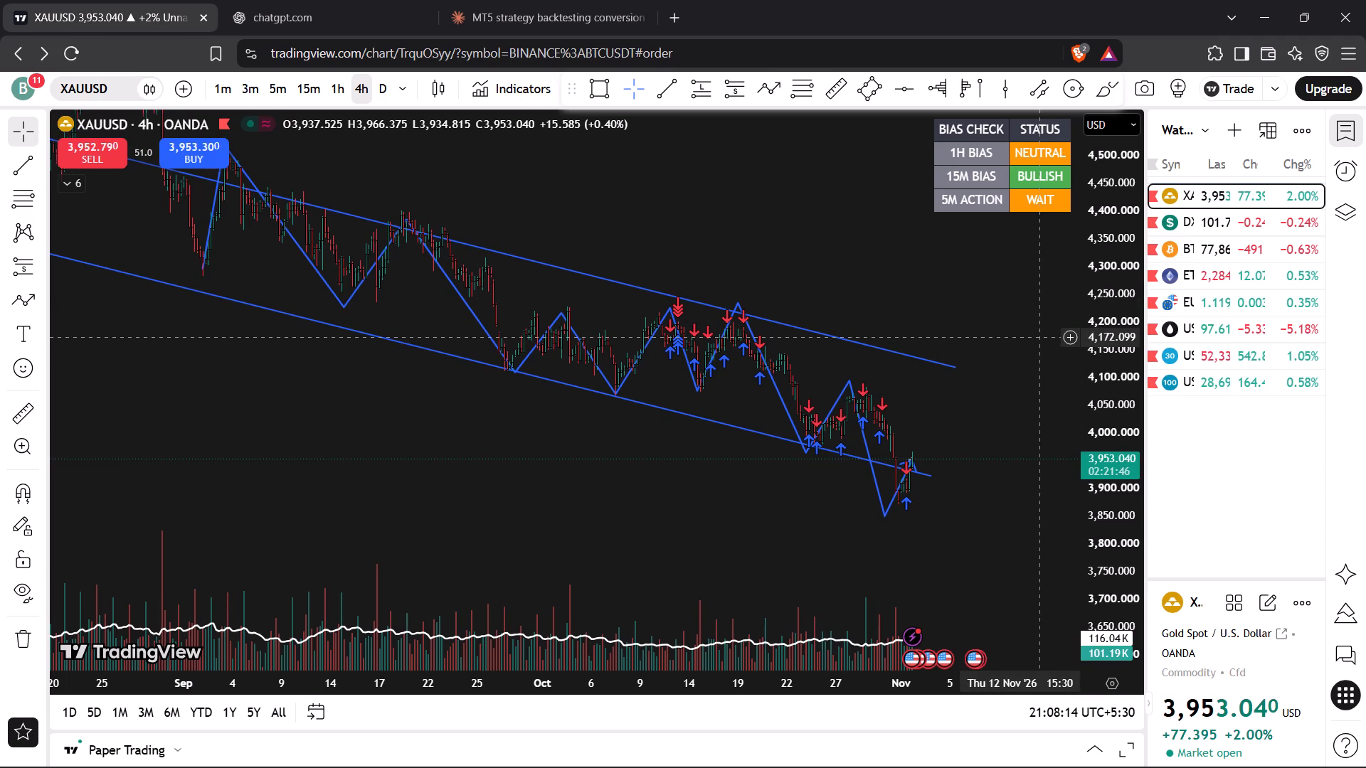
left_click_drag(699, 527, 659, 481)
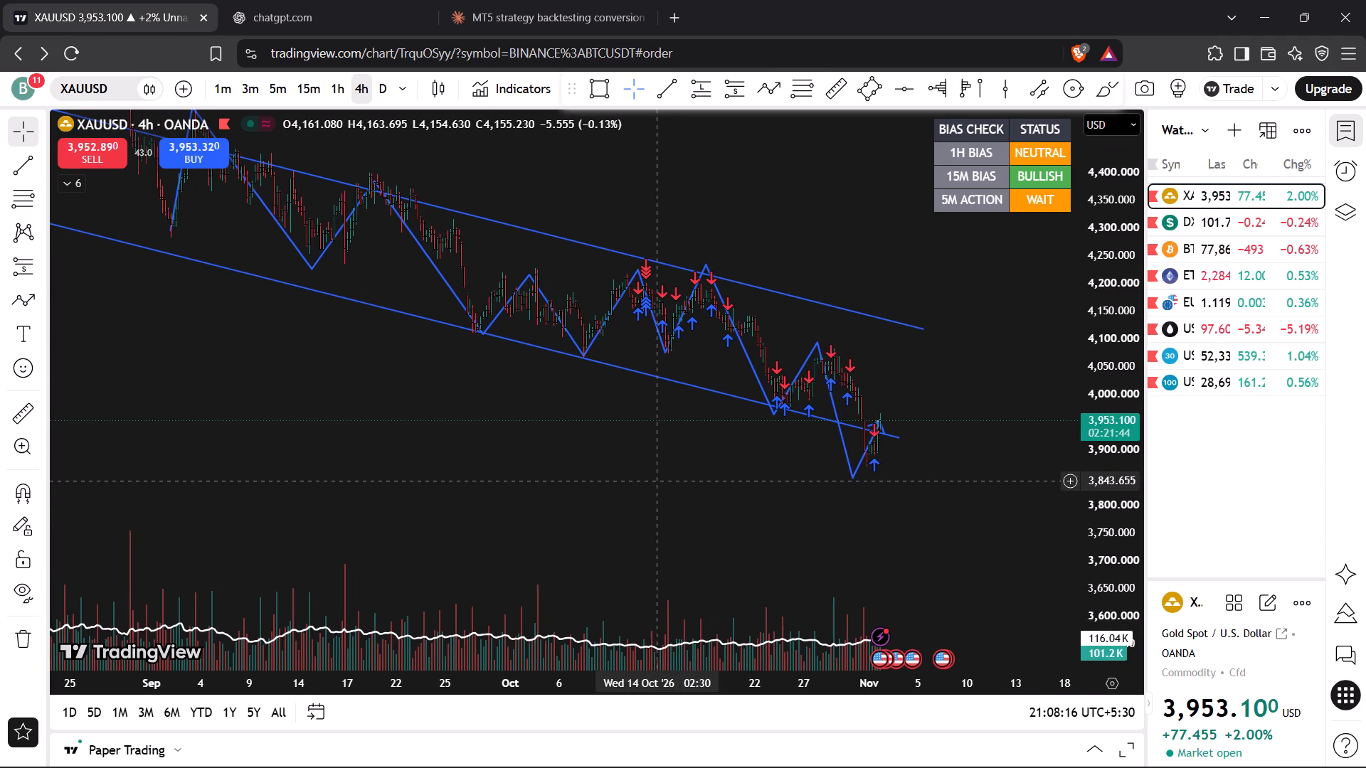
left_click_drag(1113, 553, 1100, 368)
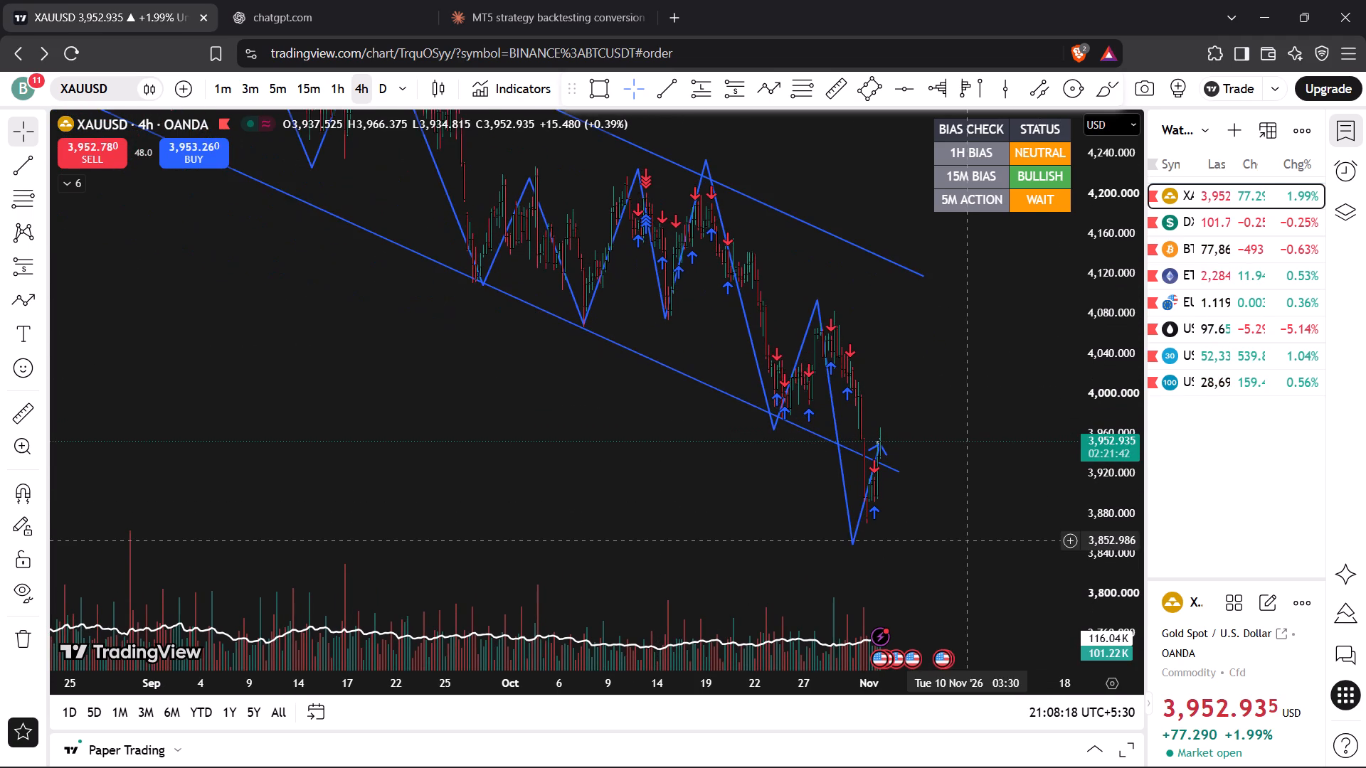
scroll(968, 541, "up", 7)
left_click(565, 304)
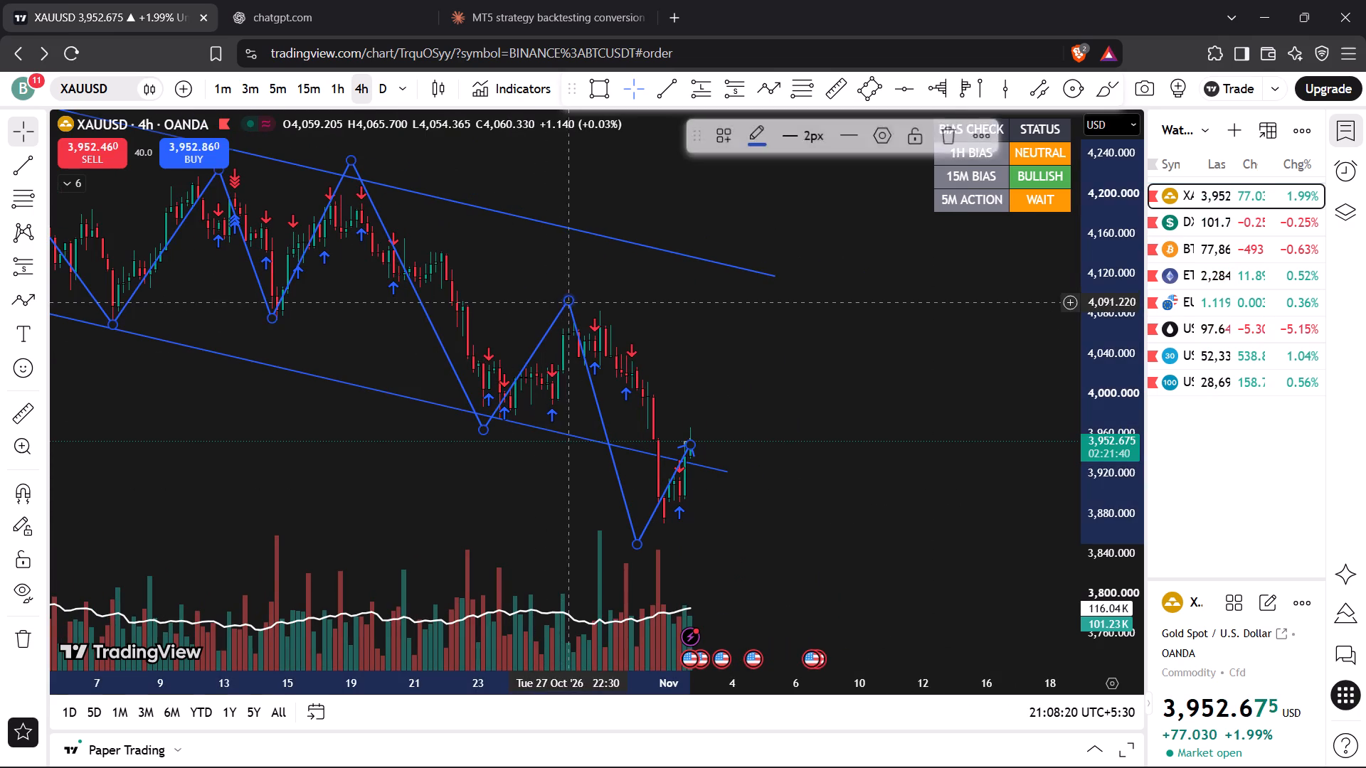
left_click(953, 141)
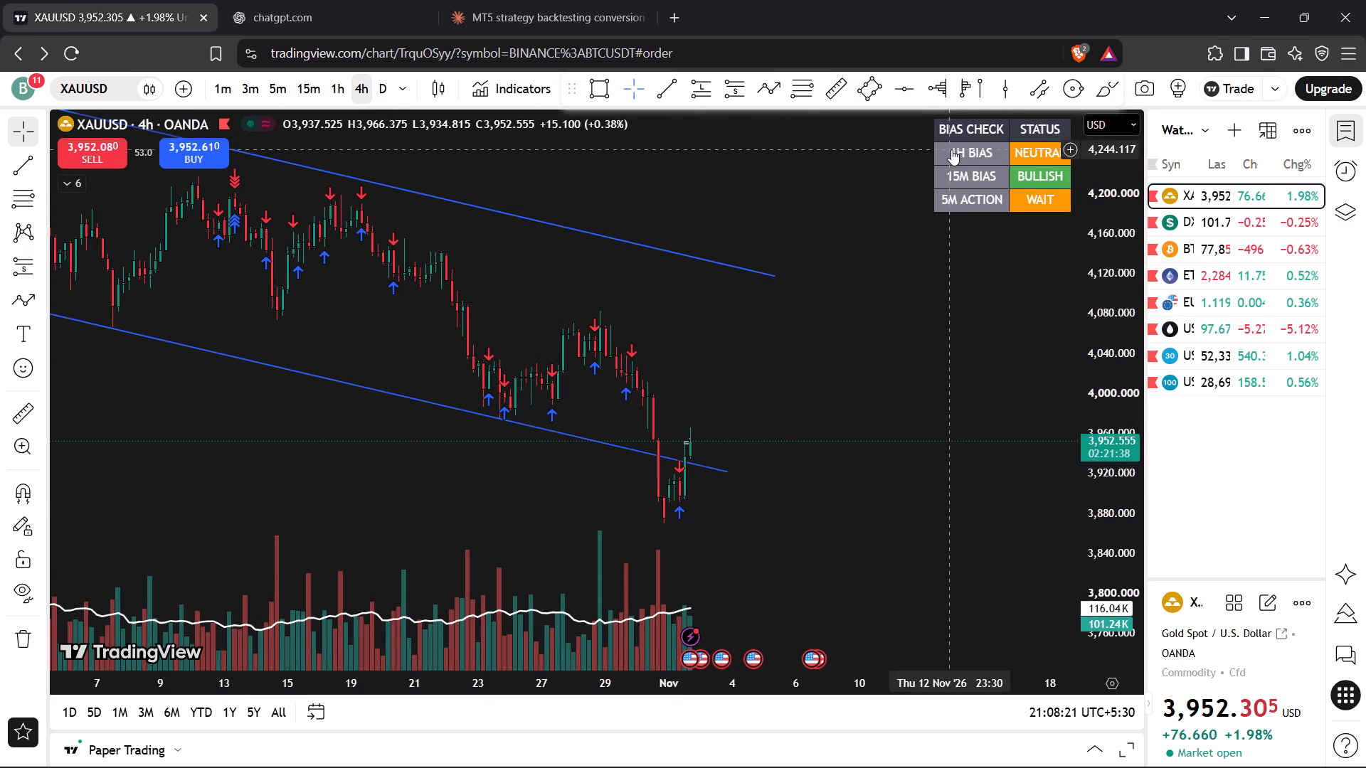
Draw a Fibonacci retracement on gold from the 28 Oct high at about 4,083.8 down to about 3,868.1 at 6 Nov.
left_click_drag(805, 422, 802, 400)
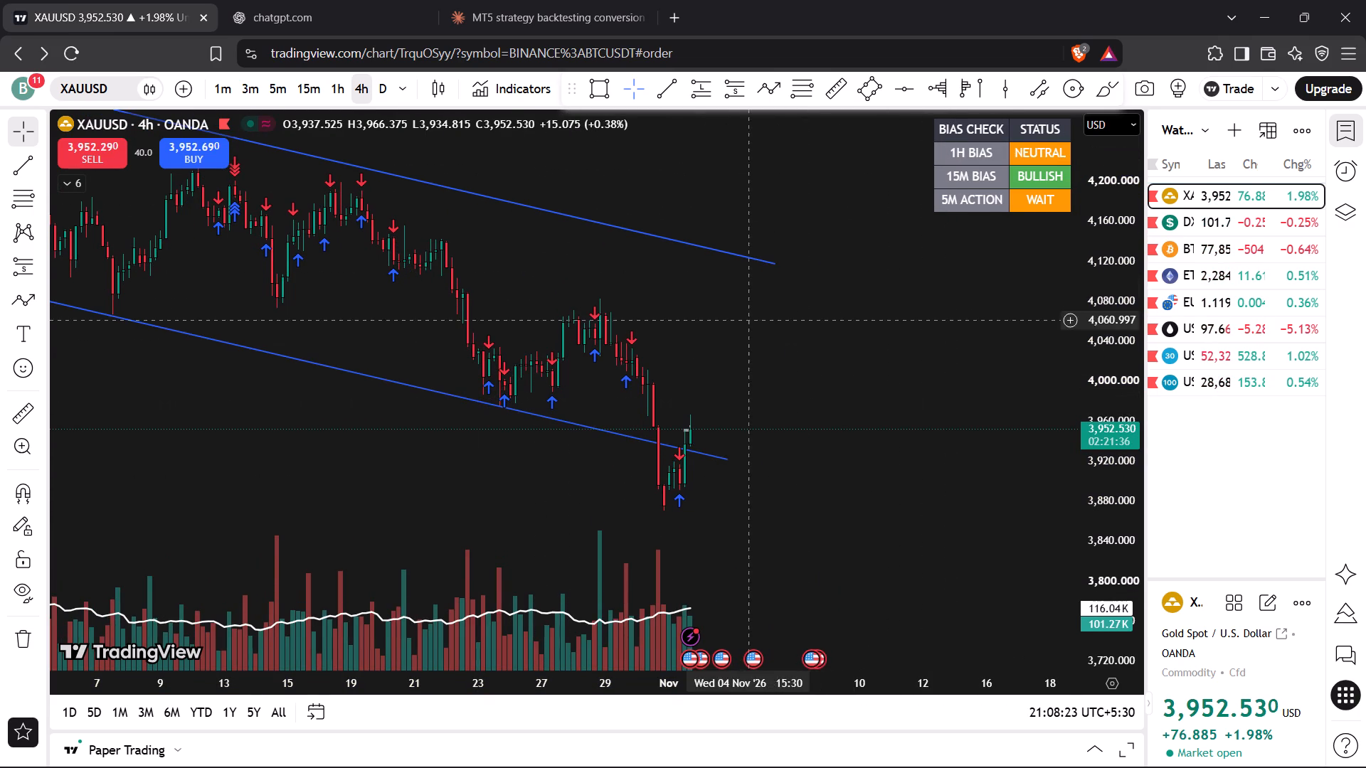
left_click_drag(739, 373, 745, 339)
left_click_drag(1097, 540, 1098, 464)
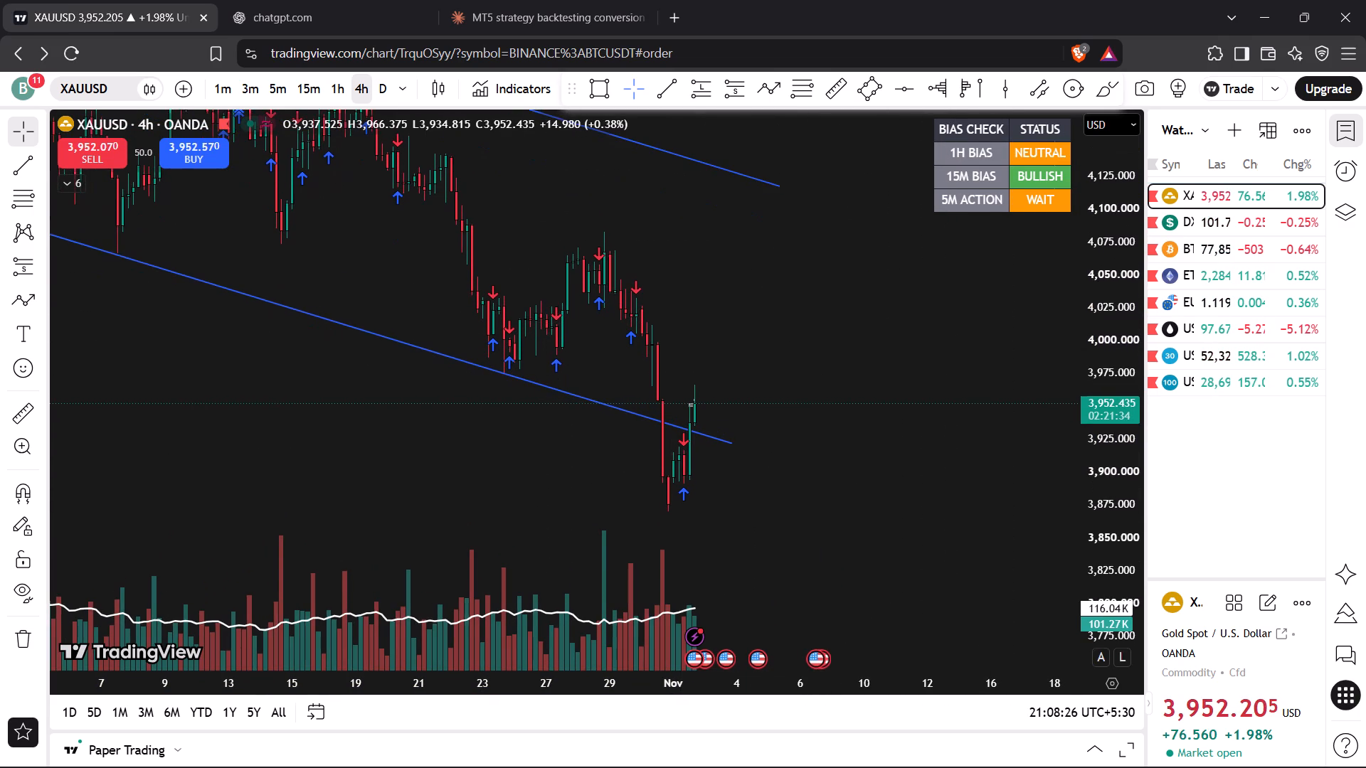
scroll(976, 462, "up", 1)
left_click_drag(808, 336, 815, 342)
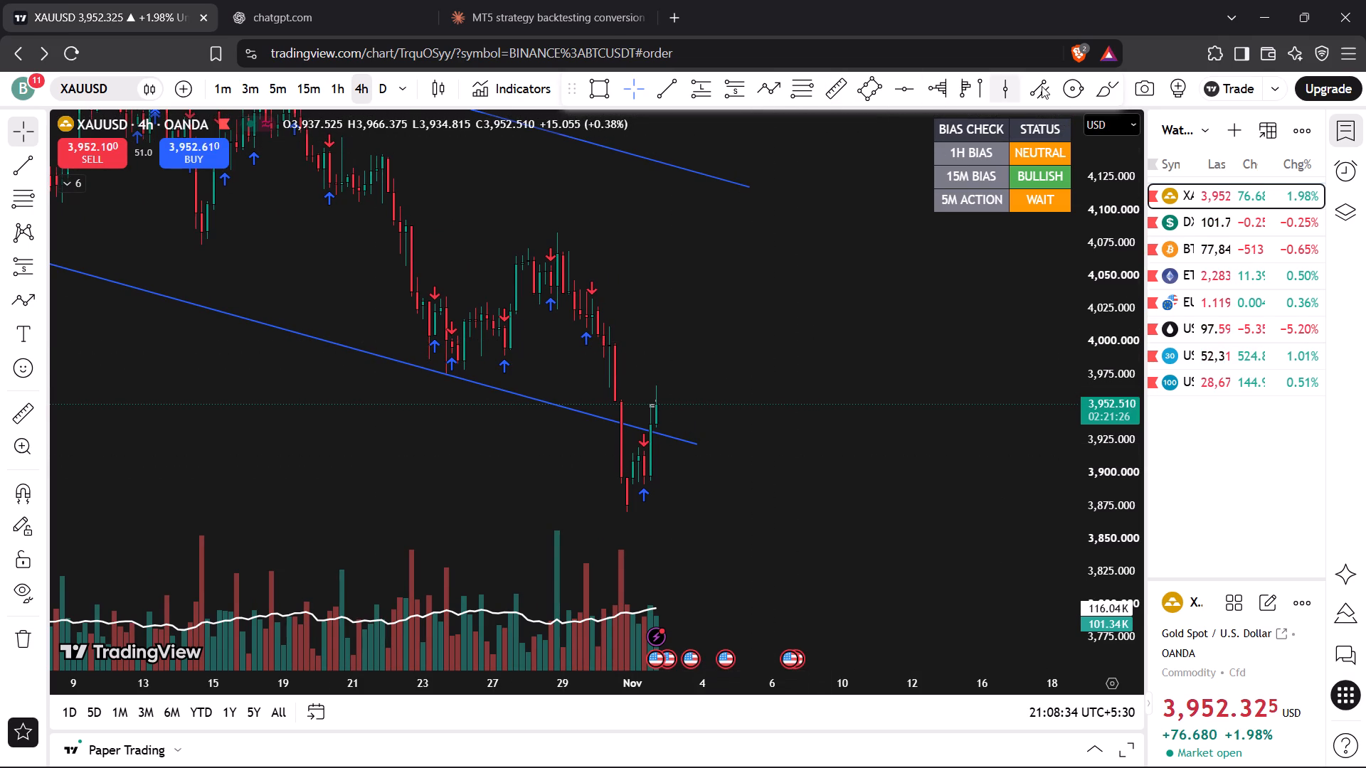
left_click(805, 99)
left_click(551, 231)
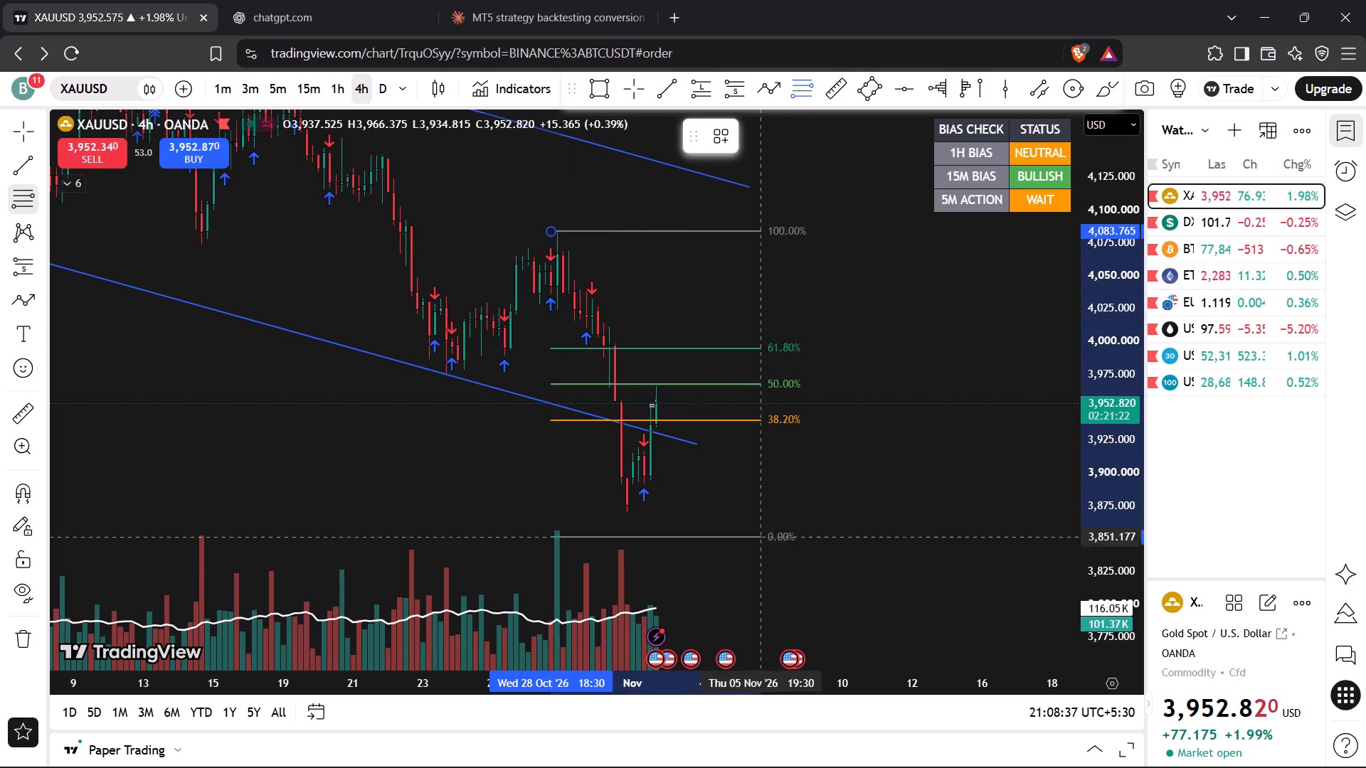
left_click(798, 515)
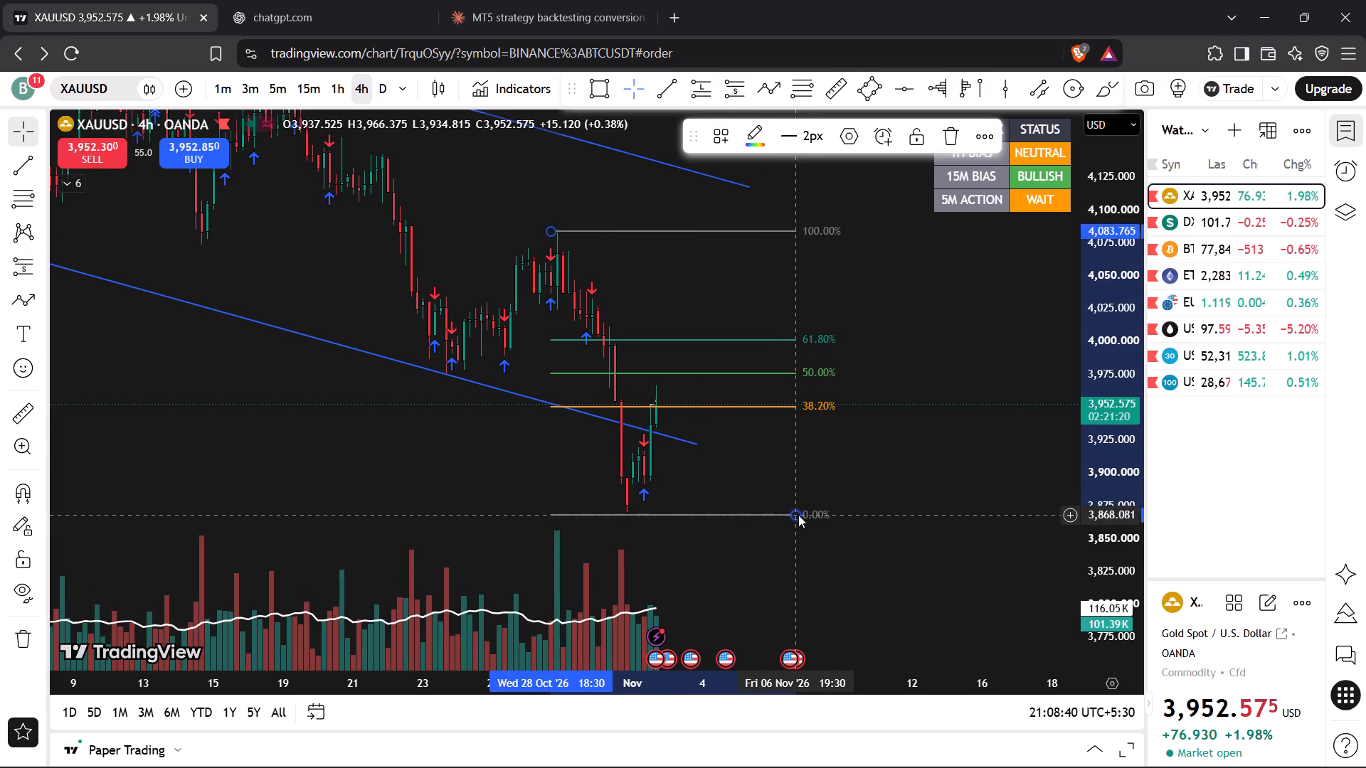
left_click(906, 371)
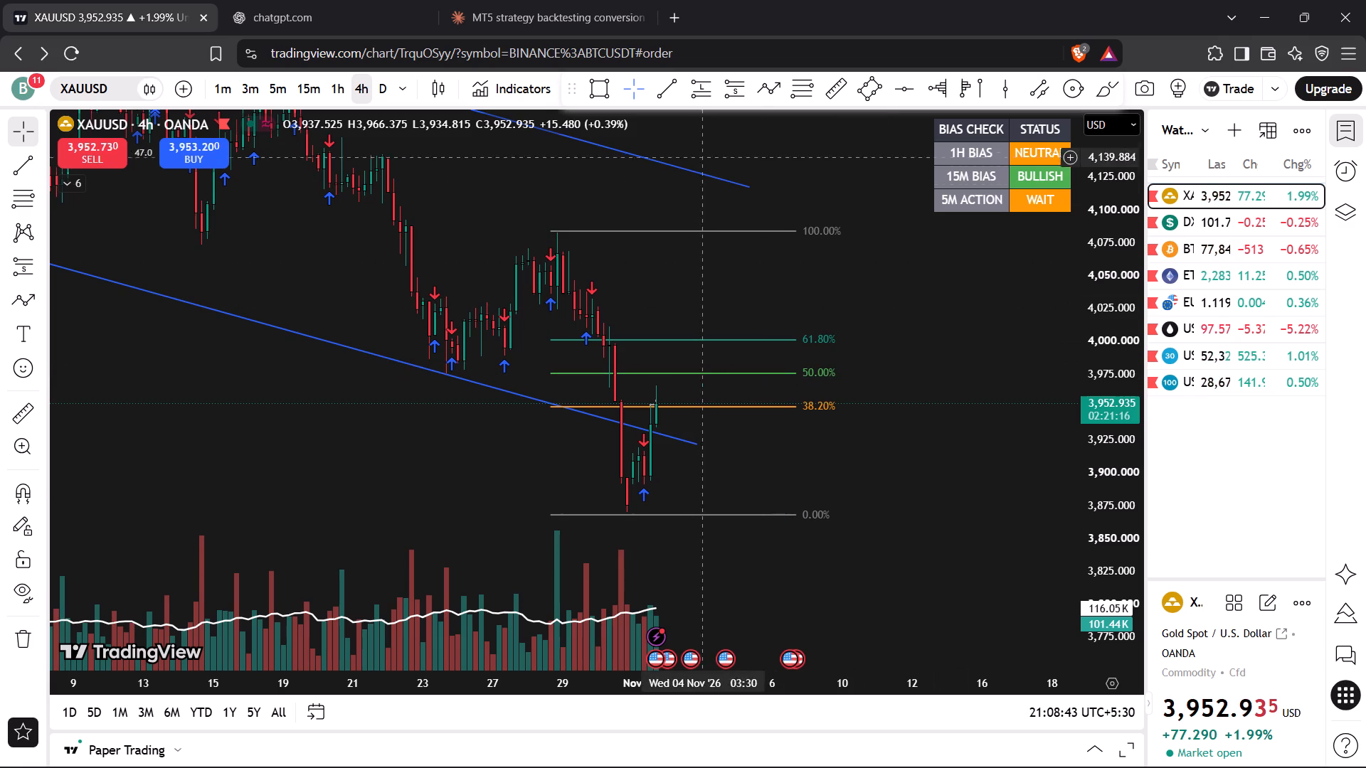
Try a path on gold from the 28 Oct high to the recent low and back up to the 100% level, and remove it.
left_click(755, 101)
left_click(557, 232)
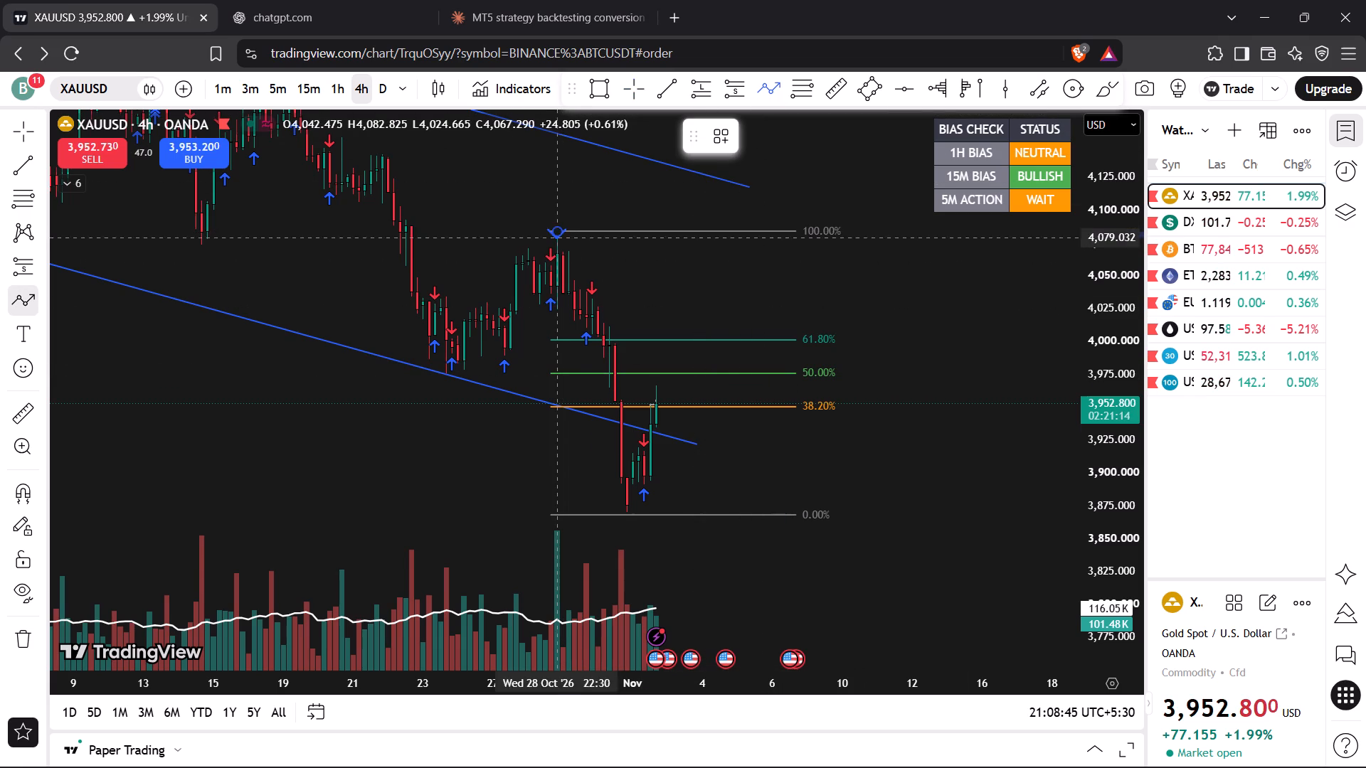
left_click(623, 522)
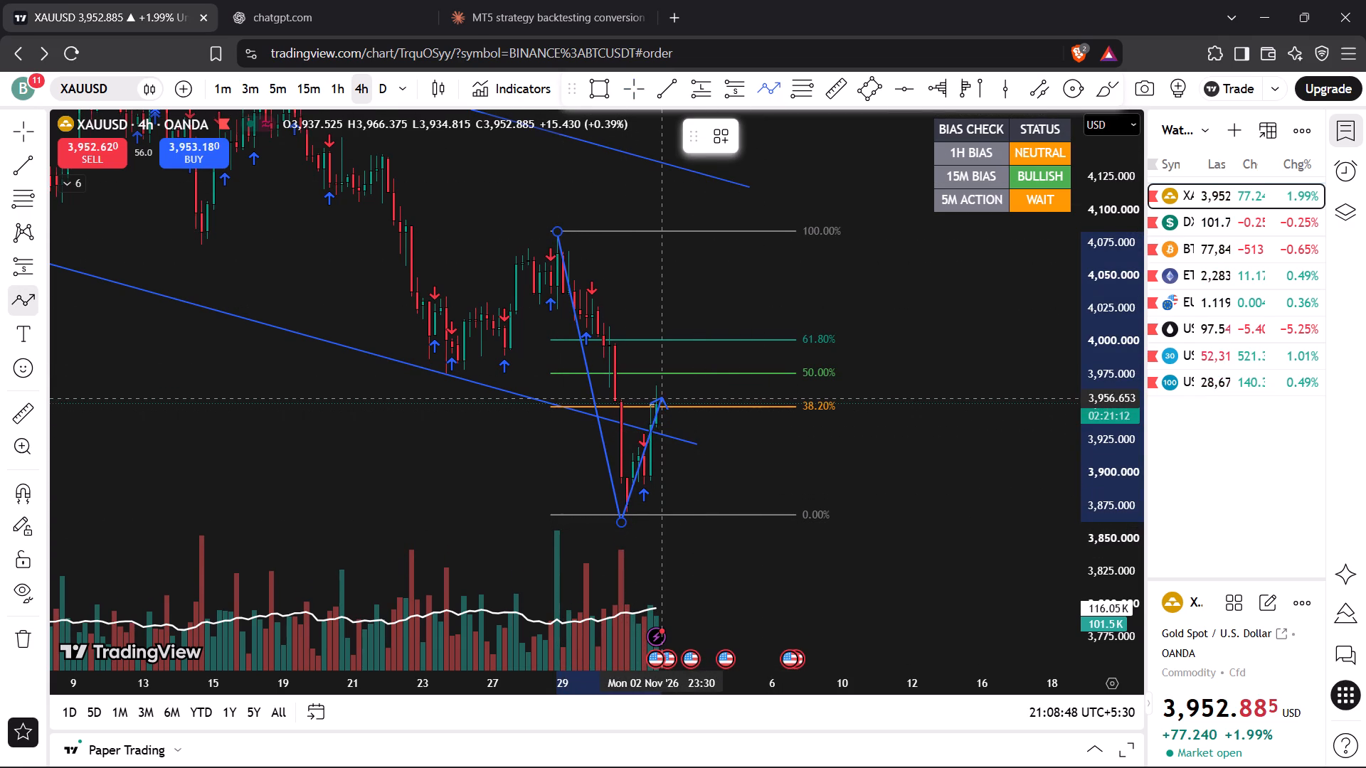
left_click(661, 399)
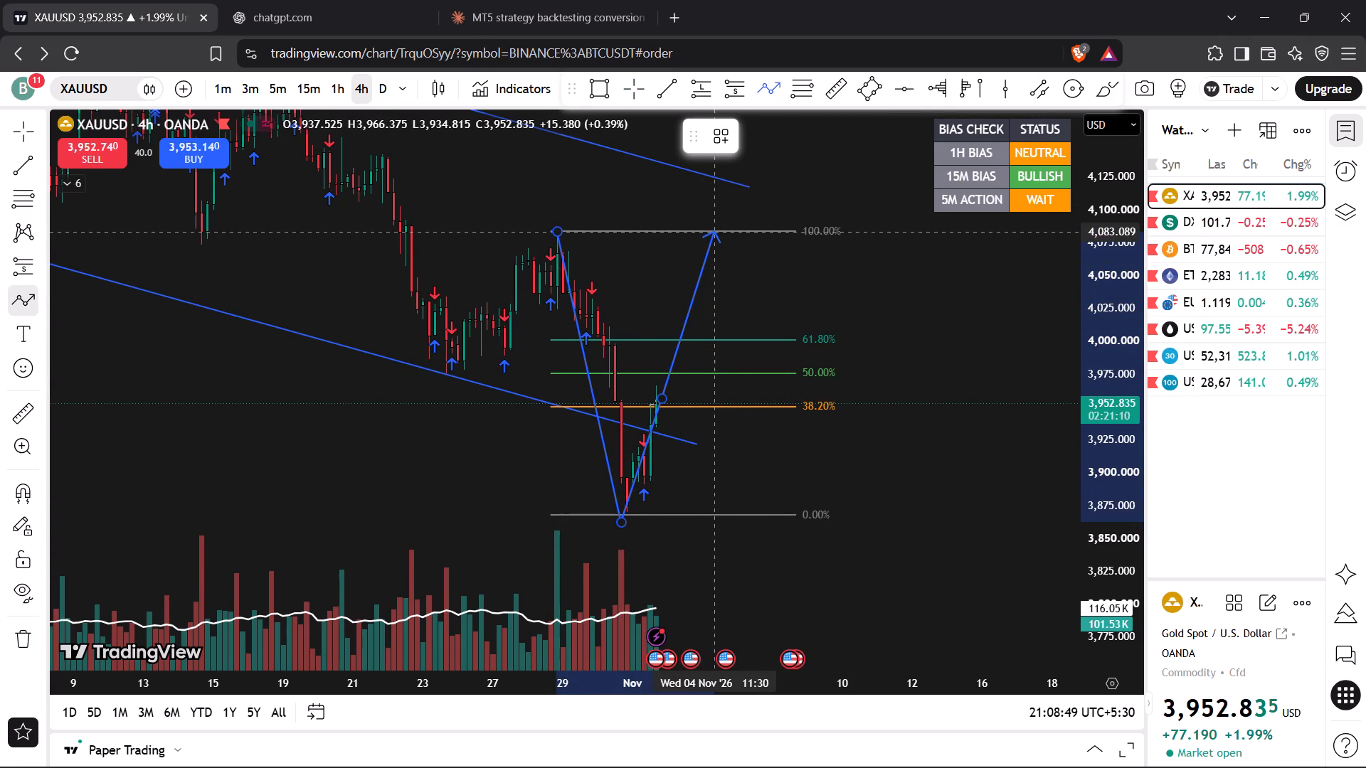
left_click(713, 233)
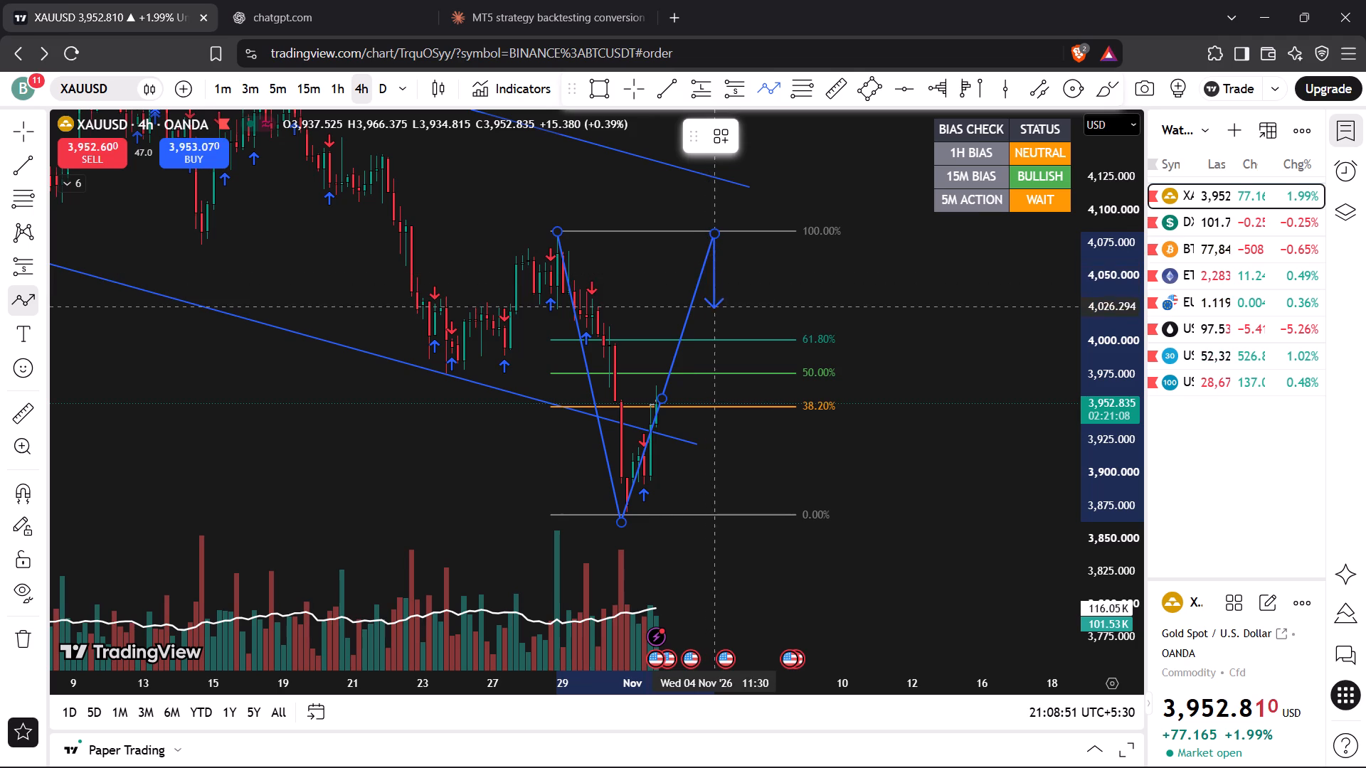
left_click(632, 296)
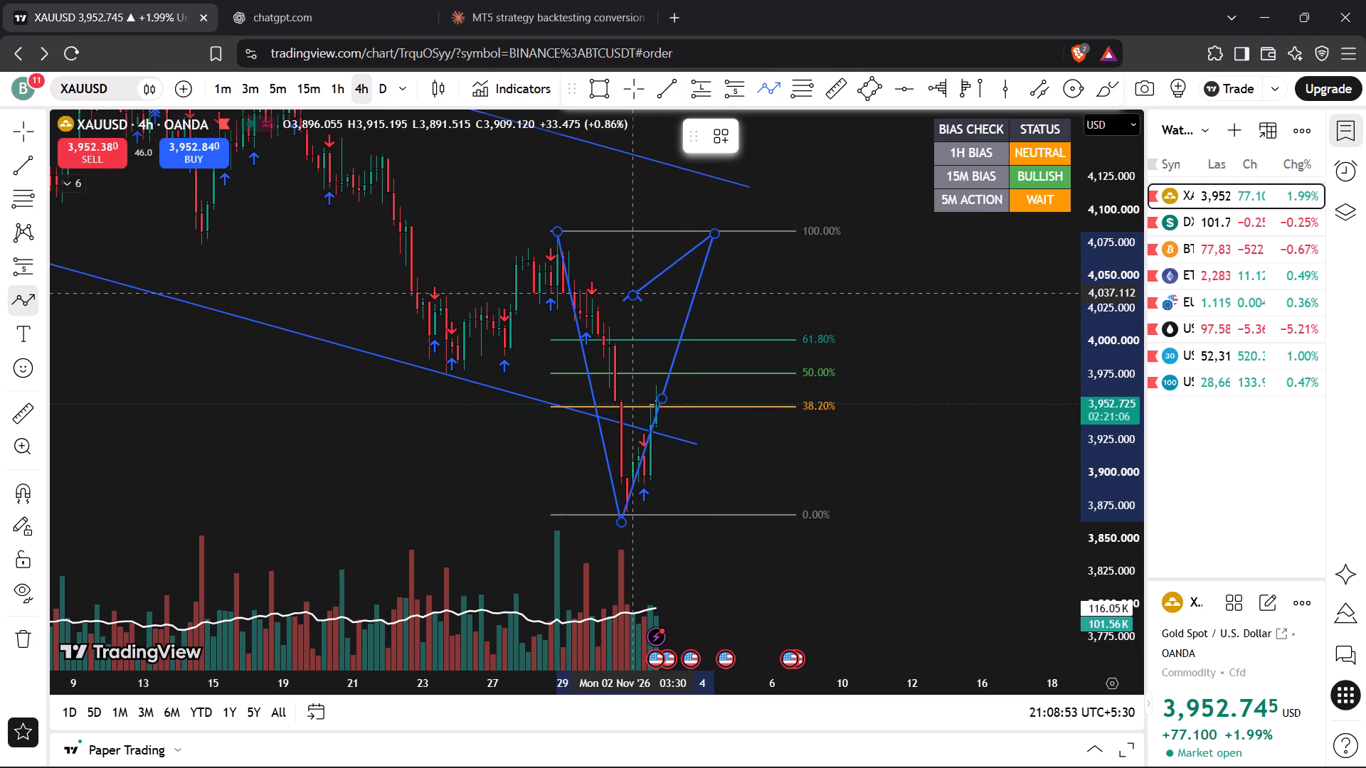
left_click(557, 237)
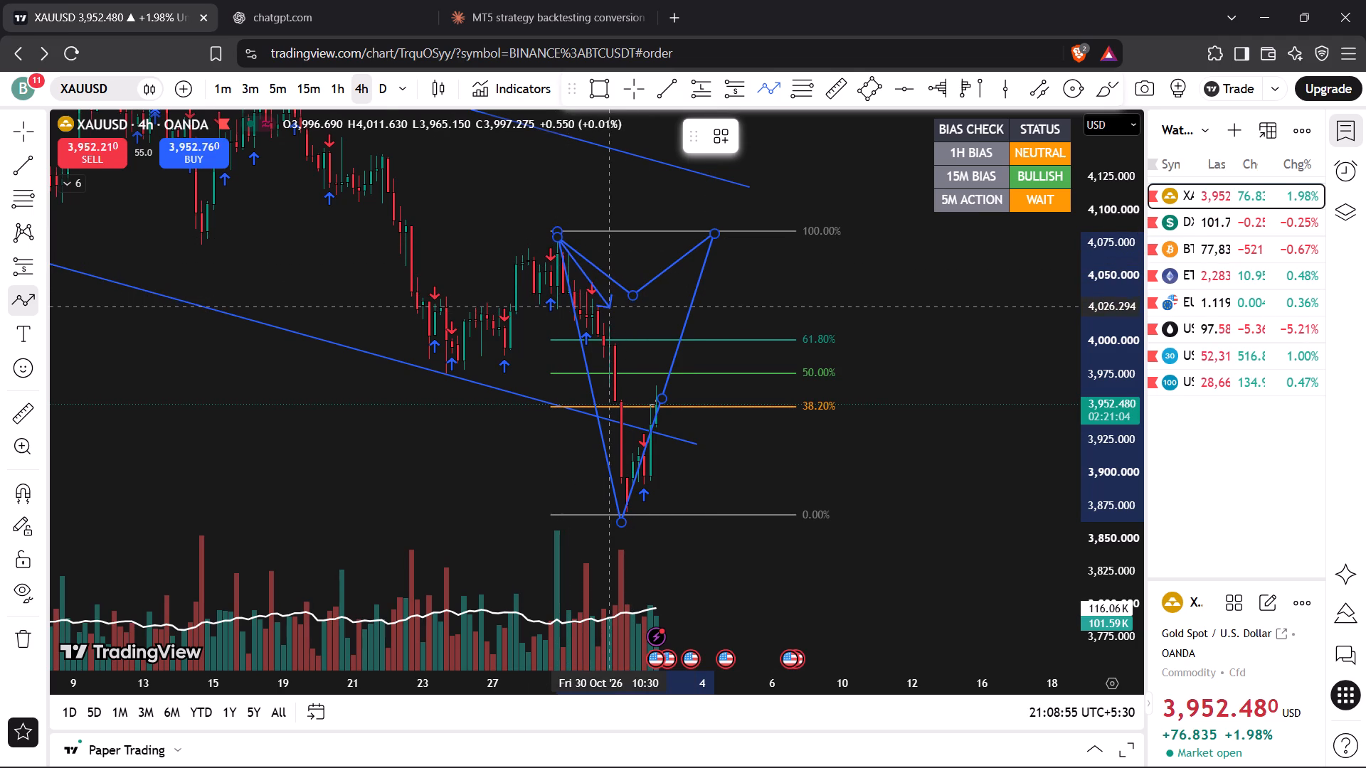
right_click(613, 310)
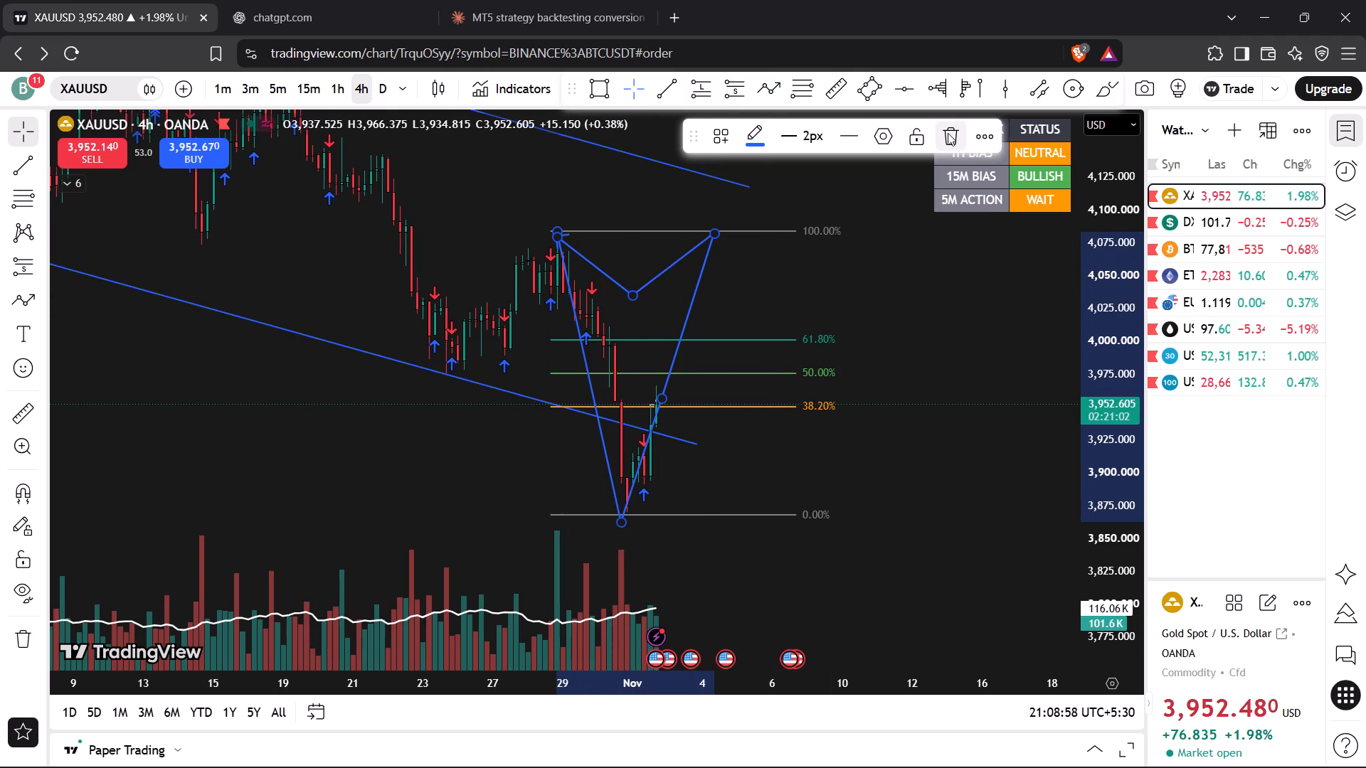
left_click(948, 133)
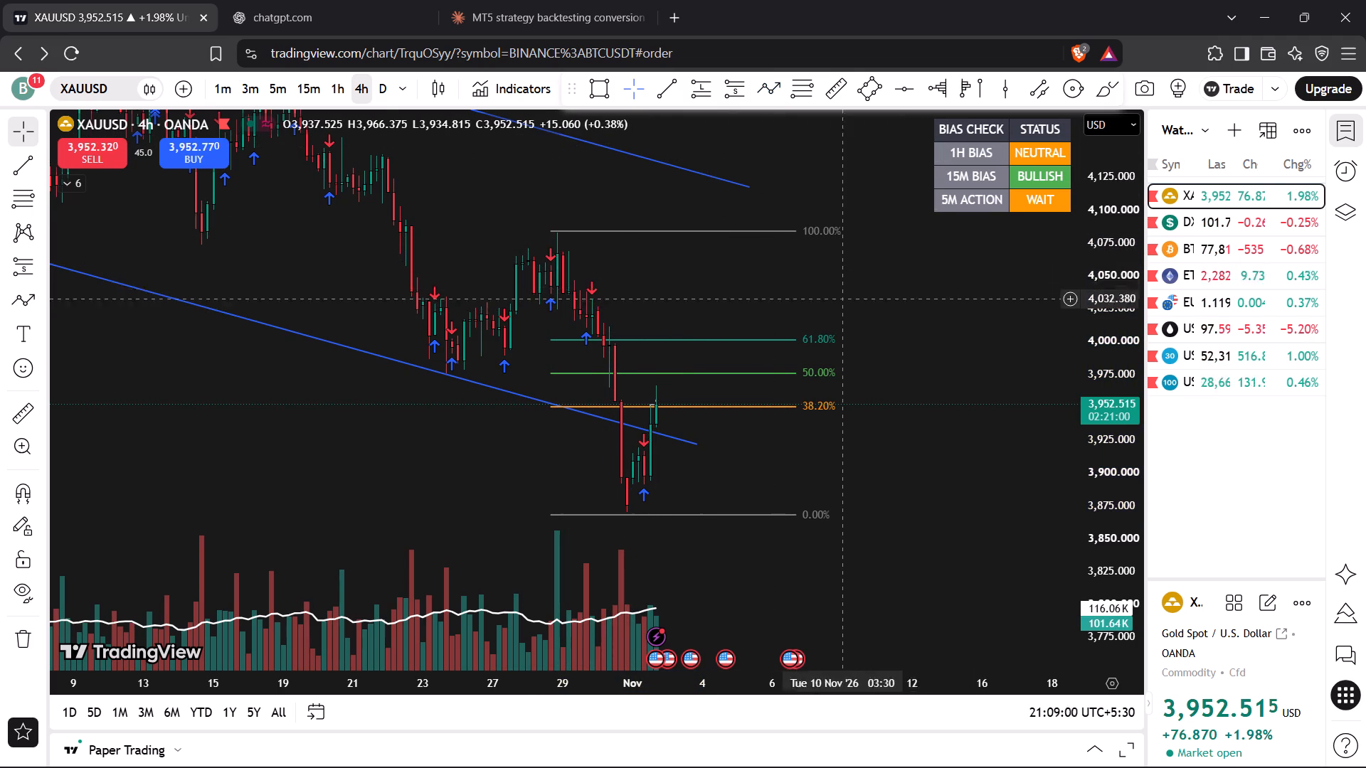
Draw a zigzag path on gold from about 4,136 on 21 Oct through the recent swings, up to the 61.8% level and down to about 3,813.
left_click_drag(490, 205, 499, 265)
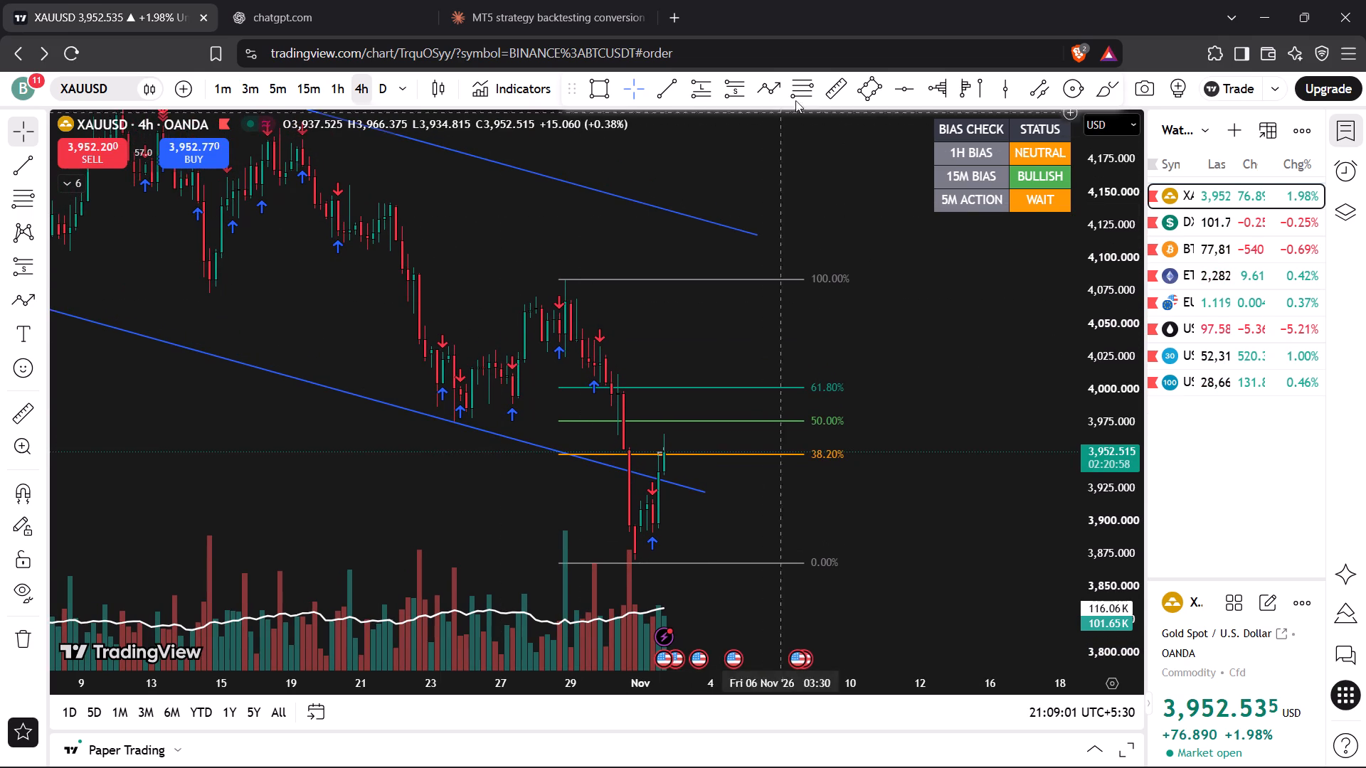
left_click(780, 90)
left_click(391, 210)
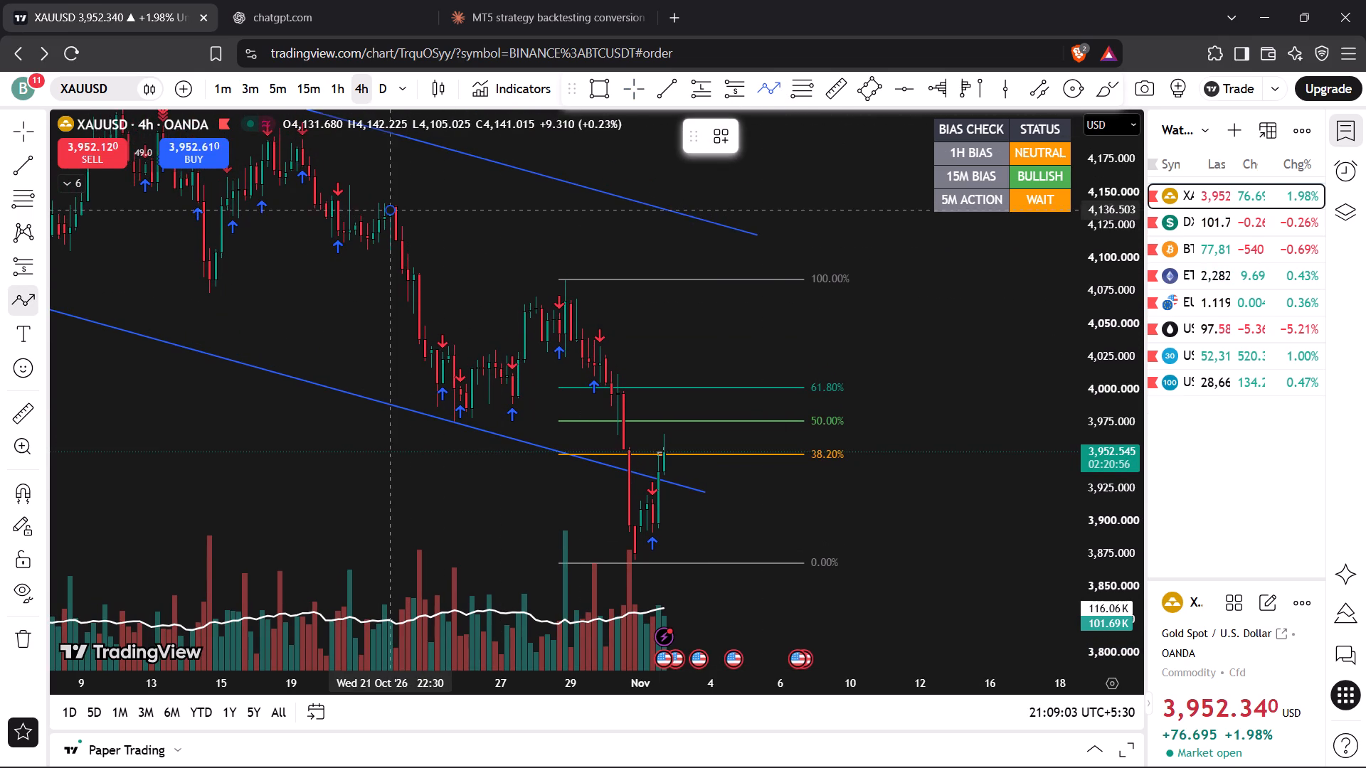
left_click(462, 447)
left_click(559, 286)
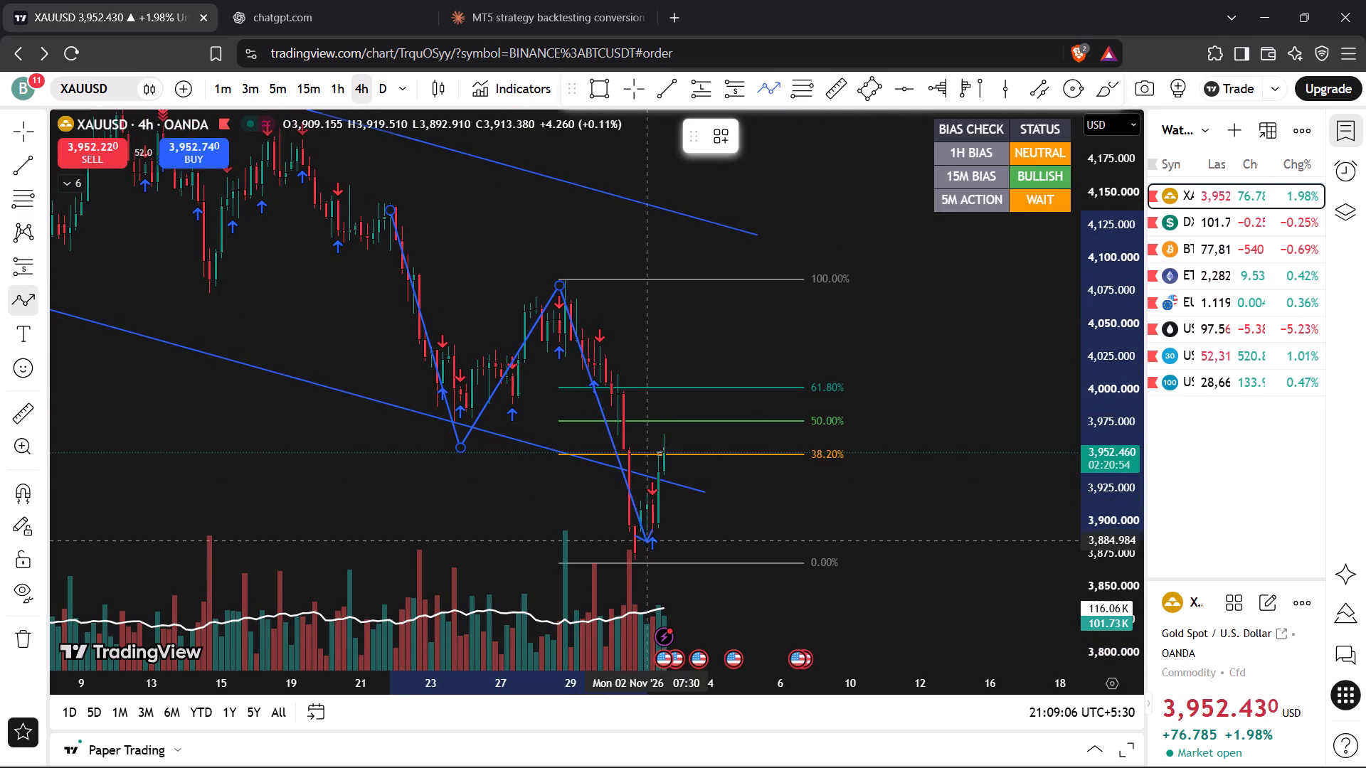
left_click(640, 575)
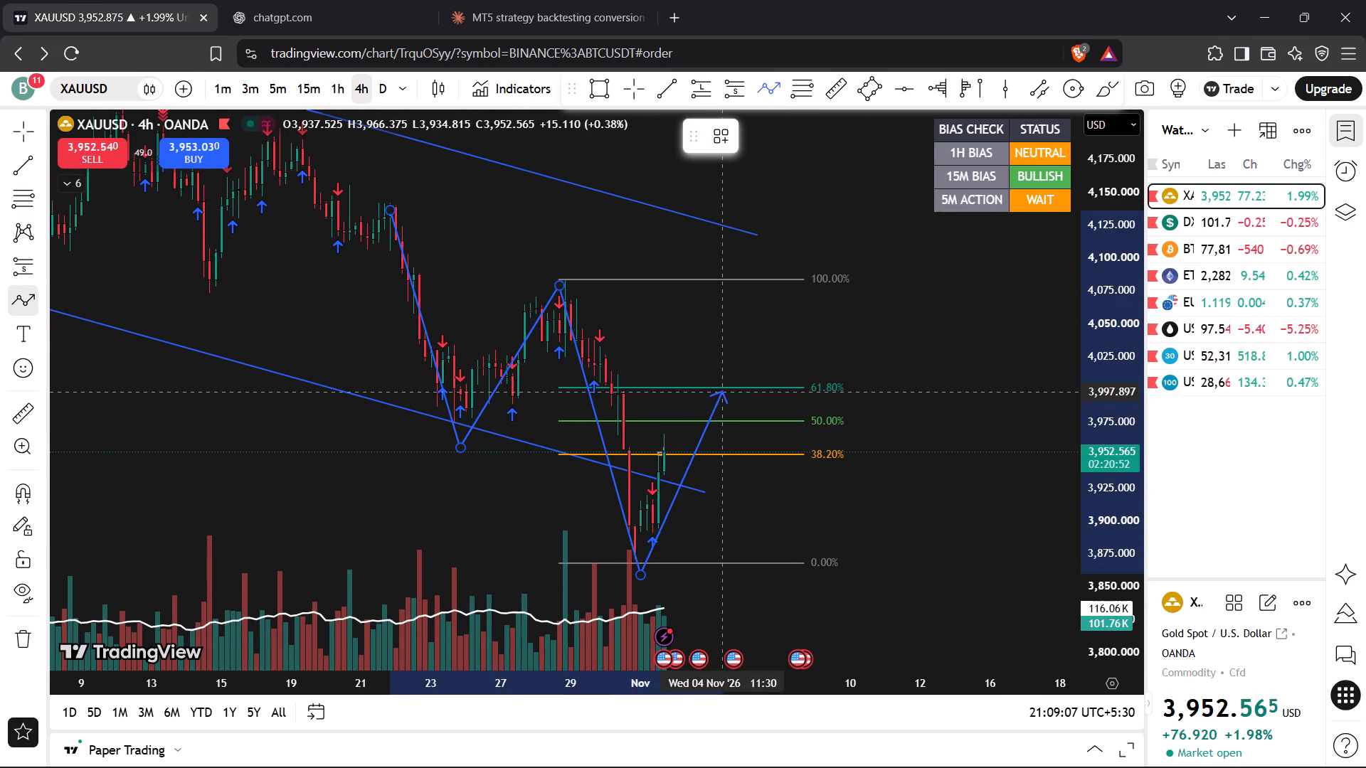
left_click(729, 388)
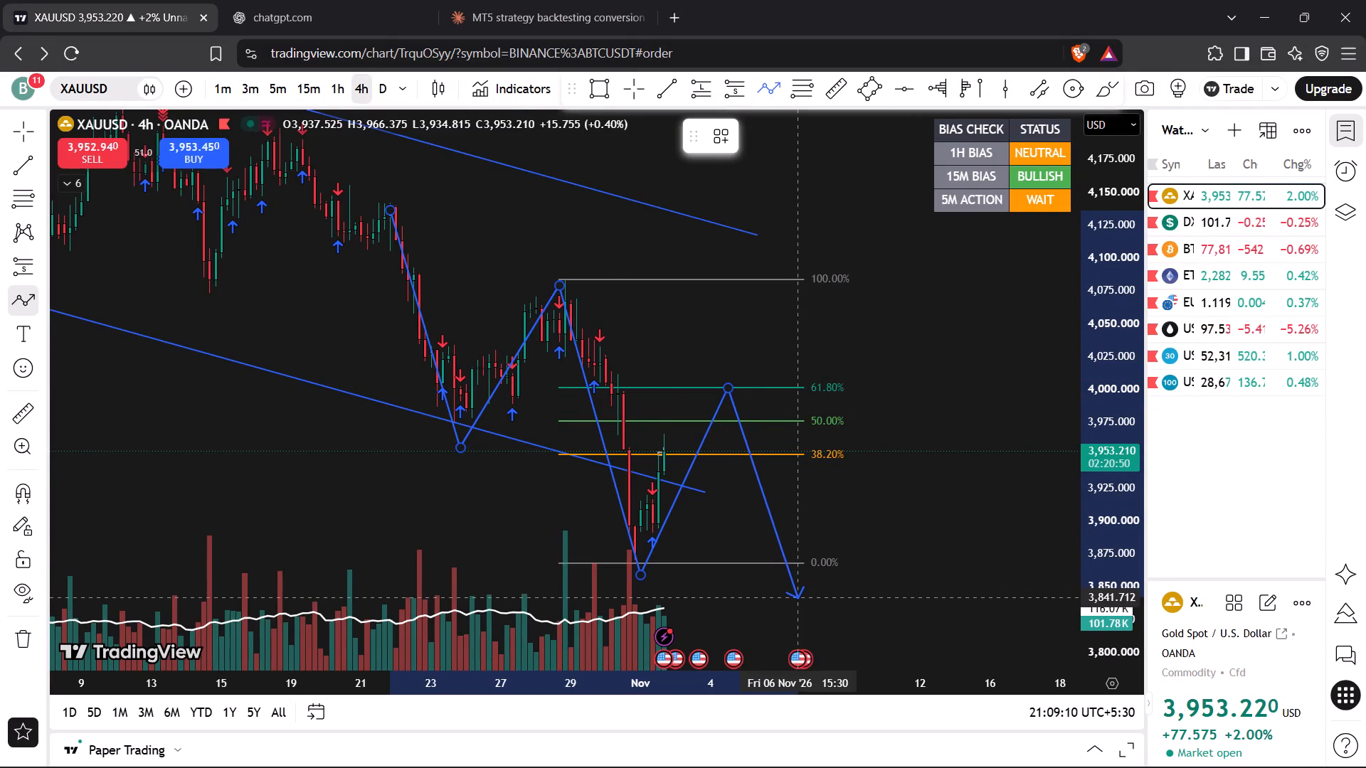
scroll(803, 599, "down", 2)
left_click(879, 636)
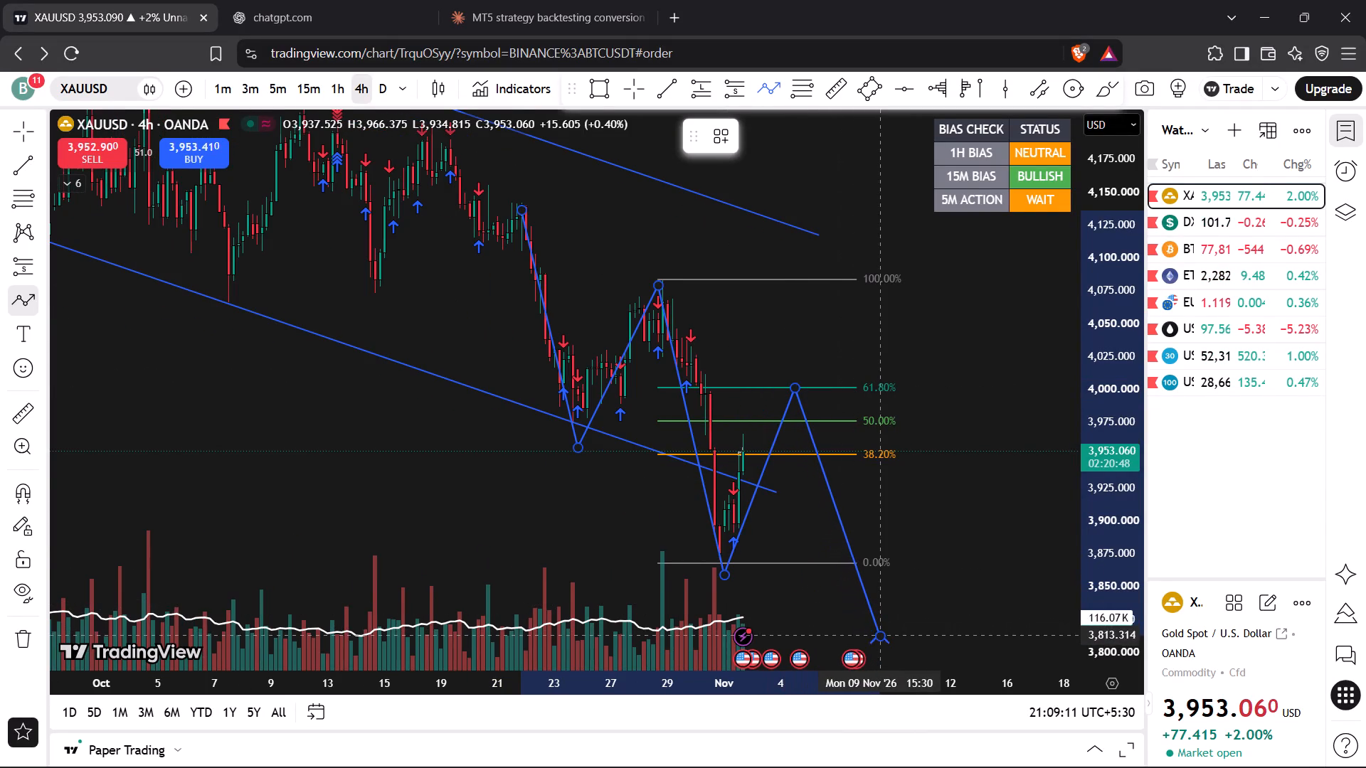
right_click(879, 634)
left_click(950, 526)
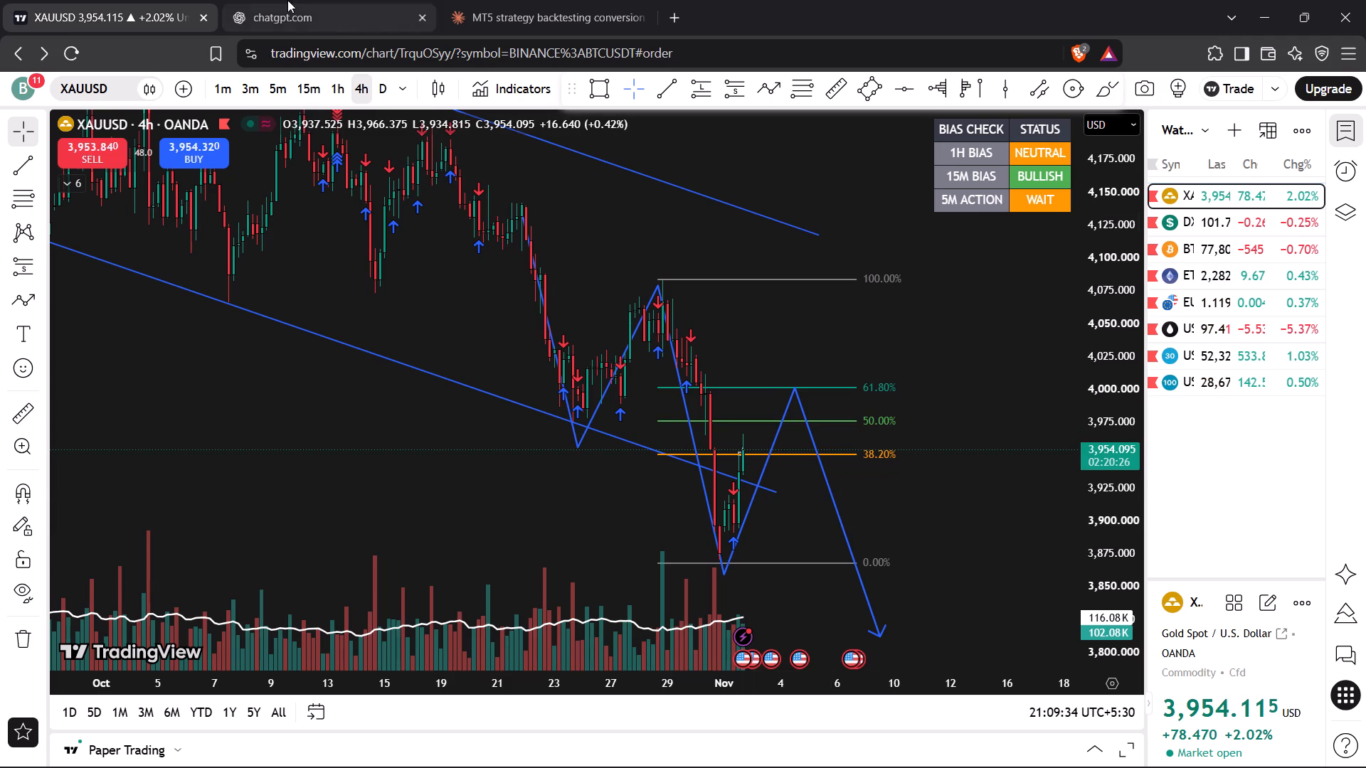
Switch gold to the 1-hour chart and delete the Fibonacci retracement, keeping the zigzag path.
left_click(340, 87)
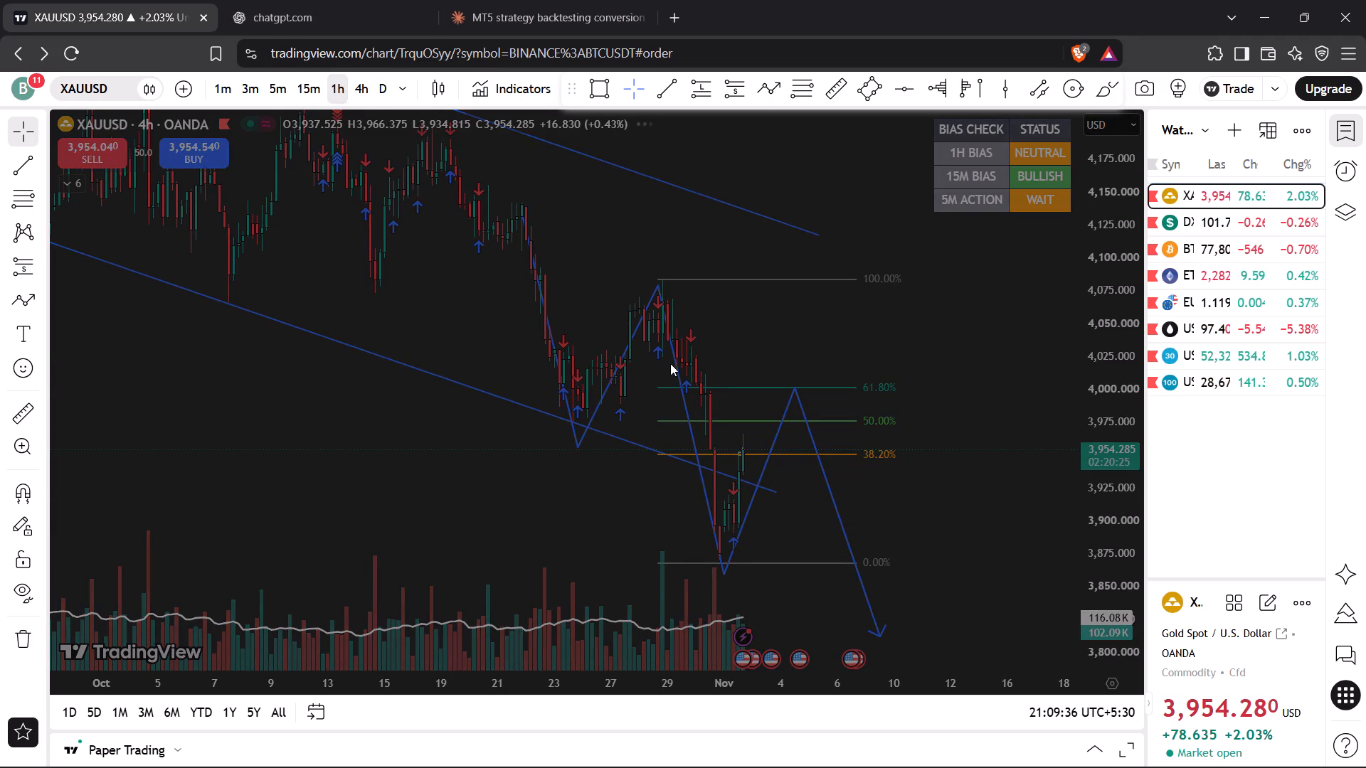
scroll(993, 329, "down", 3)
left_click_drag(972, 343, 966, 343)
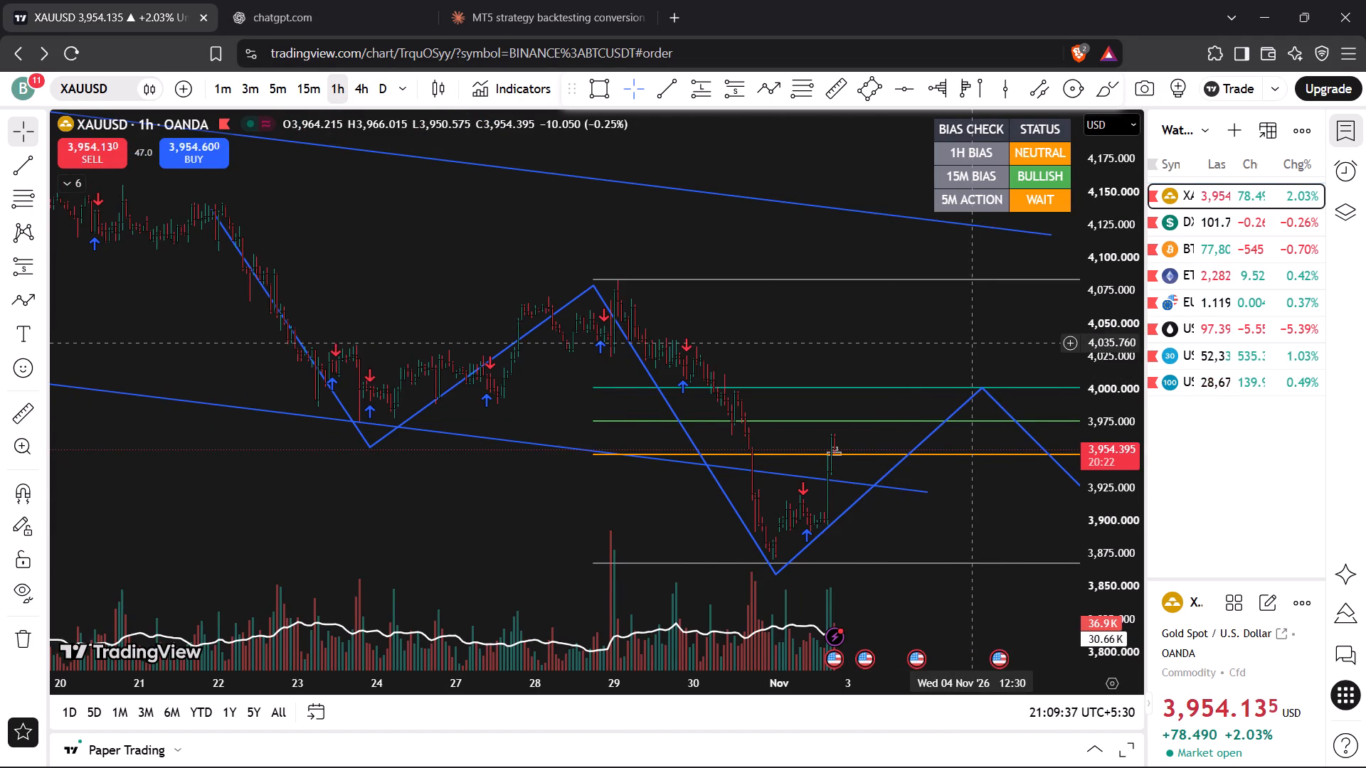
left_click_drag(966, 343, 862, 330)
scroll(855, 329, "down", 6)
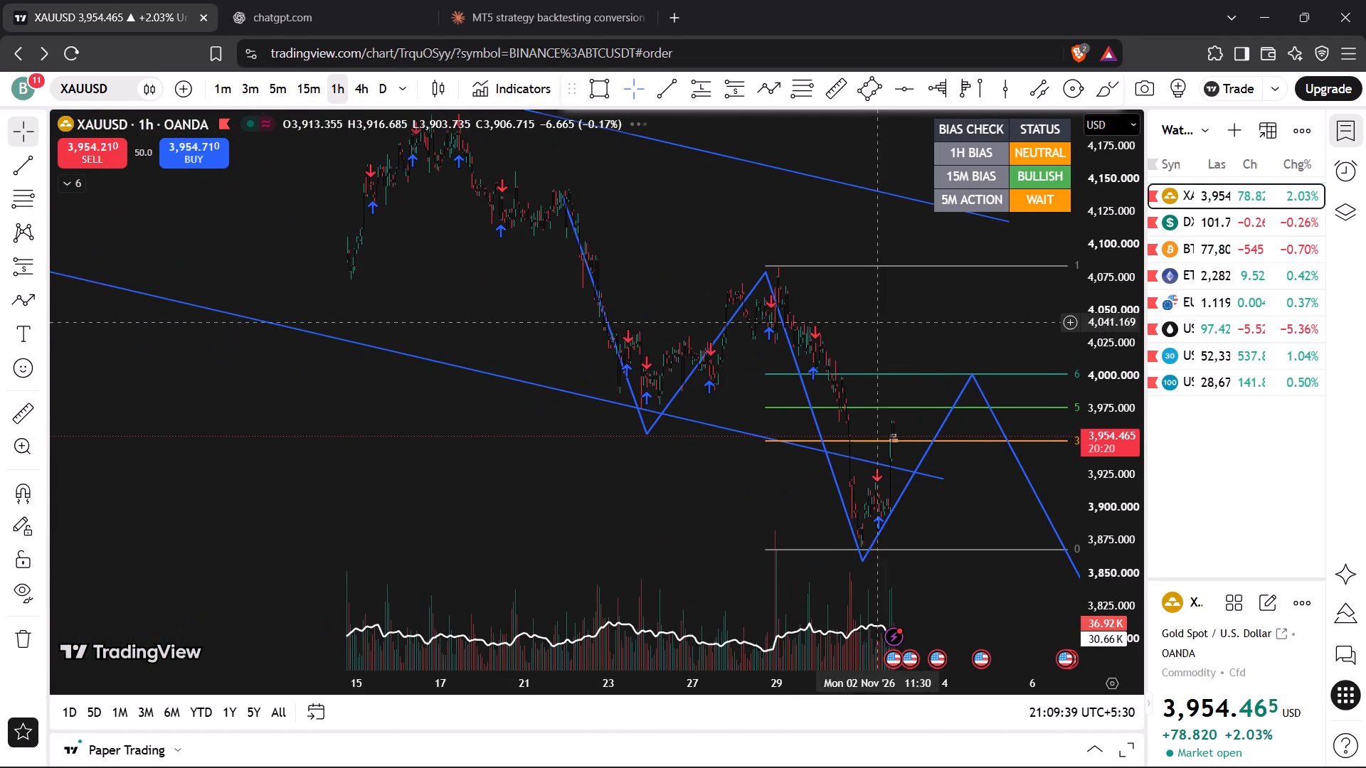
left_click_drag(911, 290, 632, 280)
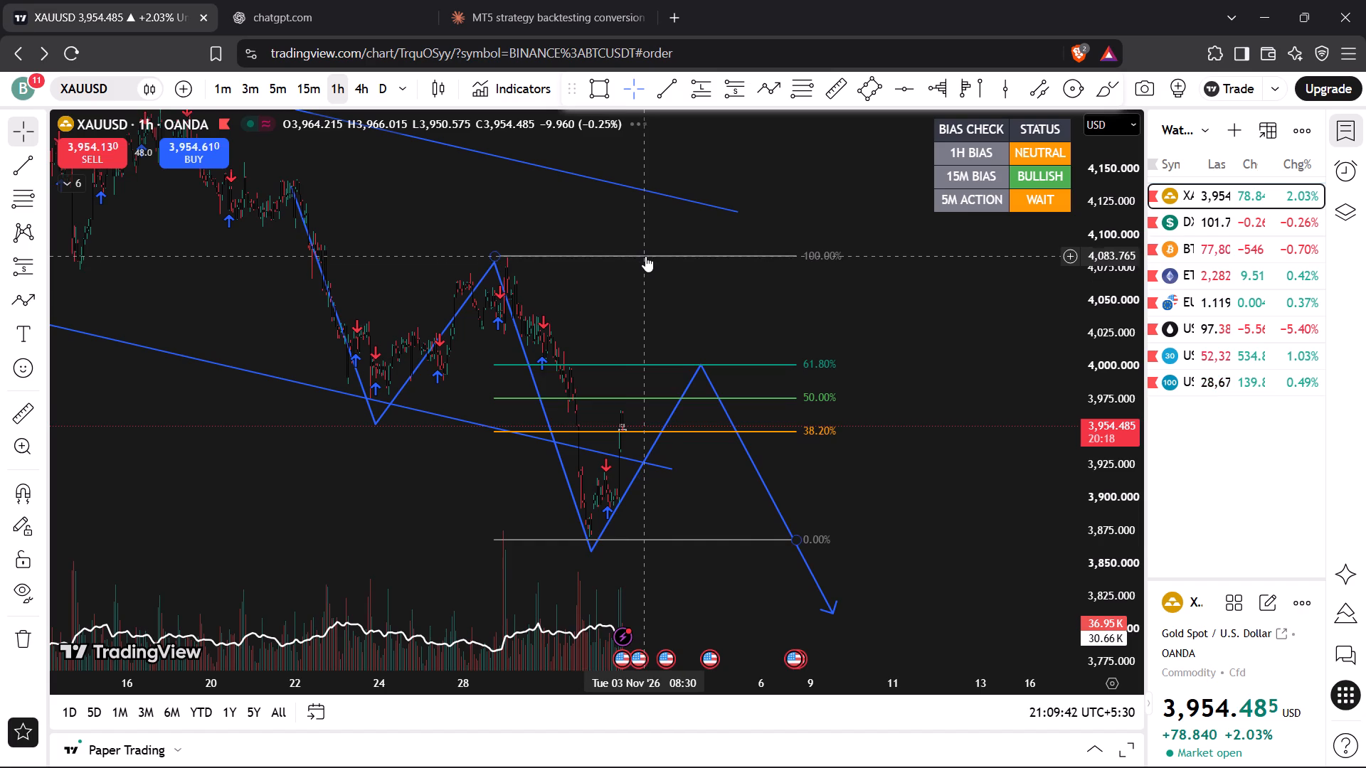
left_click(645, 256)
left_click(943, 146)
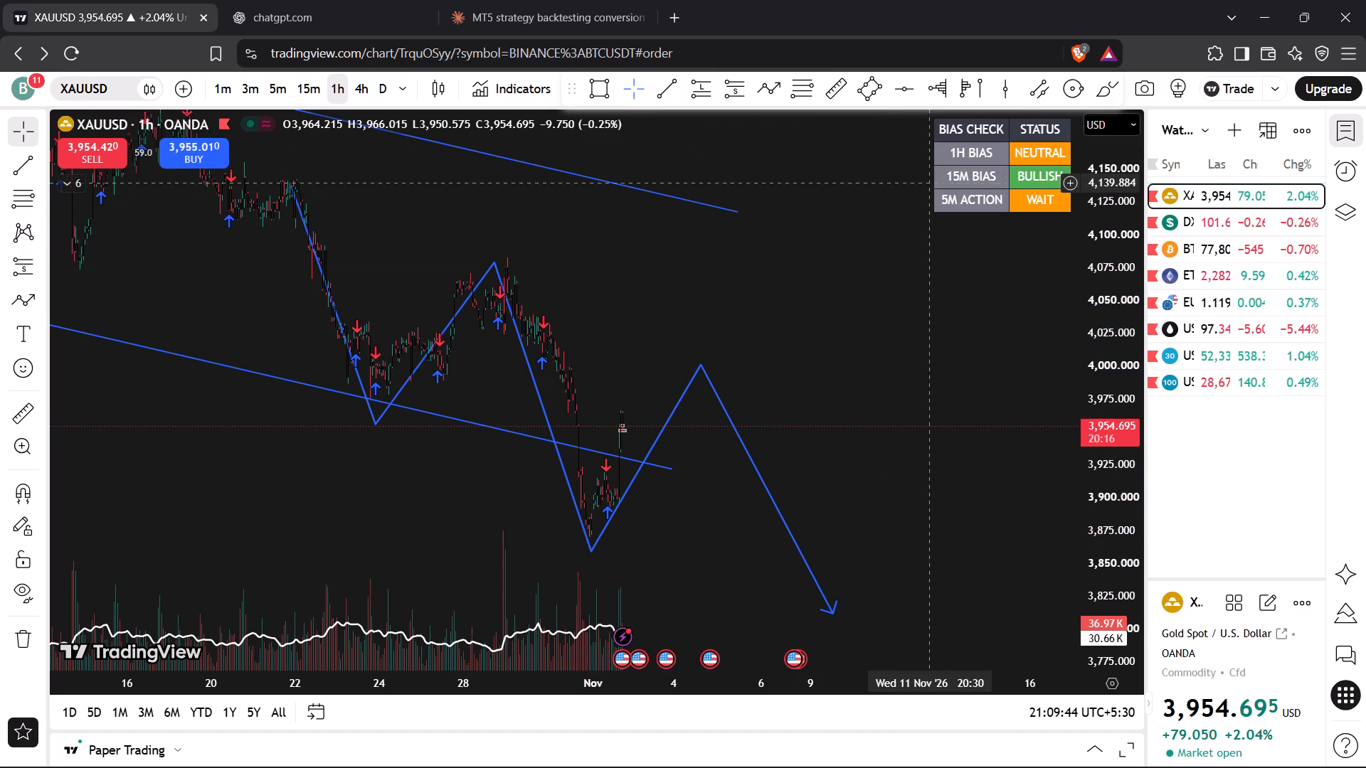
Switch gold to the 15-minute chart and examine the projected path against the recent swings and the lower channel line.
left_click_drag(1102, 269, 1103, 353)
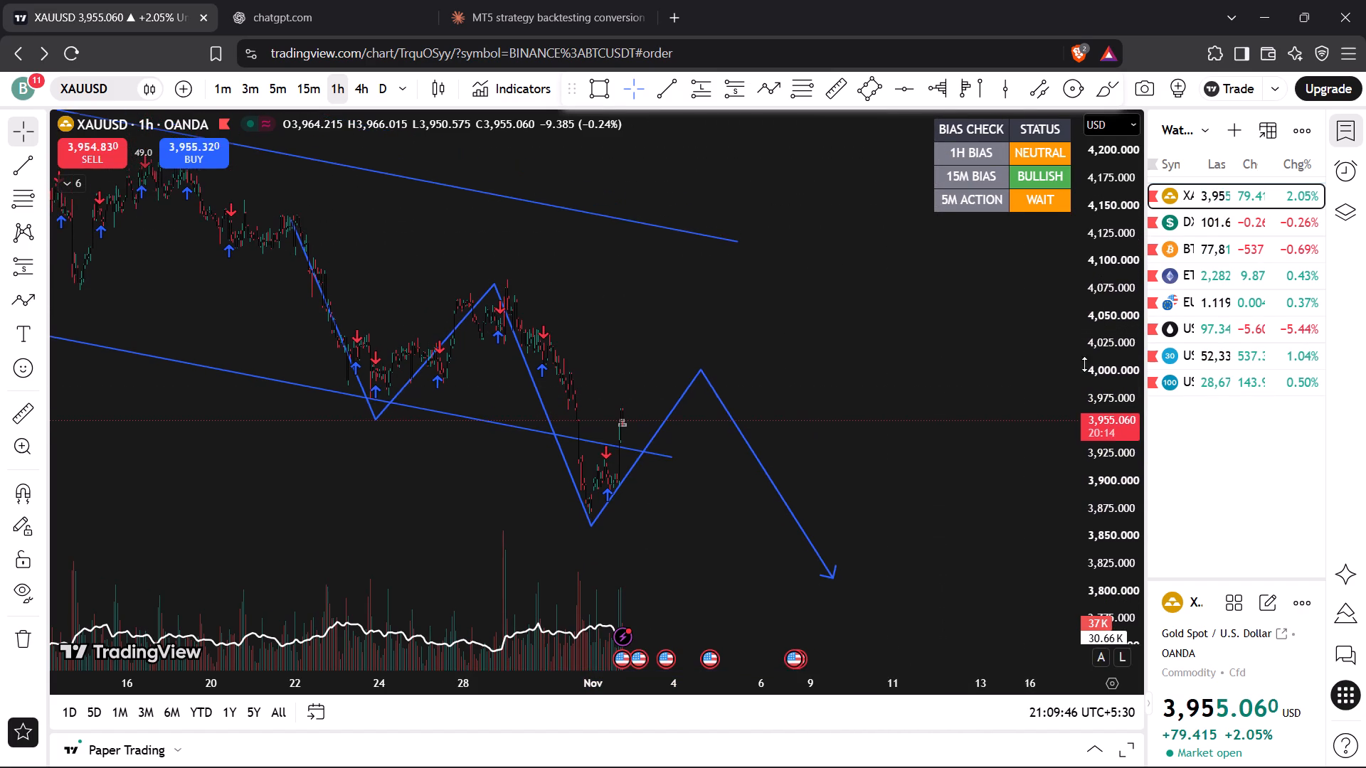
scroll(926, 400, "down", 5)
left_click(311, 88)
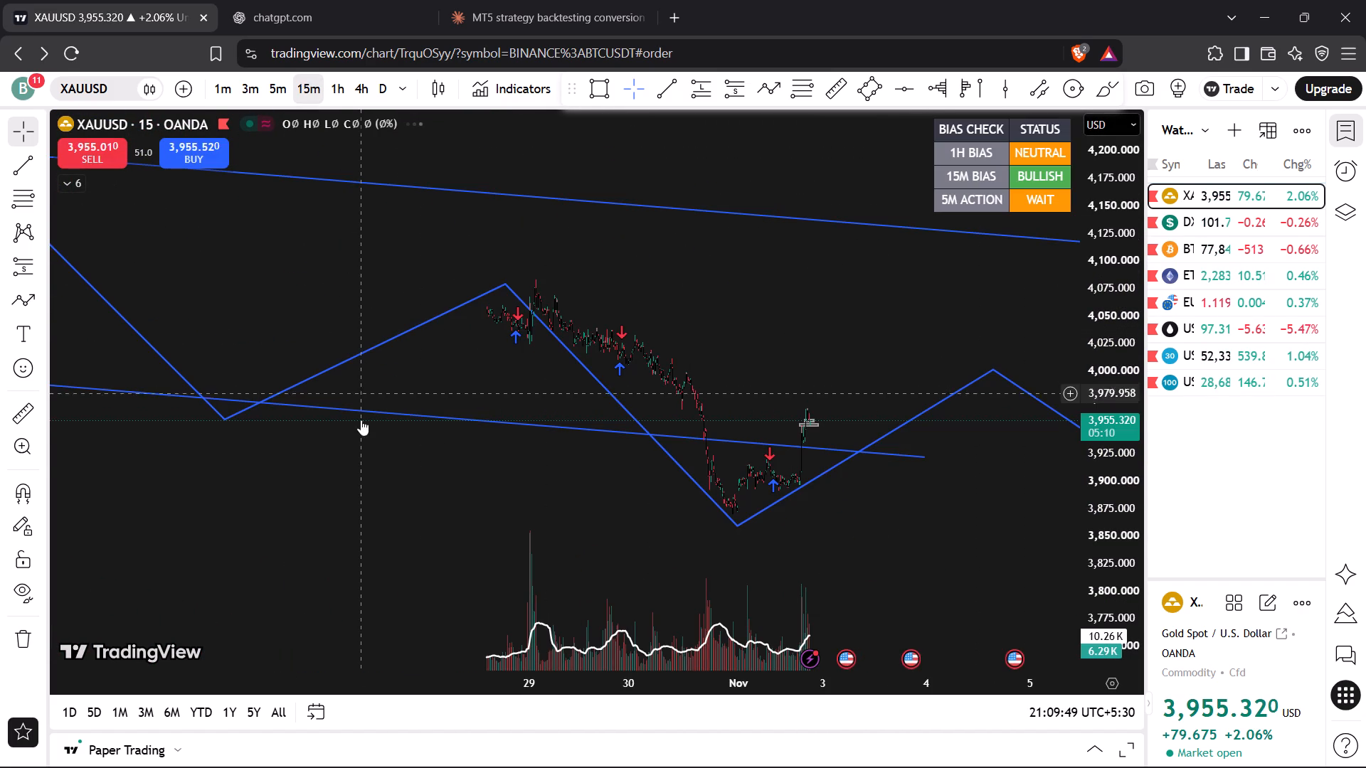
scroll(393, 467, "down", 3)
left_click_drag(535, 493, 339, 422)
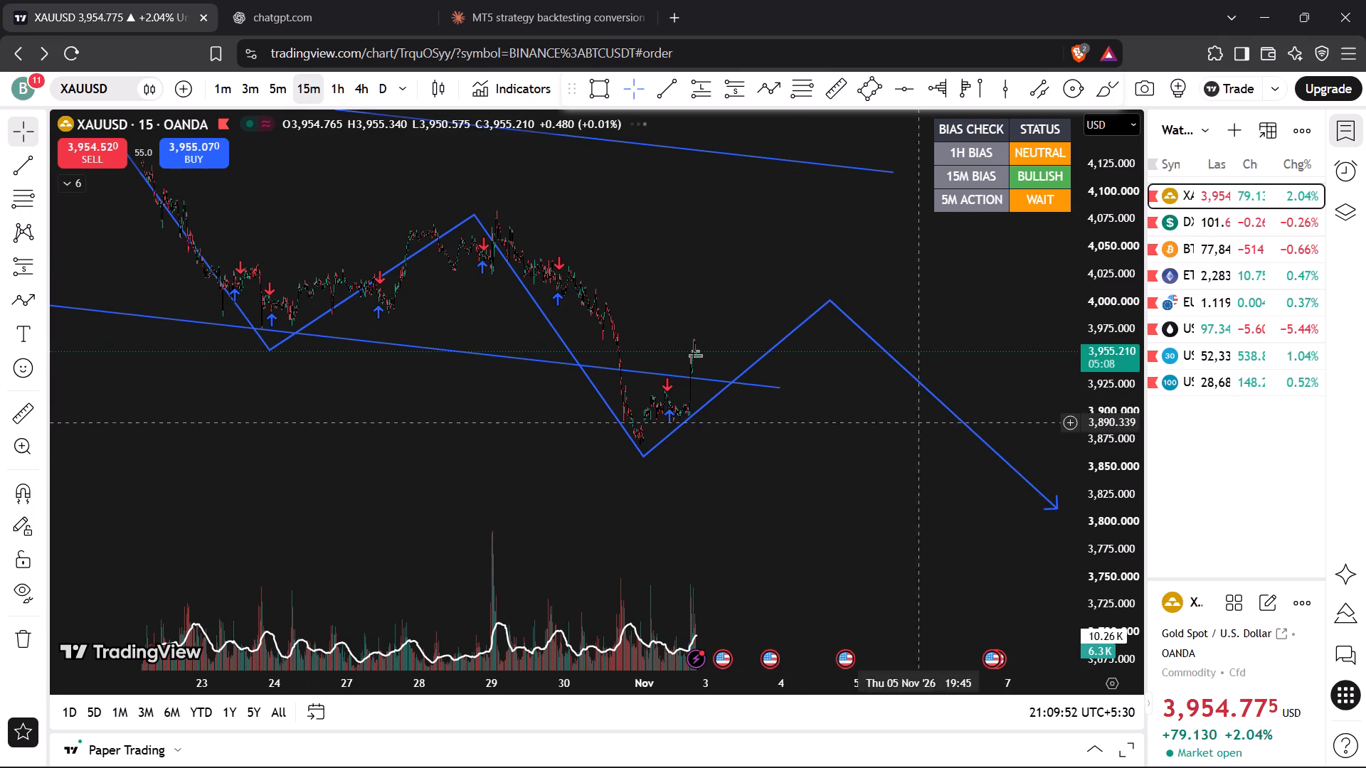
left_click_drag(1114, 568, 1066, 165)
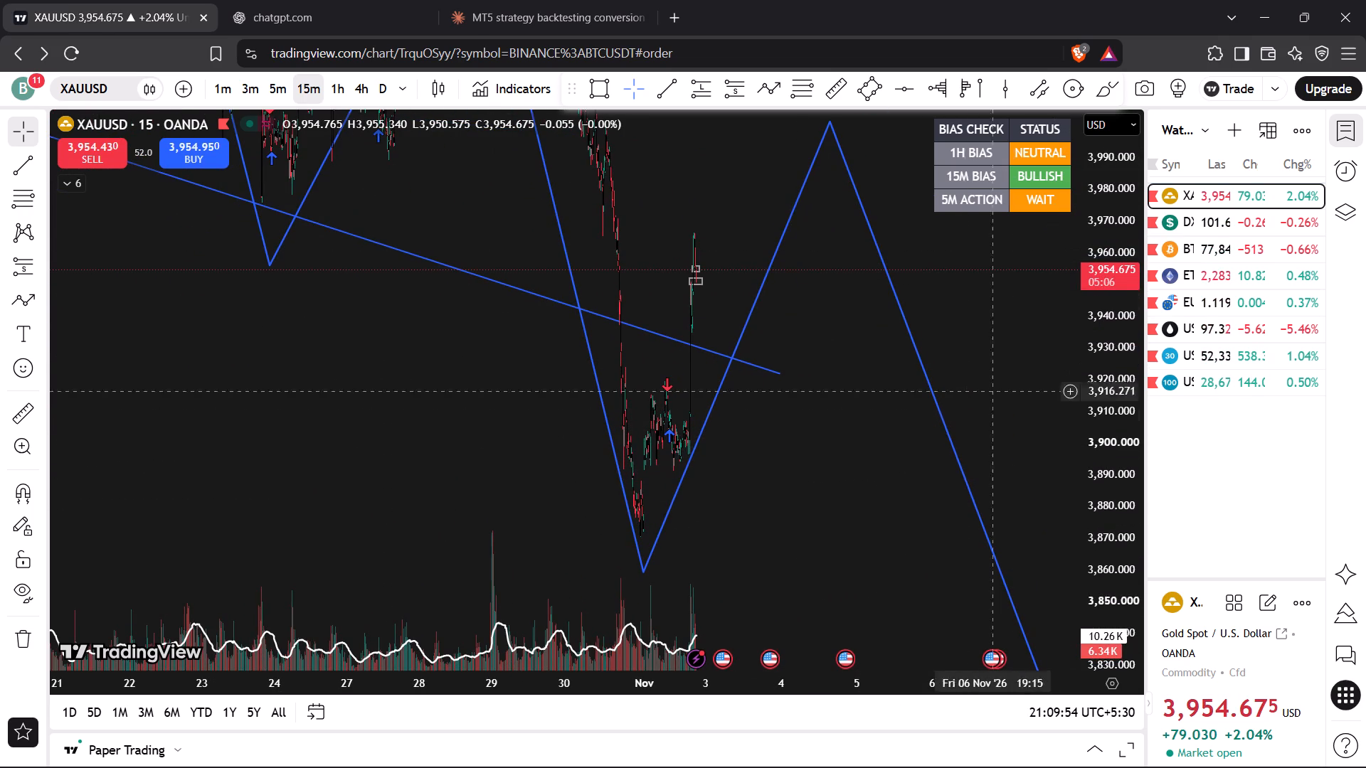
left_click_drag(430, 386, 475, 478)
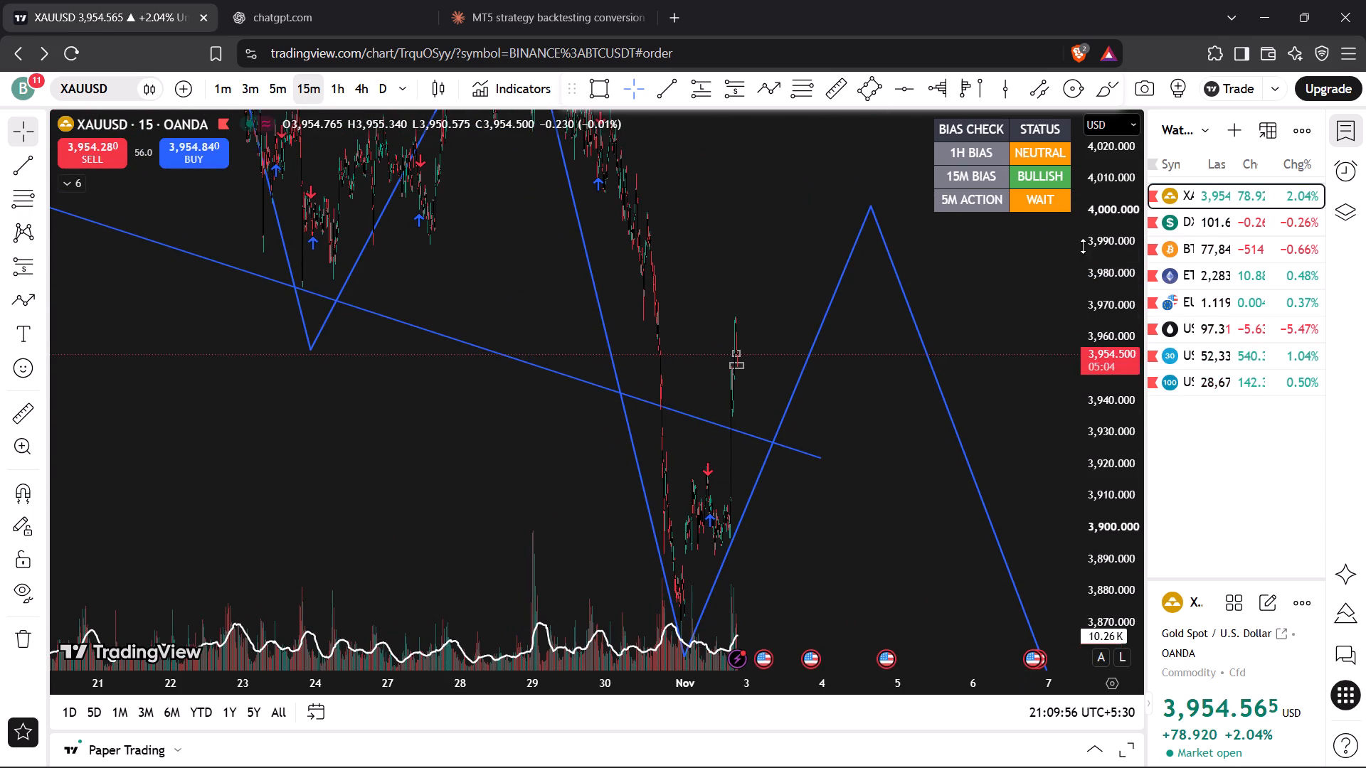
left_click_drag(1103, 239, 1112, 475)
scroll(903, 474, "up", 4)
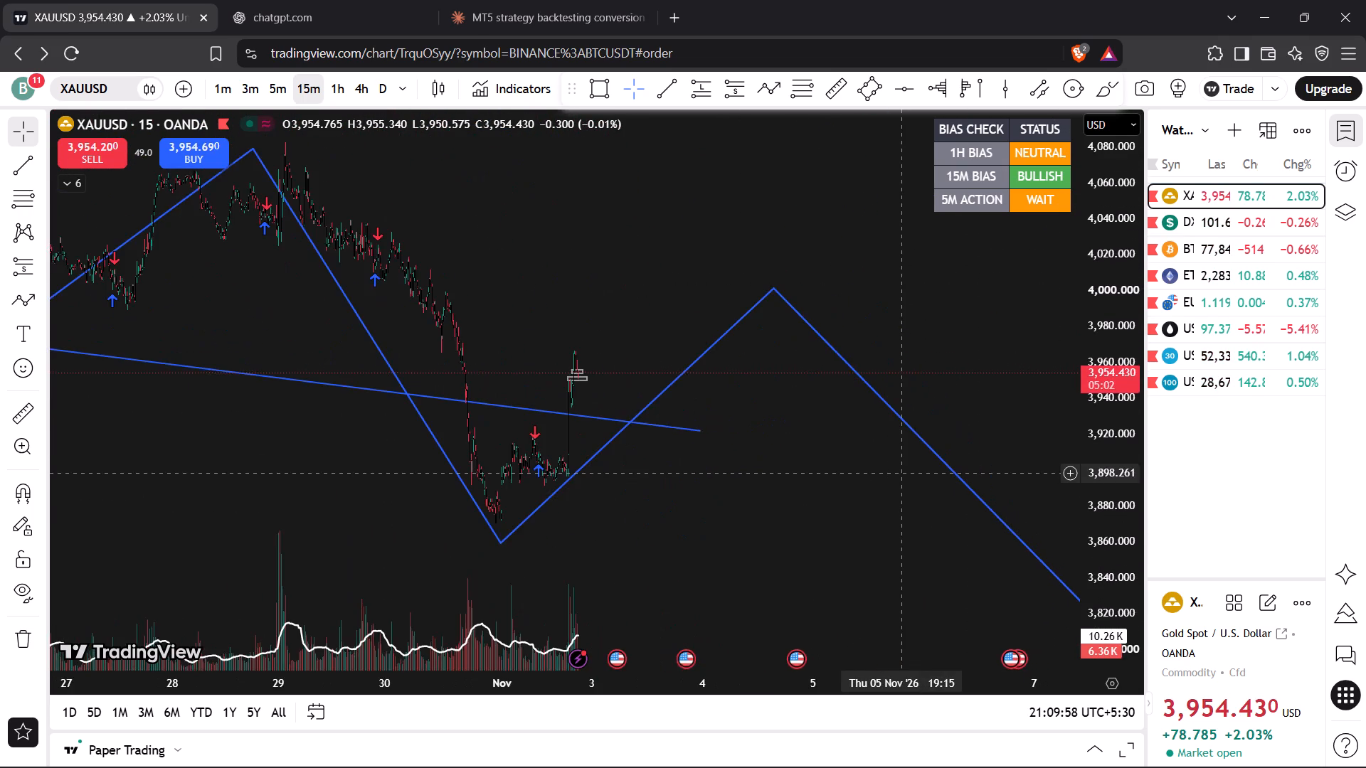
scroll(902, 474, "up", 6)
left_click_drag(628, 506, 704, 508)
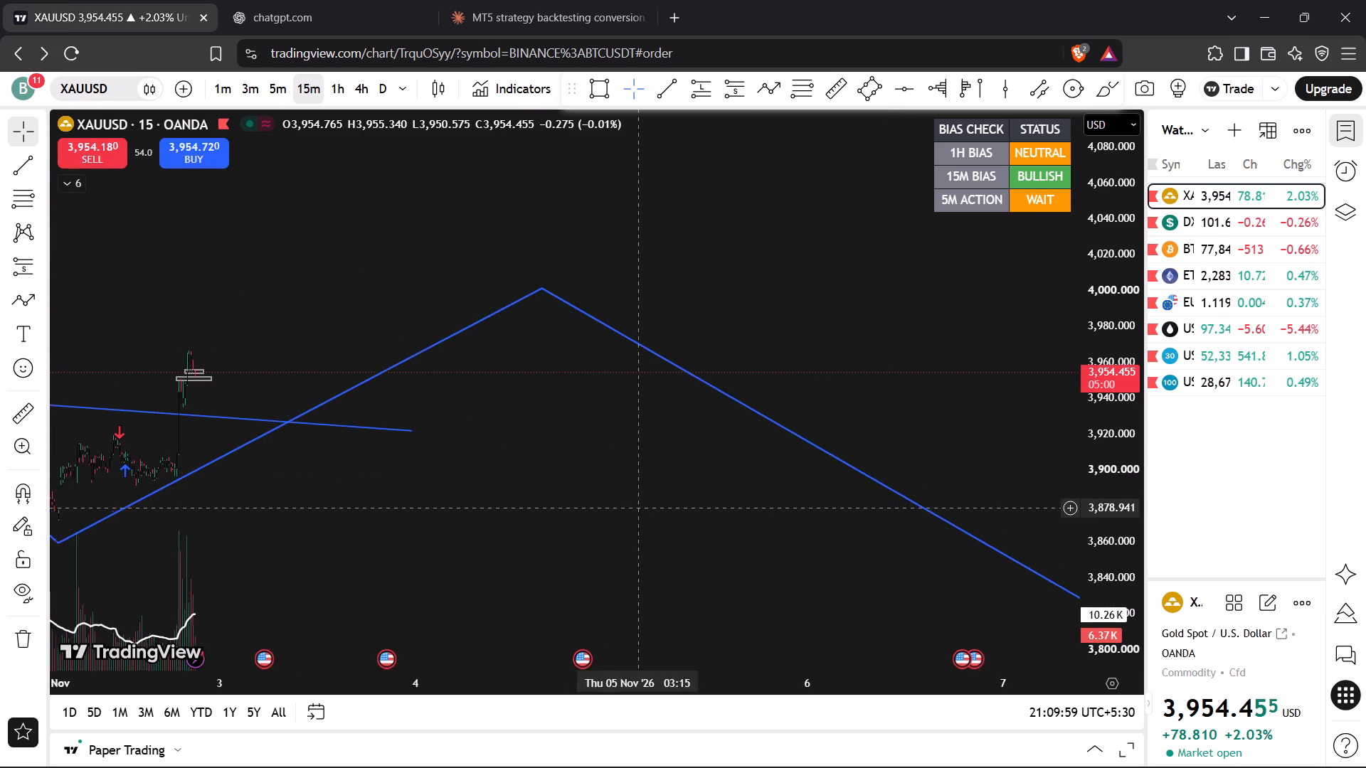
left_click_drag(704, 508, 894, 505)
scroll(882, 504, "up", 3)
left_click_drag(611, 525, 819, 518)
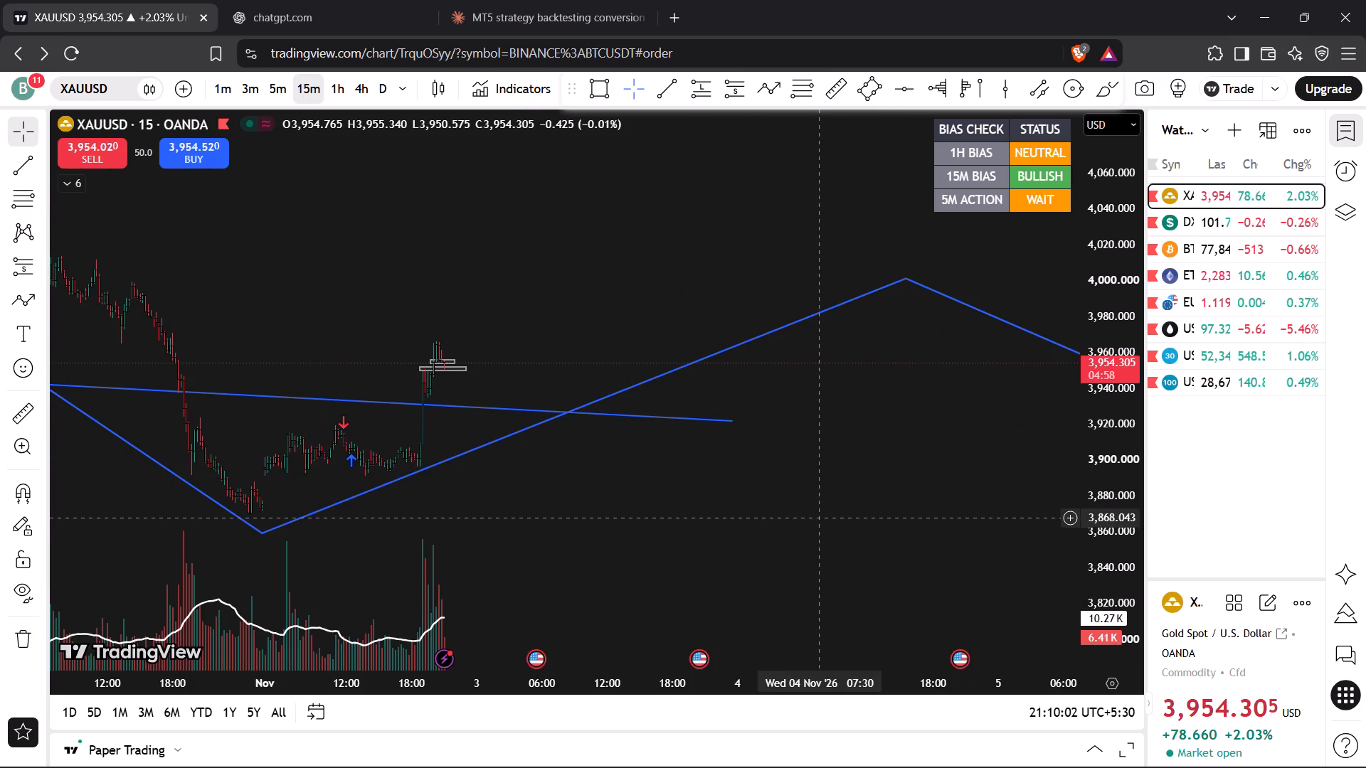
Examine gold's latest 15-minute rally around the two small rectangular zones near 3,950 and the lower channel line.
left_click_drag(1112, 540, 1104, 301)
left_click_drag(554, 582, 672, 553)
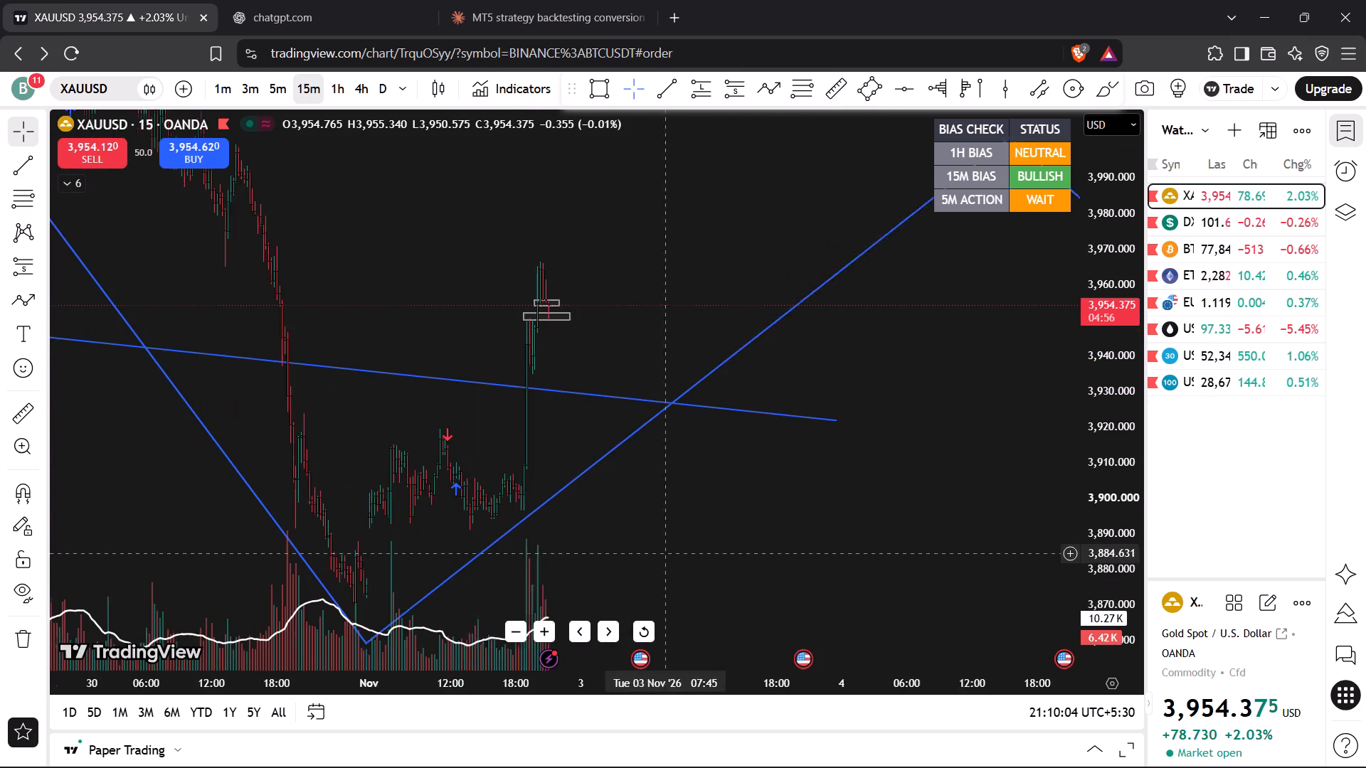
left_click_drag(672, 553, 672, 551)
left_click_drag(622, 360, 705, 498)
scroll(695, 482, "up", 5)
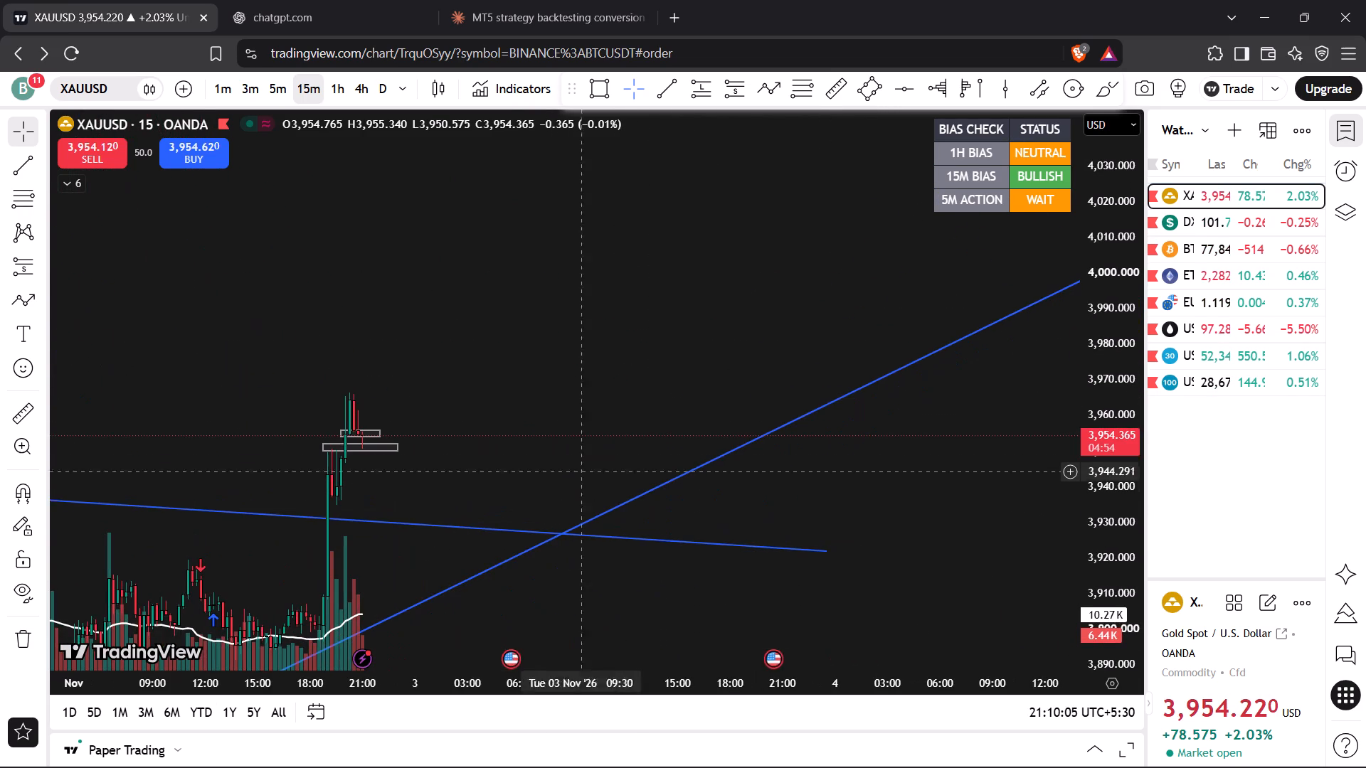
left_click_drag(501, 478, 773, 452)
scroll(772, 452, "down", 3)
left_click_drag(790, 459, 790, 453)
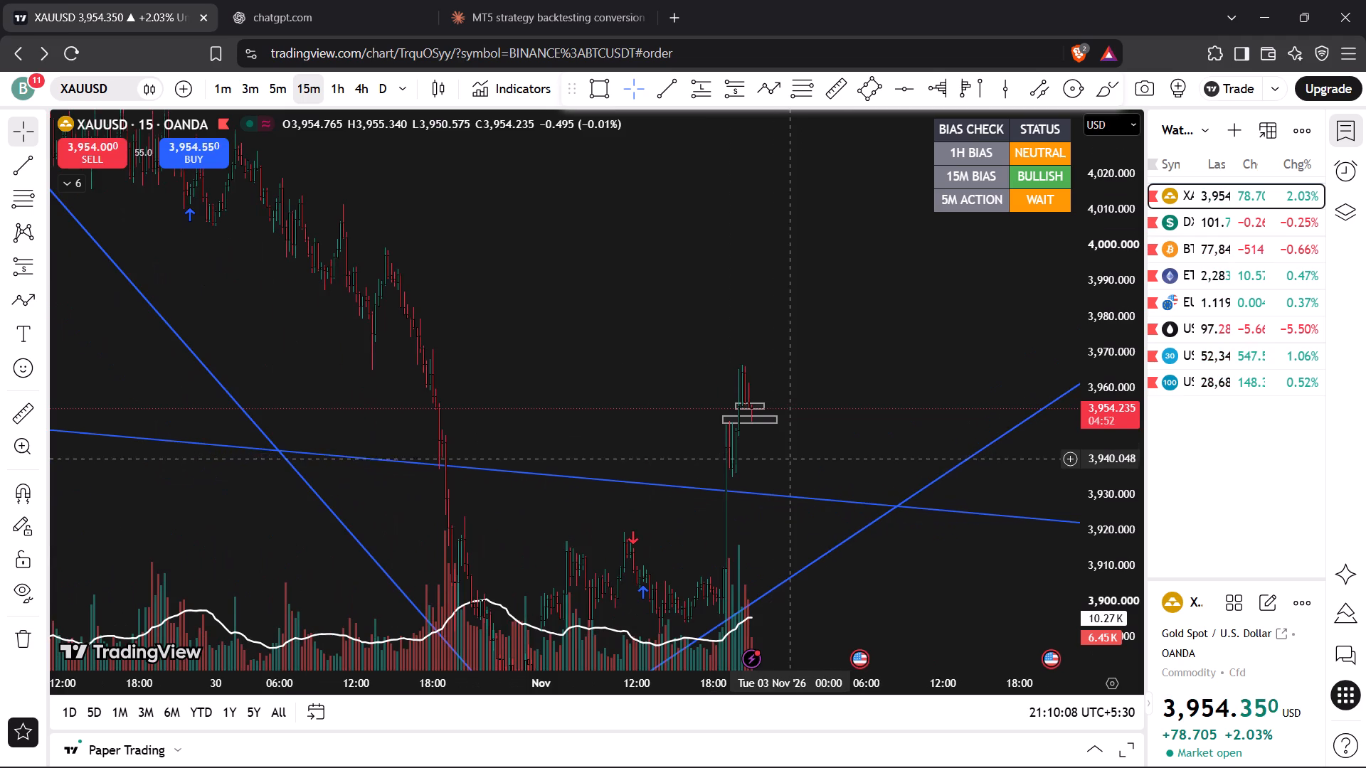
left_click_drag(790, 453, 787, 399)
left_click_drag(1093, 404, 1102, 452)
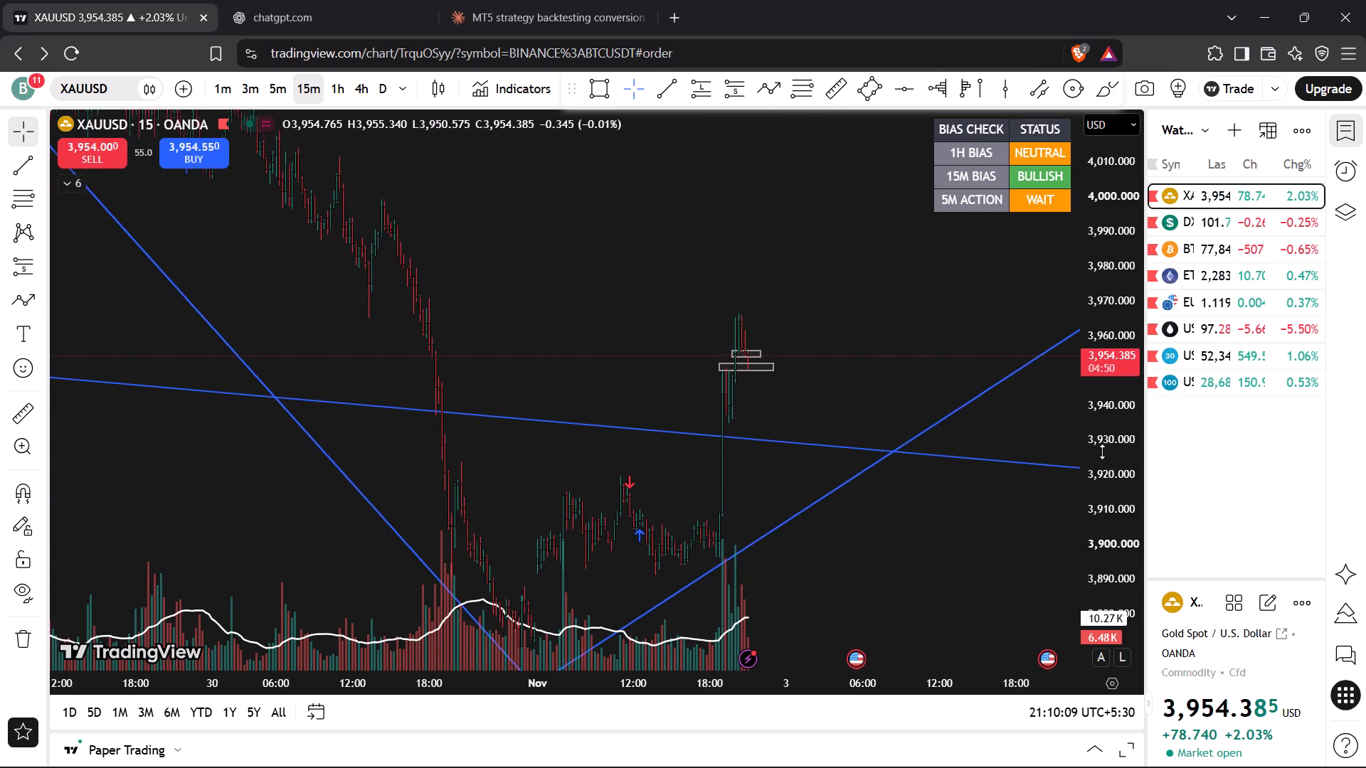
left_click_drag(1102, 452, 1098, 536)
scroll(884, 517, "down", 3)
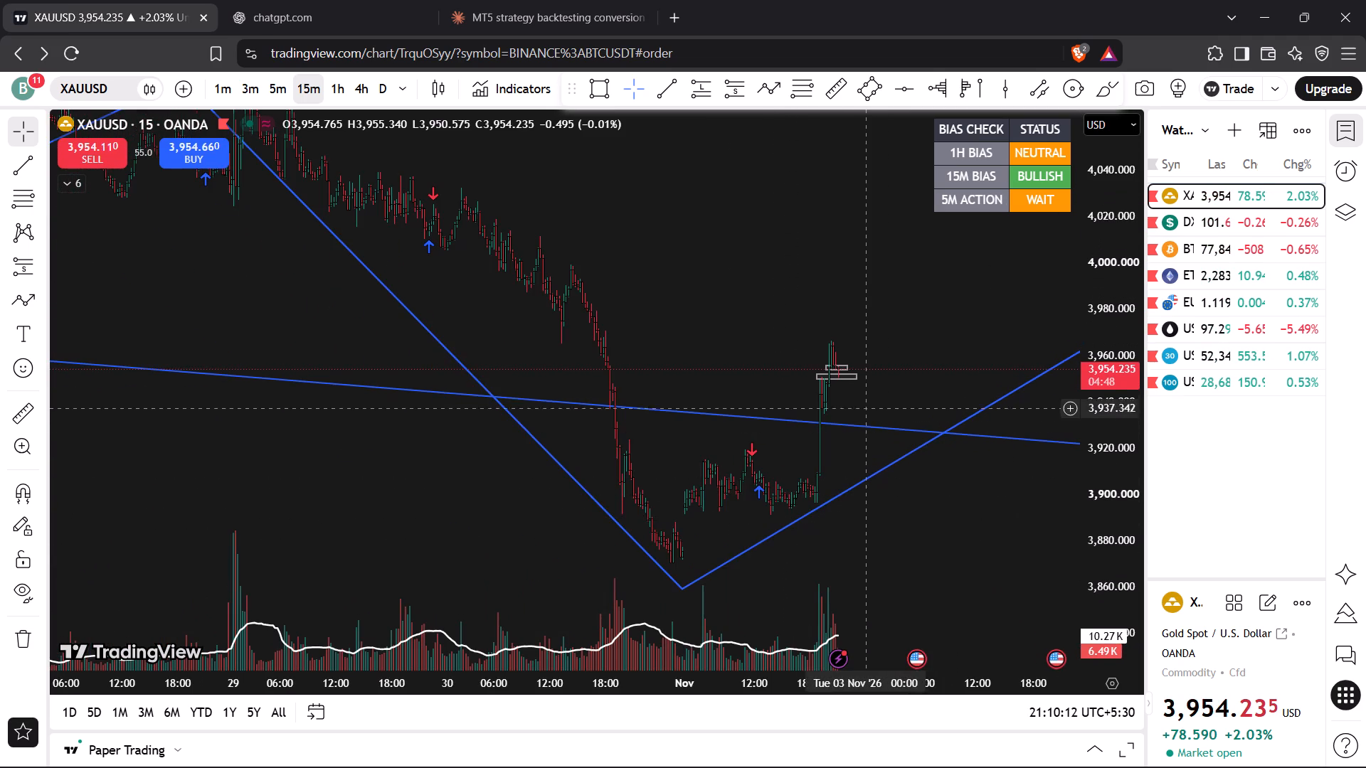
scroll(864, 405, "up", 6)
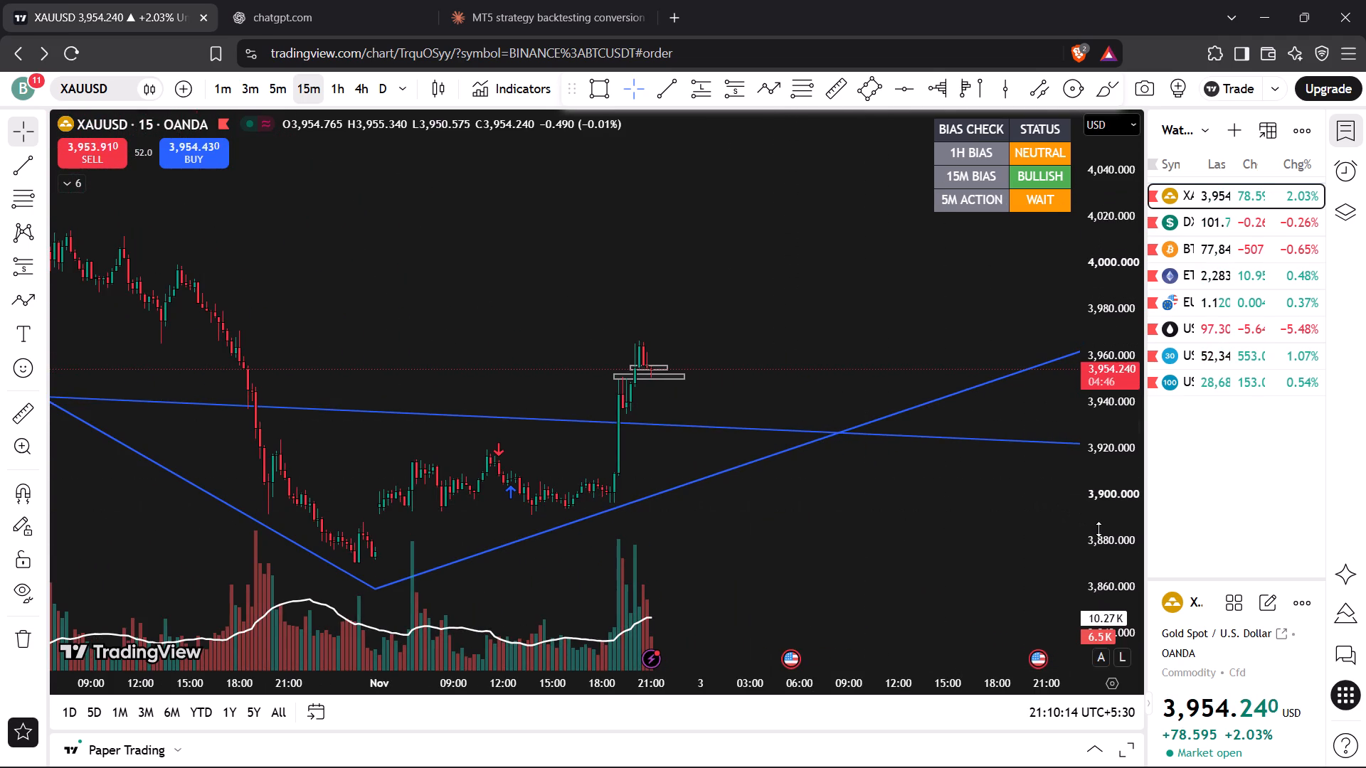
left_click_drag(1101, 530, 1066, 239)
left_click_drag(801, 379, 842, 380)
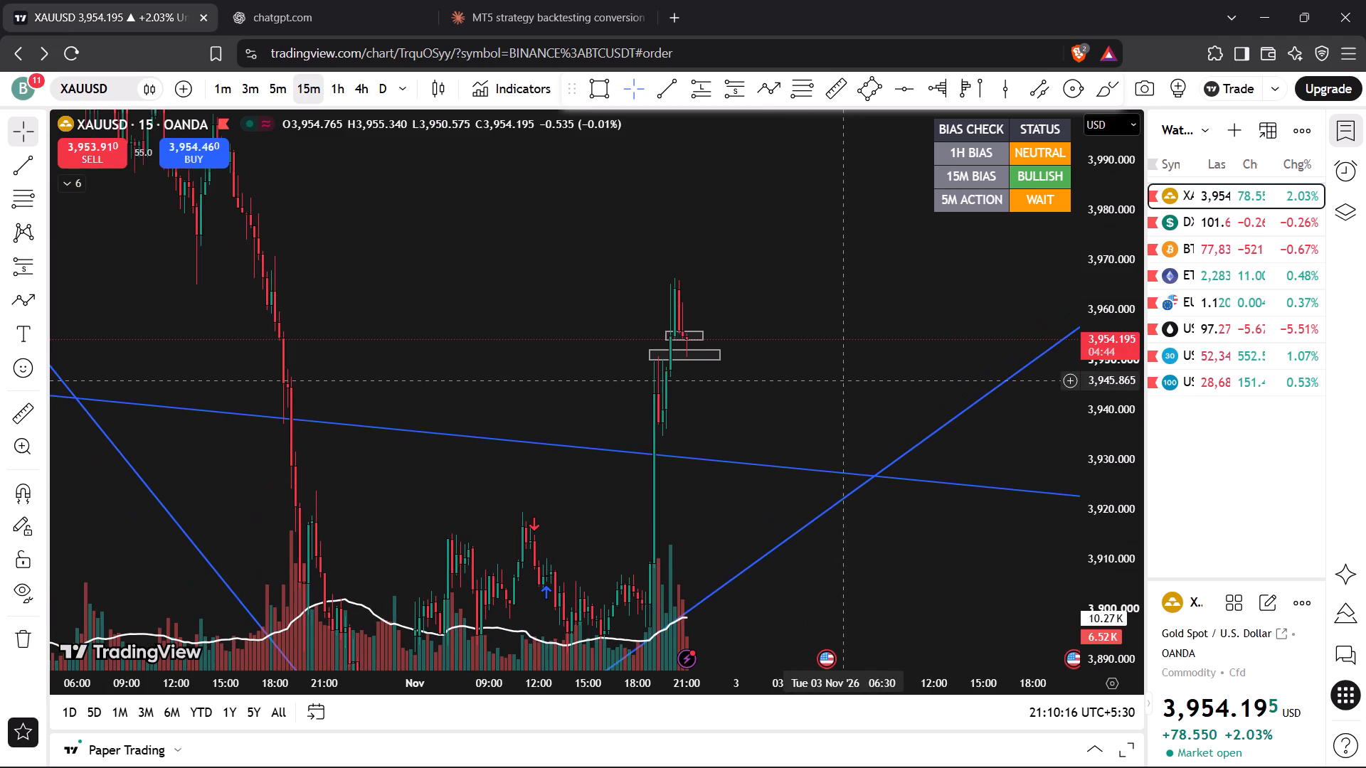
scroll(841, 380, "up", 3)
left_click_drag(709, 403, 755, 420)
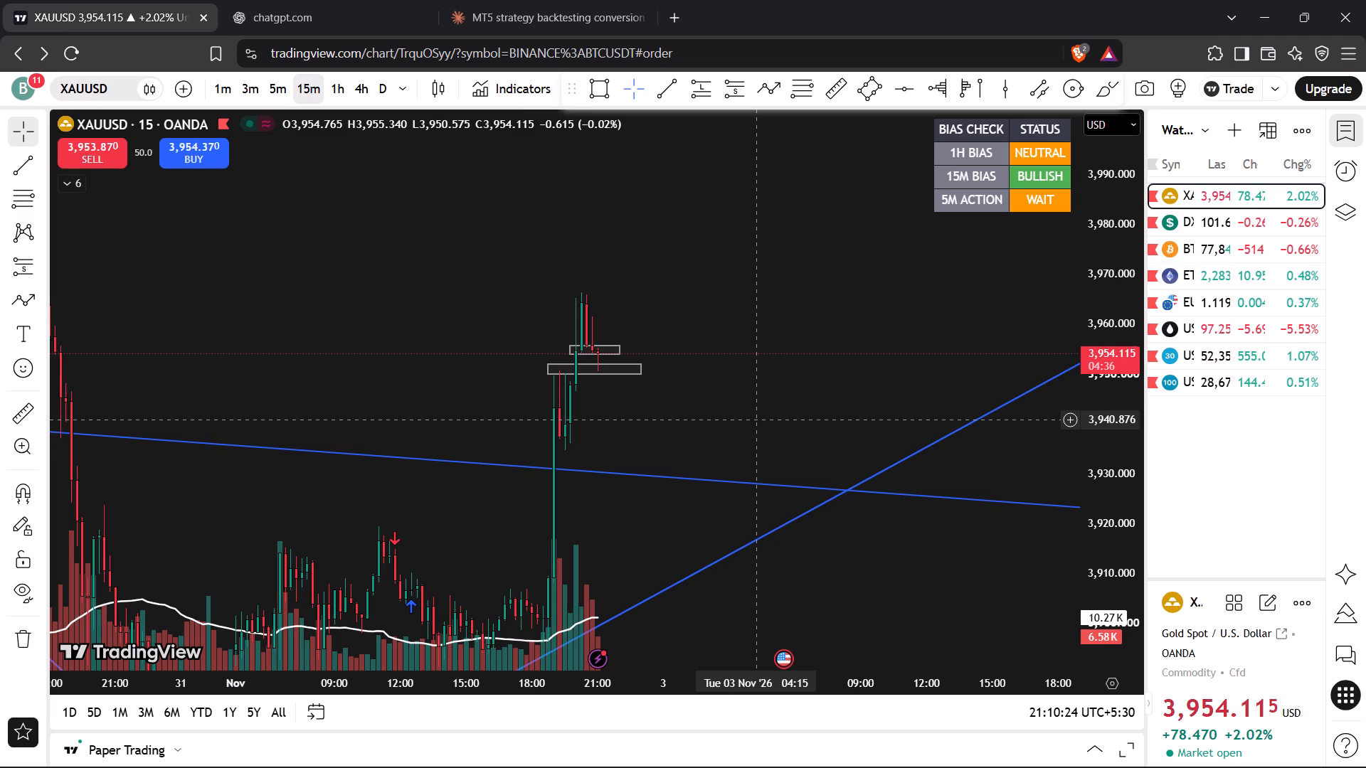
scroll(755, 420, "up", 1)
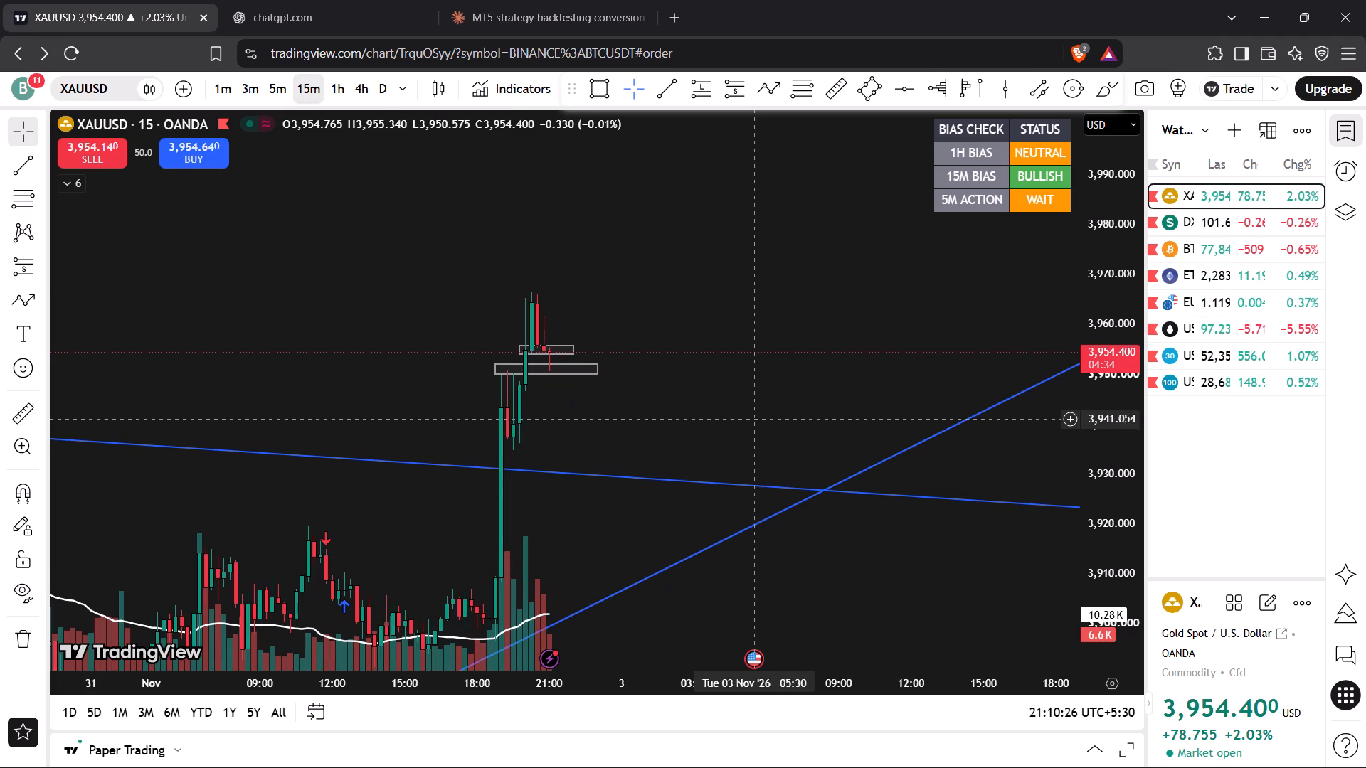
Switch gold to the 5-minute chart and examine price action around the two rectangular zones.
left_click(285, 106)
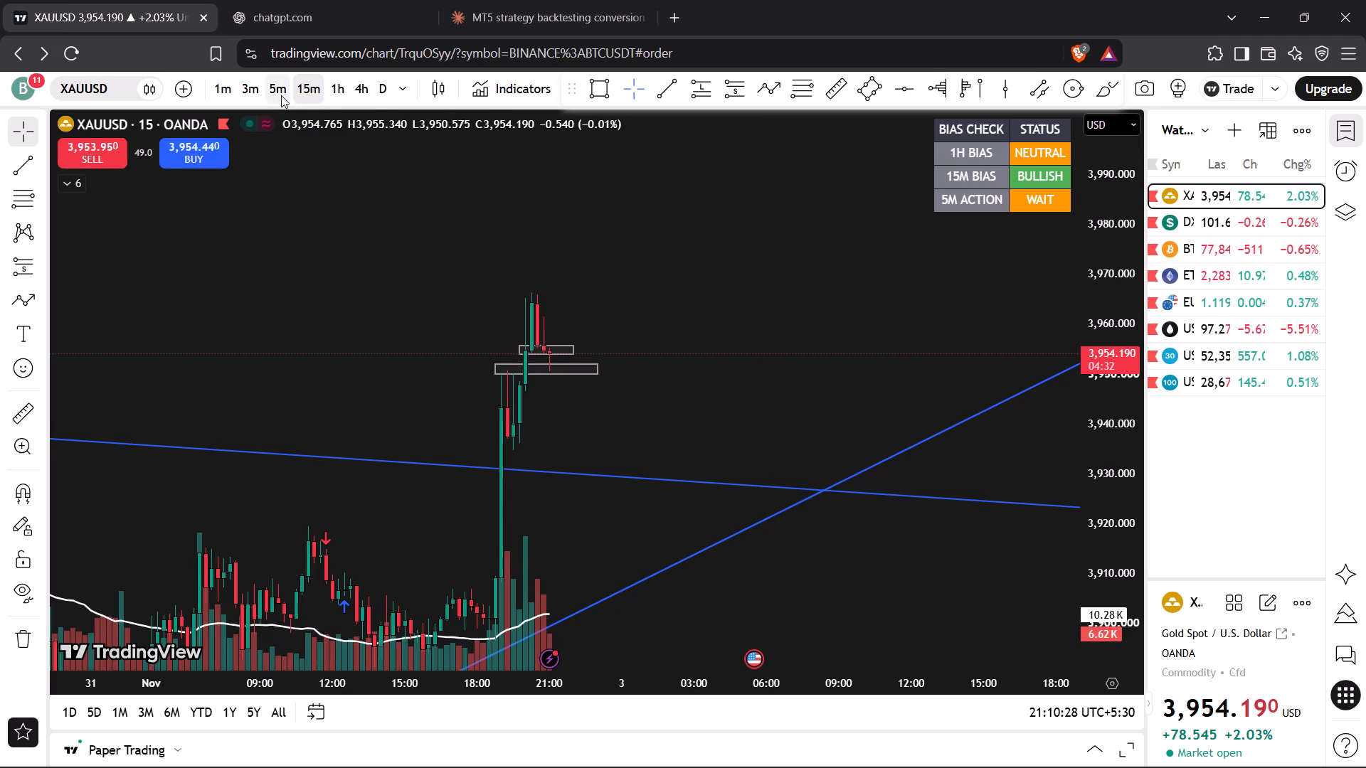
left_click(281, 95)
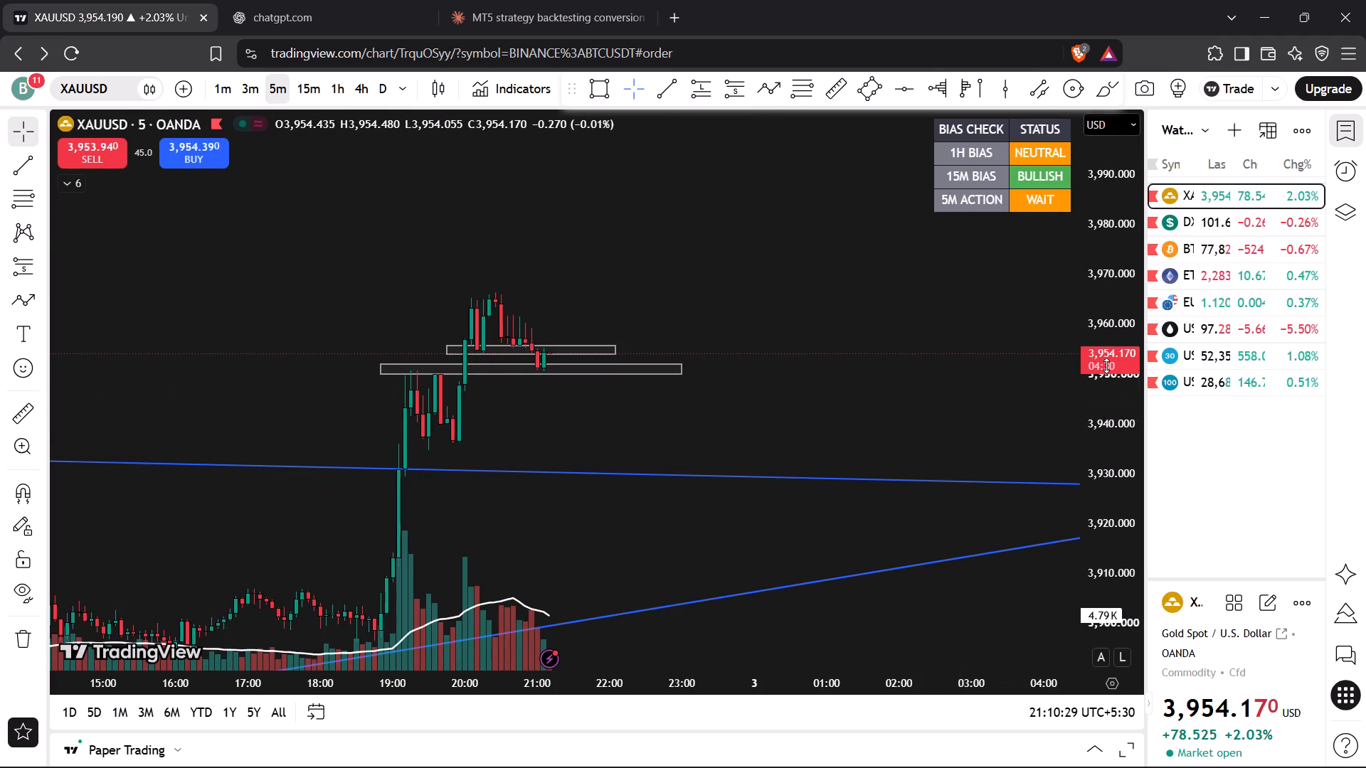
left_click_drag(1107, 368, 1113, 425)
scroll(845, 464, "down", 3)
left_click_drag(1130, 544, 1112, 409)
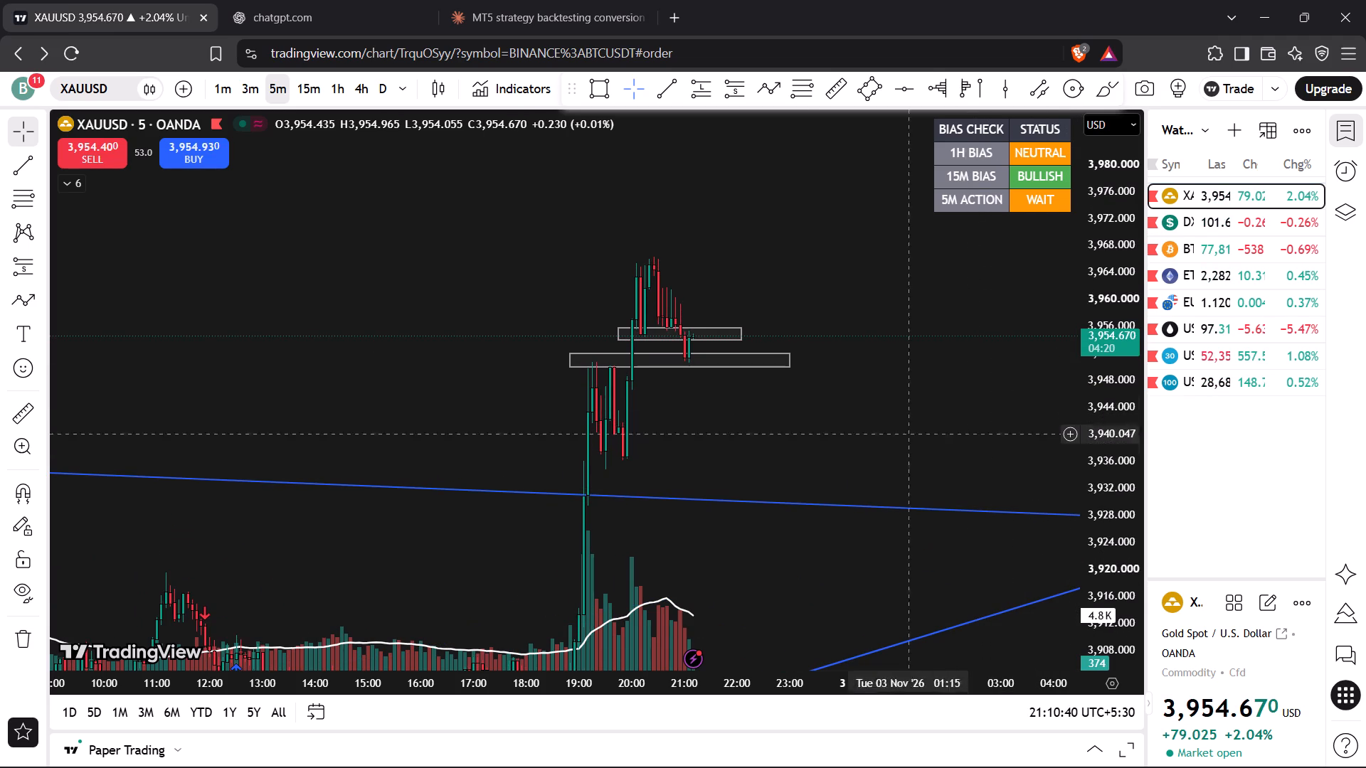
Switch gold to the 1-minute chart and examine how price is reacting at the two rectangular zones.
left_click(218, 100)
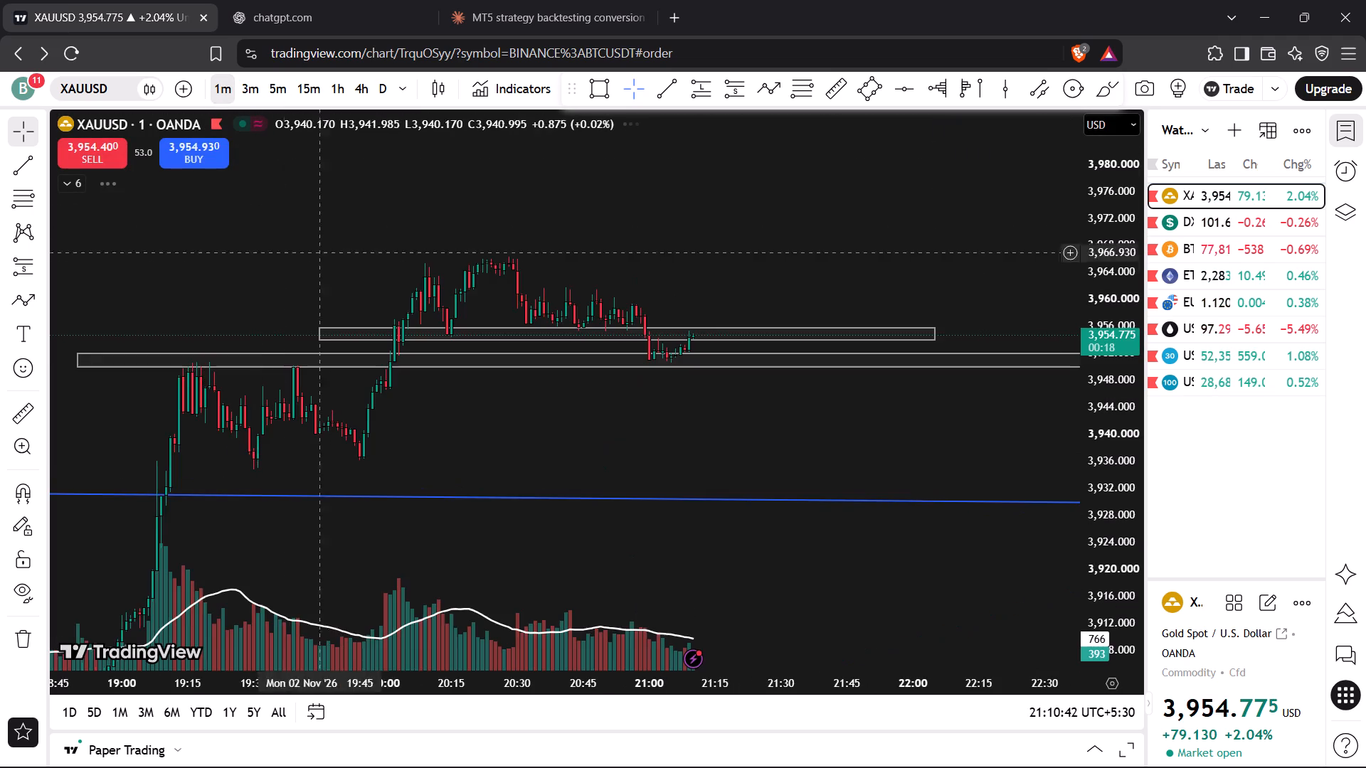
scroll(380, 320, "down", 7)
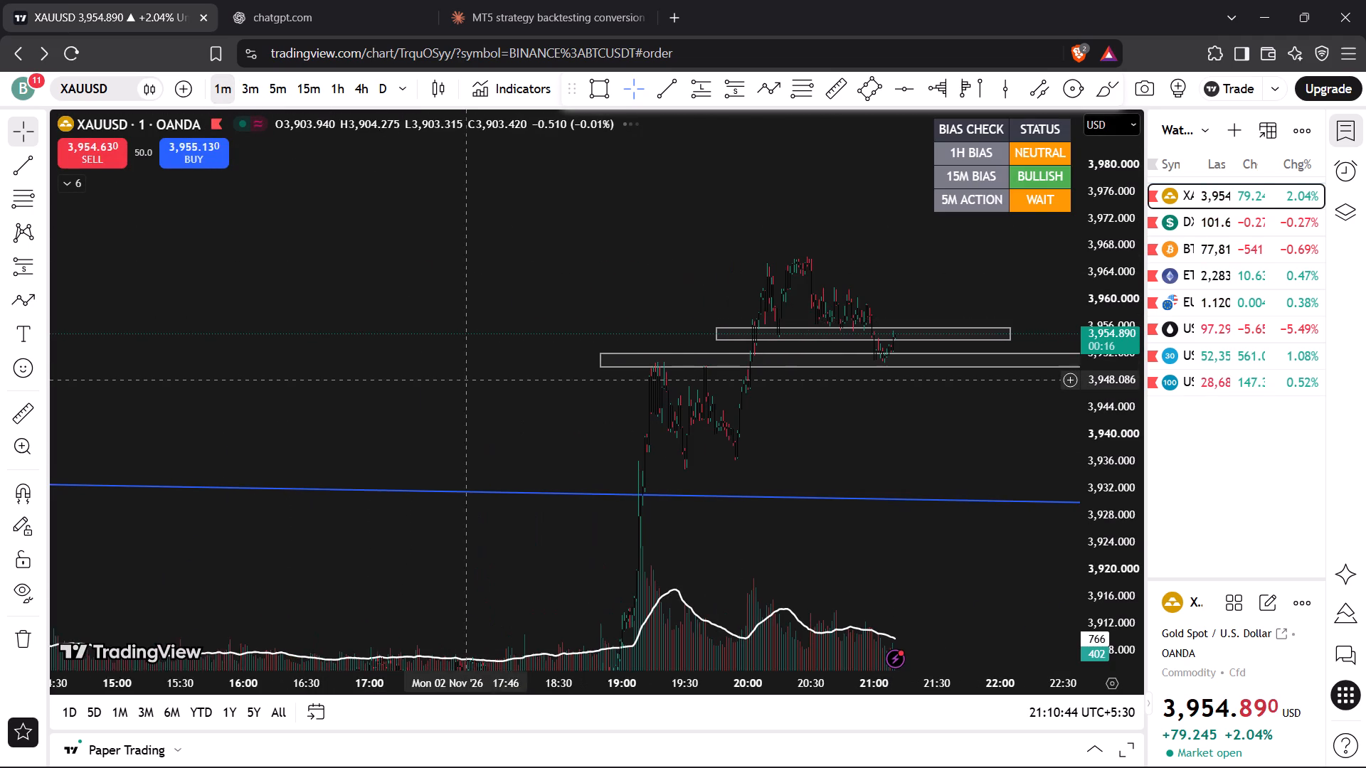
scroll(467, 380, "up", 8)
left_click_drag(524, 420, 531, 423)
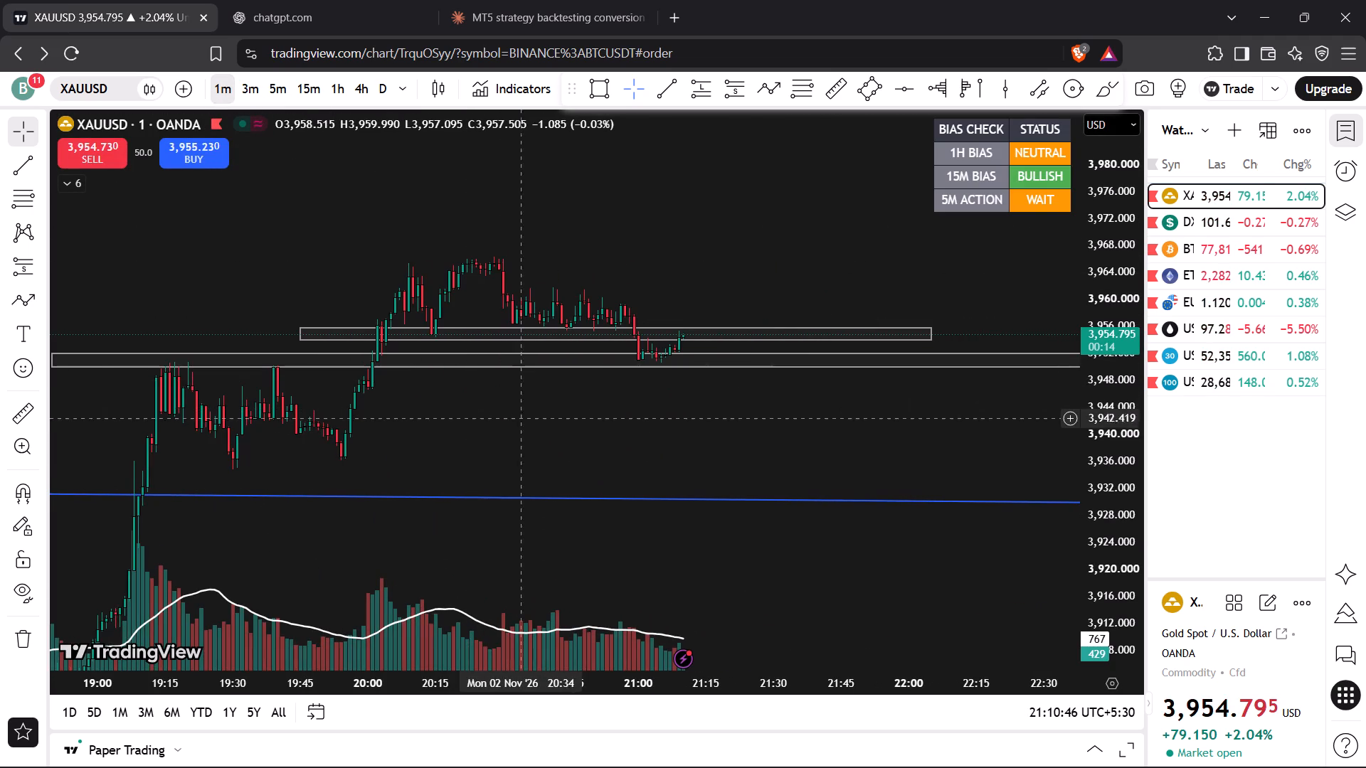
Examine gold's 1-minute price action from the earlier session through the rally to the two rectangular zones.
left_click_drag(531, 423, 544, 418)
scroll(542, 418, "down", 7)
left_click_drag(388, 398, 768, 420)
left_click_drag(448, 352, 694, 275)
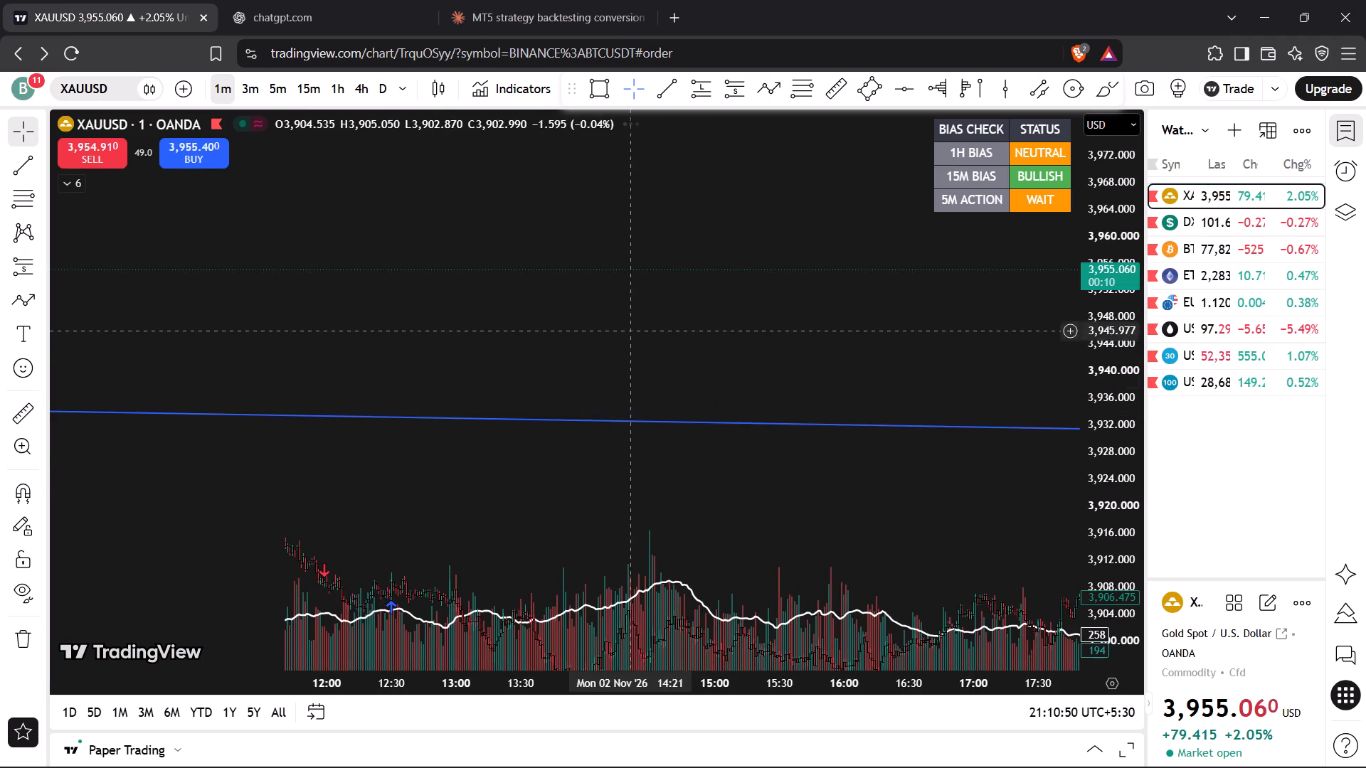
left_click_drag(558, 379, 738, 299)
left_click_drag(525, 274, 837, 329)
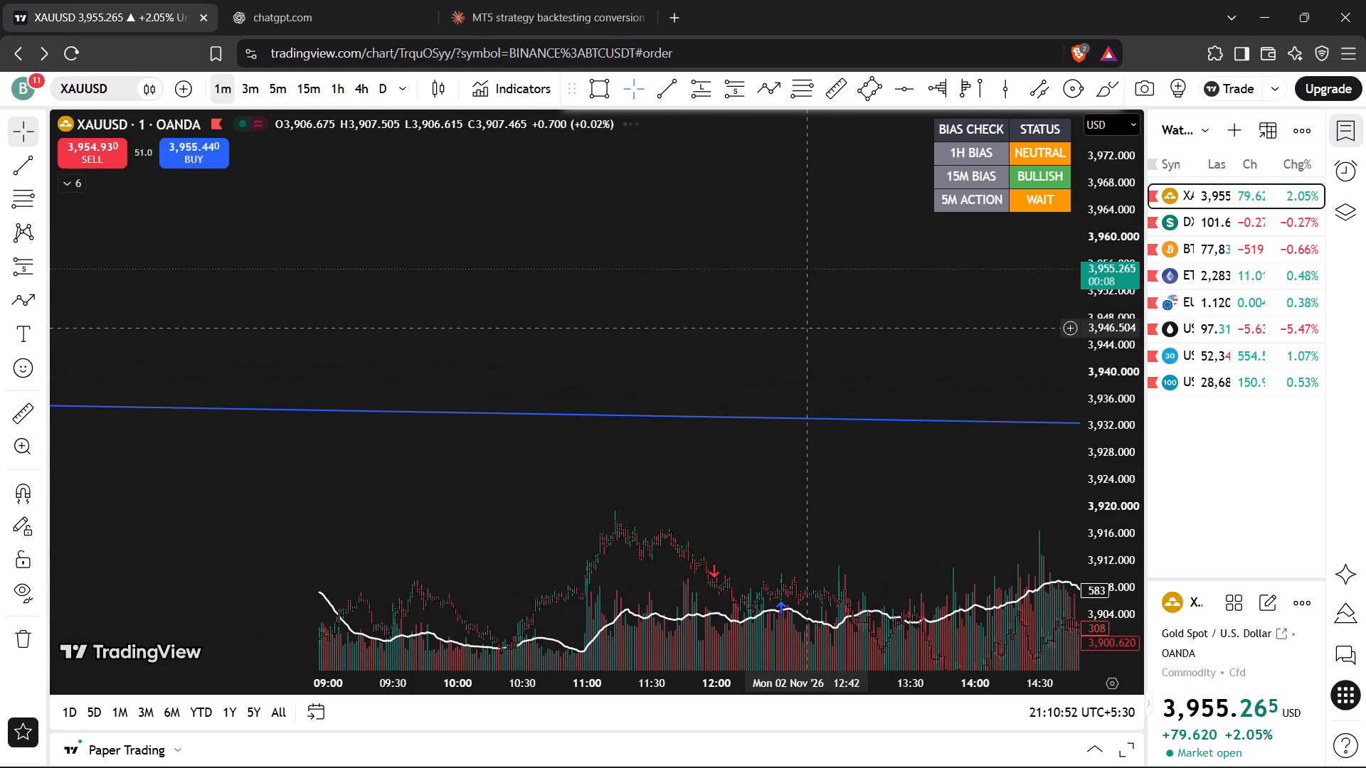
left_click_drag(806, 329, 510, 304)
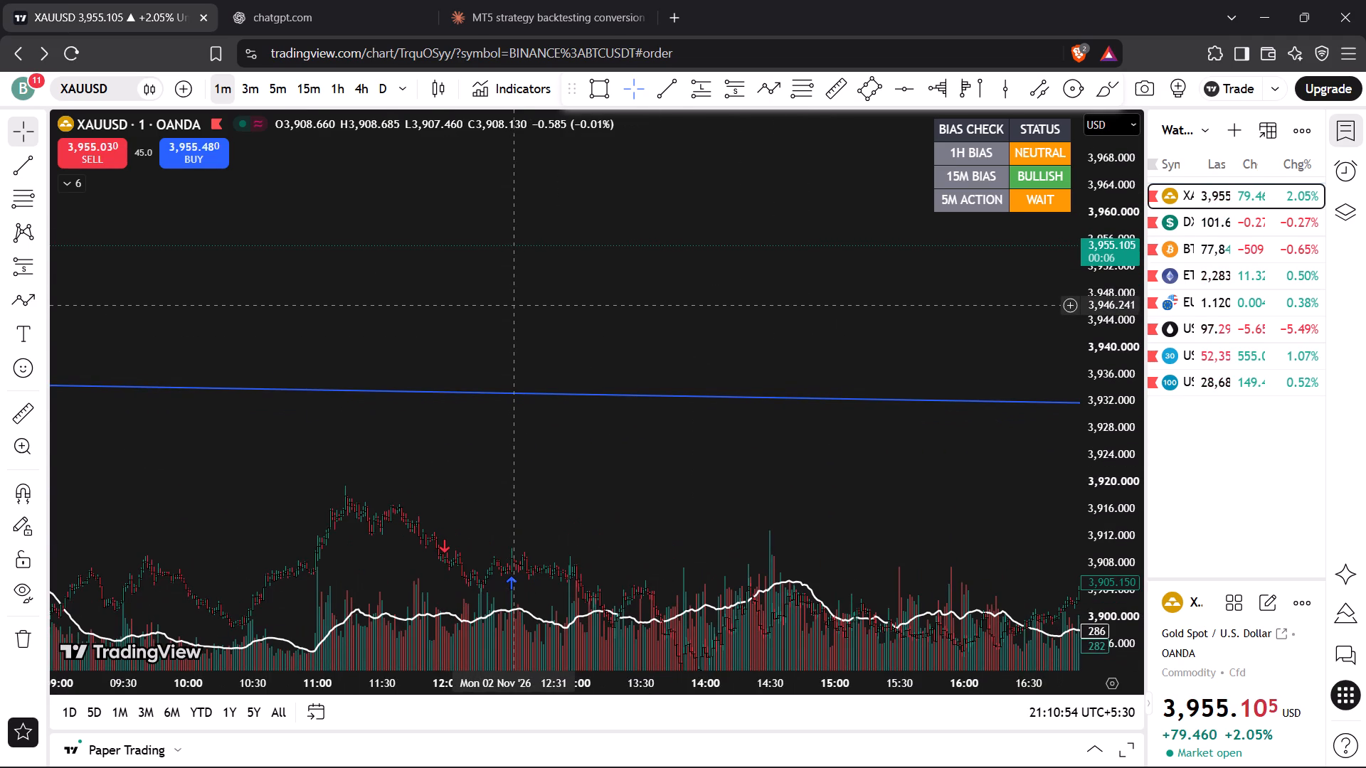
left_click_drag(726, 334, 367, 344)
left_click_drag(612, 321, 208, 353)
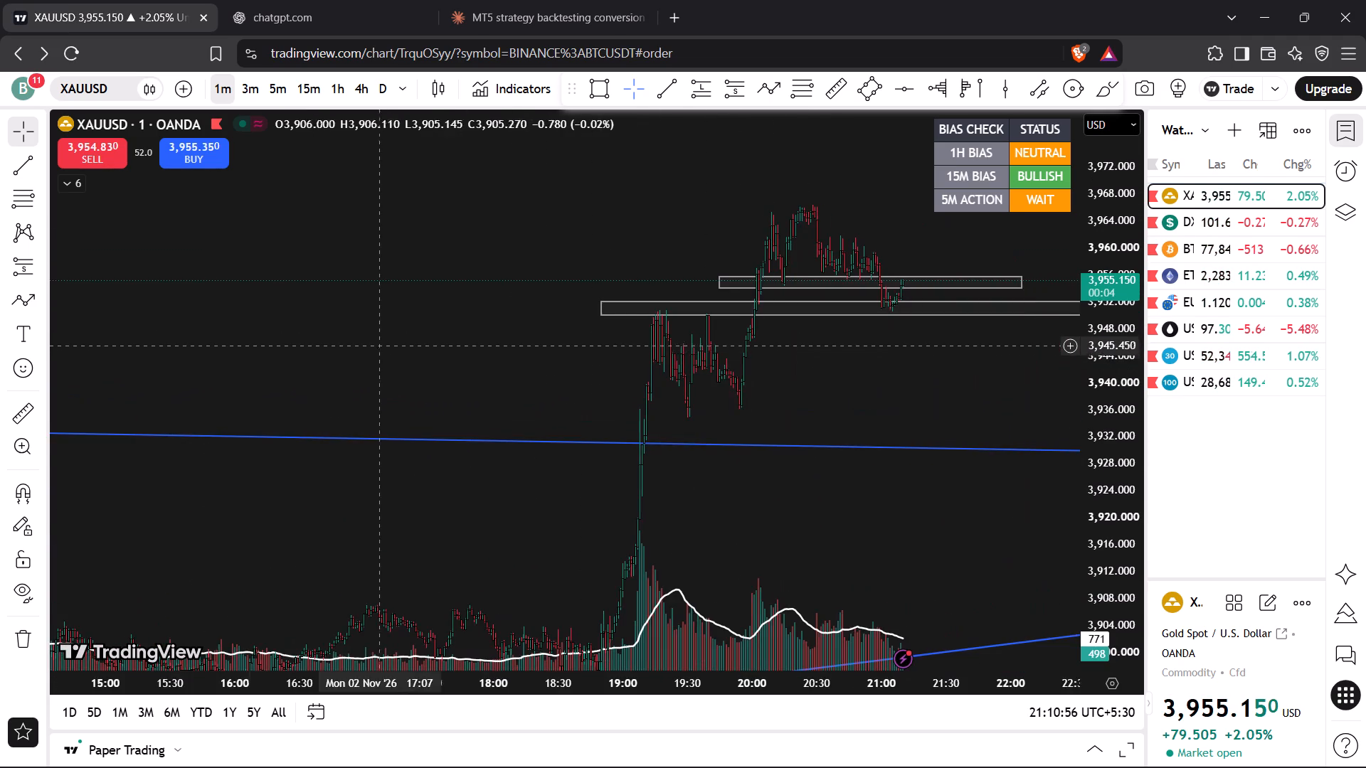
left_click_drag(381, 348, 254, 351)
left_click_drag(864, 410, 782, 420)
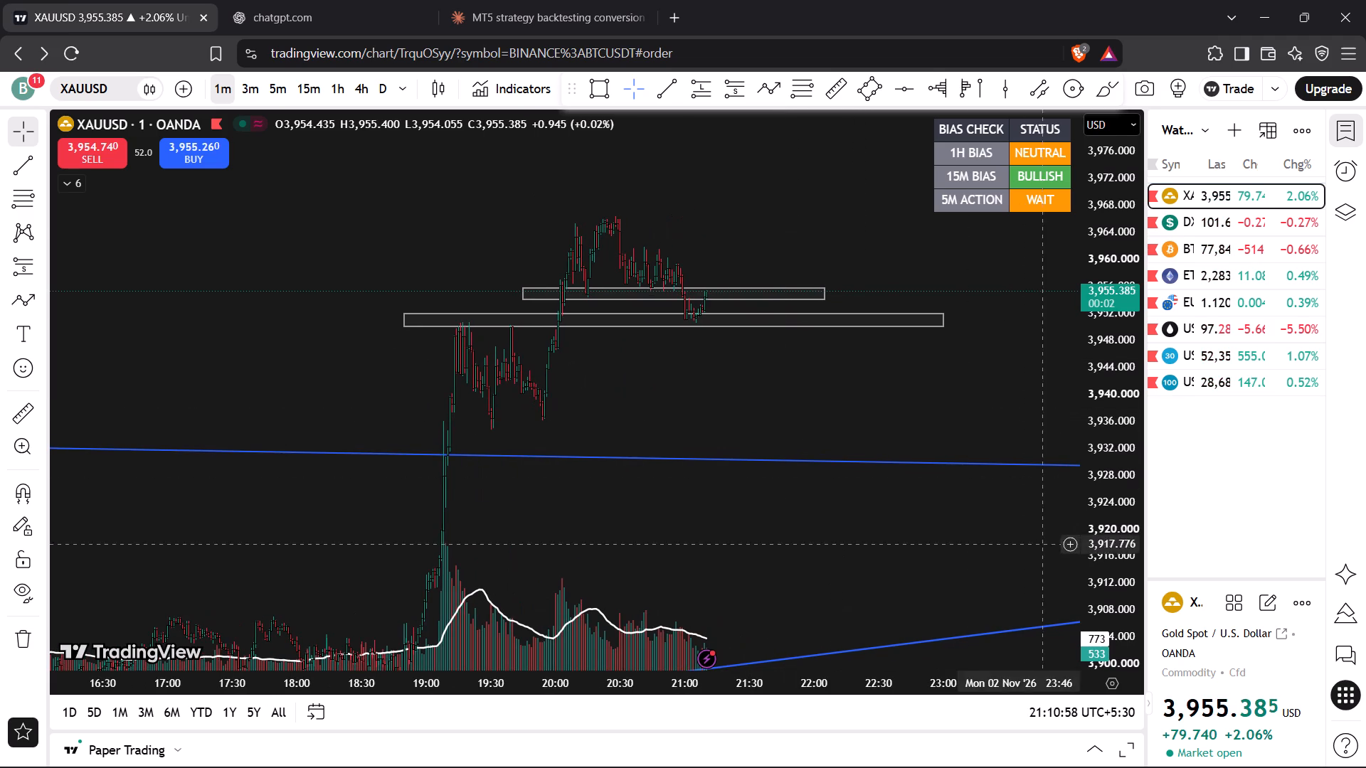
left_click_drag(1103, 570, 1074, 293)
left_click_drag(870, 343, 849, 477)
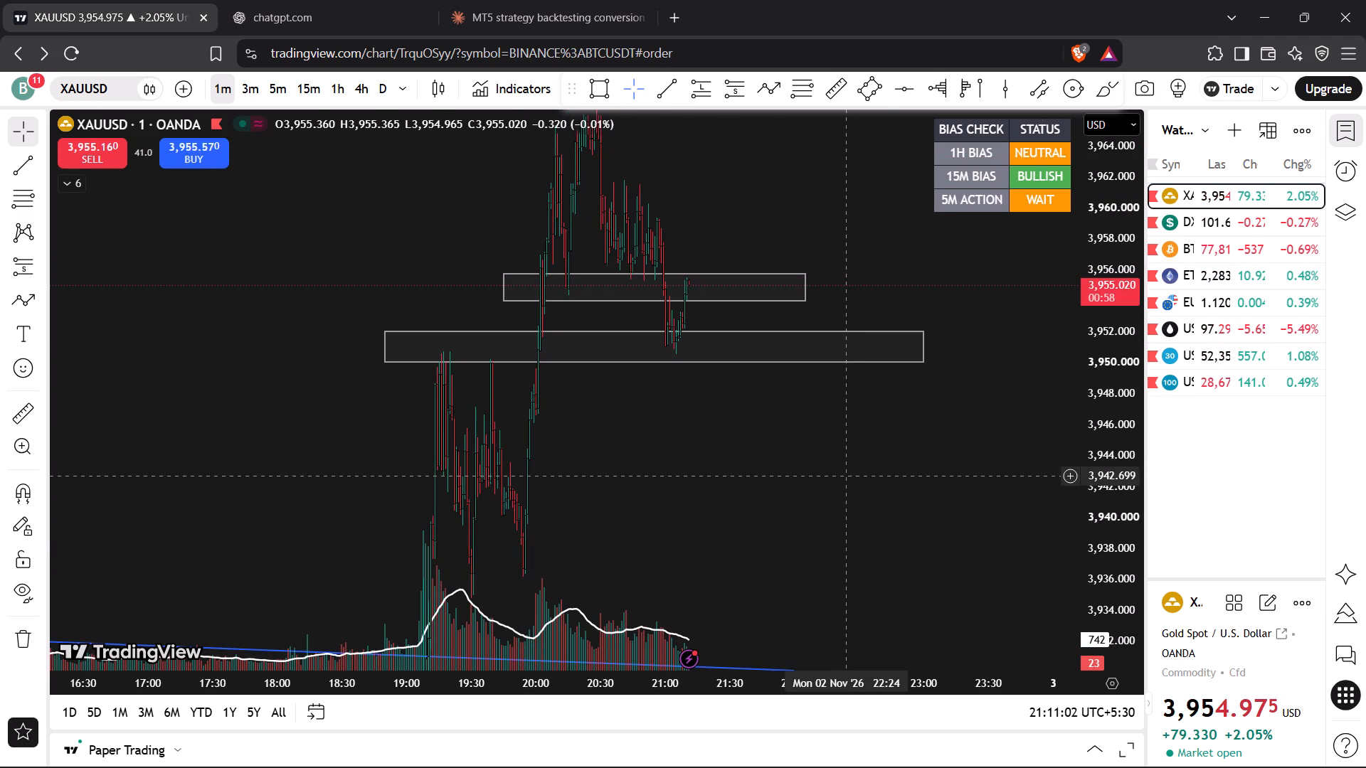
Narrow the upper rectangular zone on gold's 1-minute chart by lowering its top edge to about 3,955.
scroll(830, 476, "up", 4)
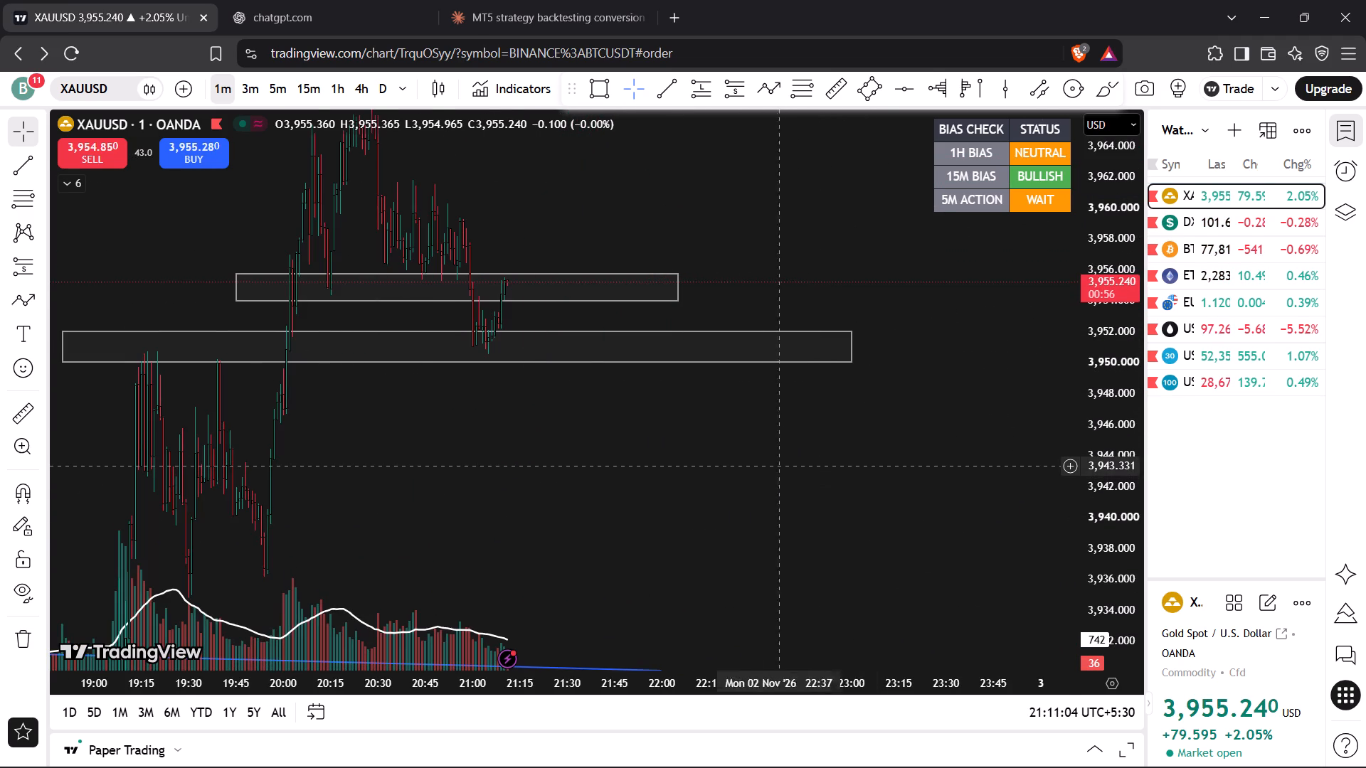
left_click_drag(712, 469, 787, 523)
scroll(784, 521, "up", 3)
left_click_drag(539, 487, 779, 481)
left_click(571, 336)
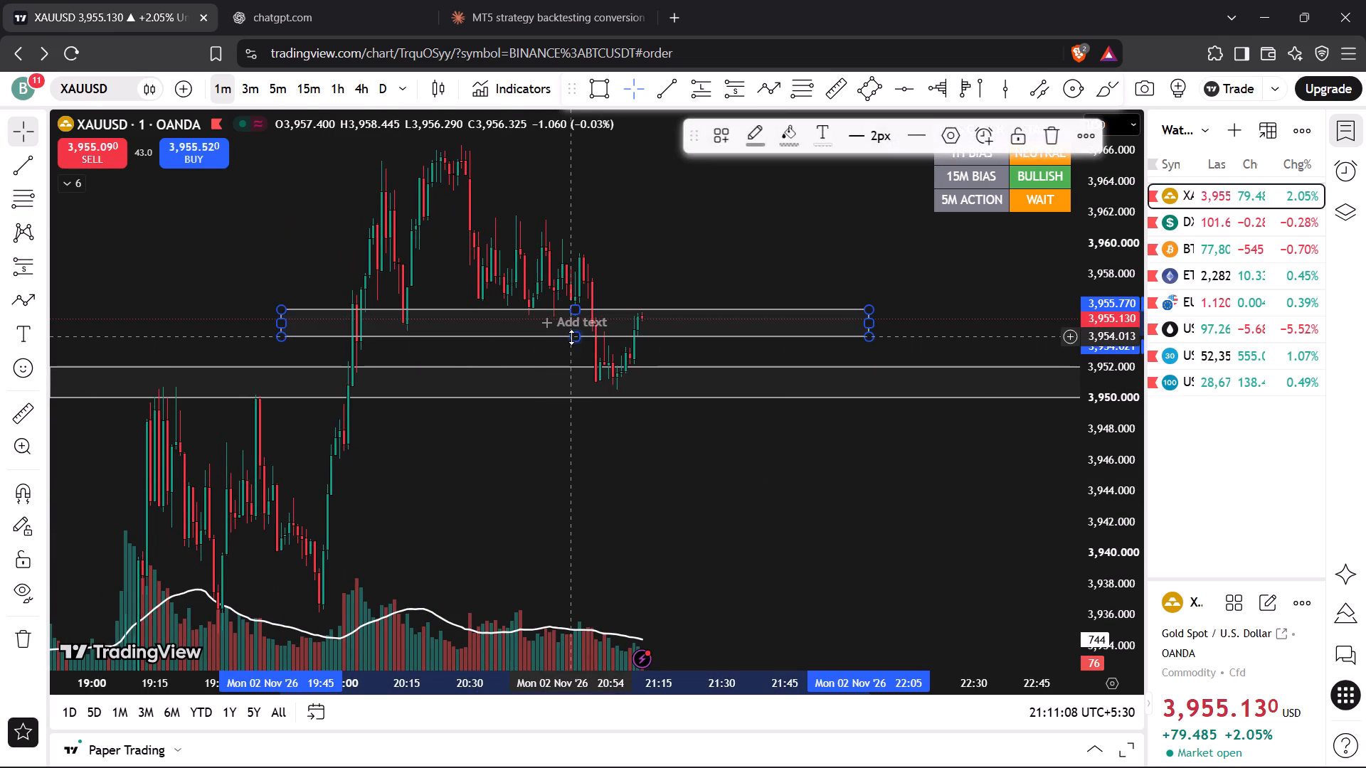
left_click_drag(577, 306, 578, 316)
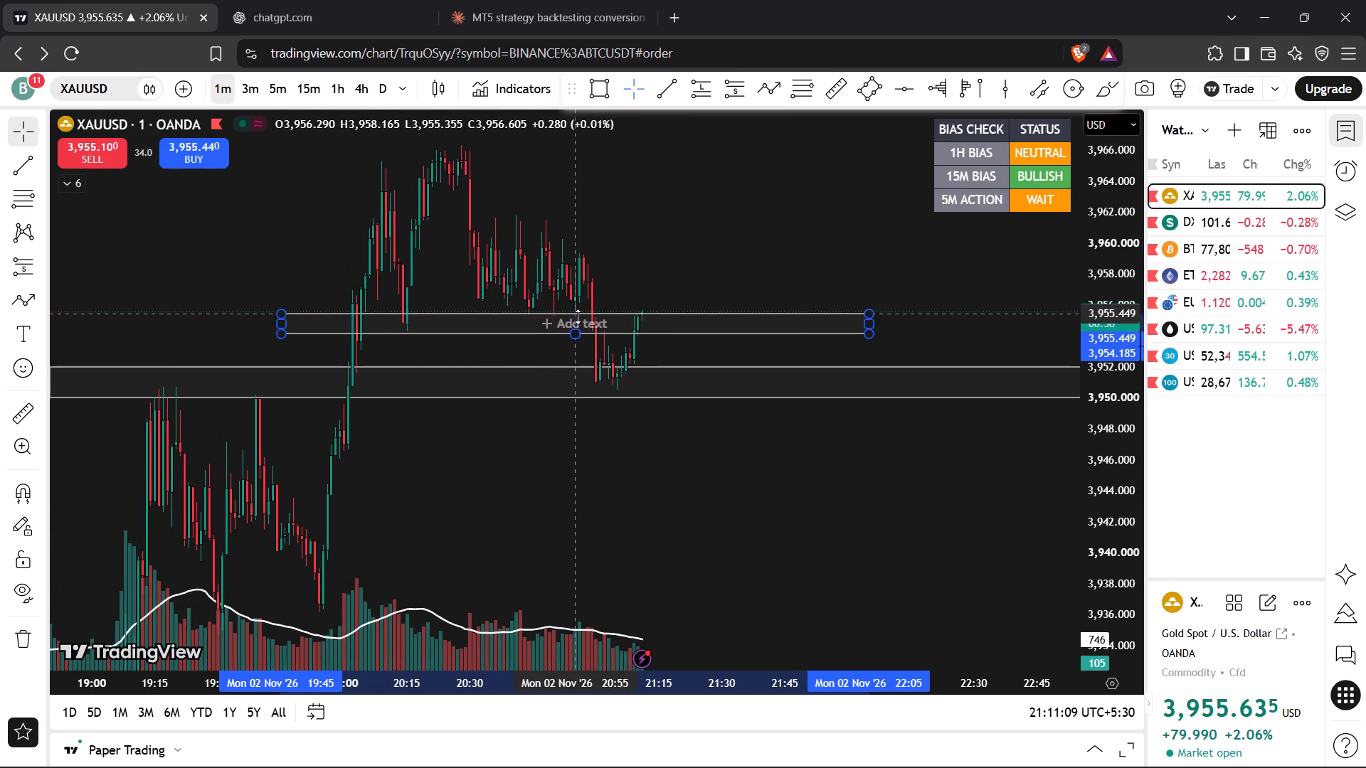
left_click_drag(578, 316, 578, 321)
left_click(668, 277)
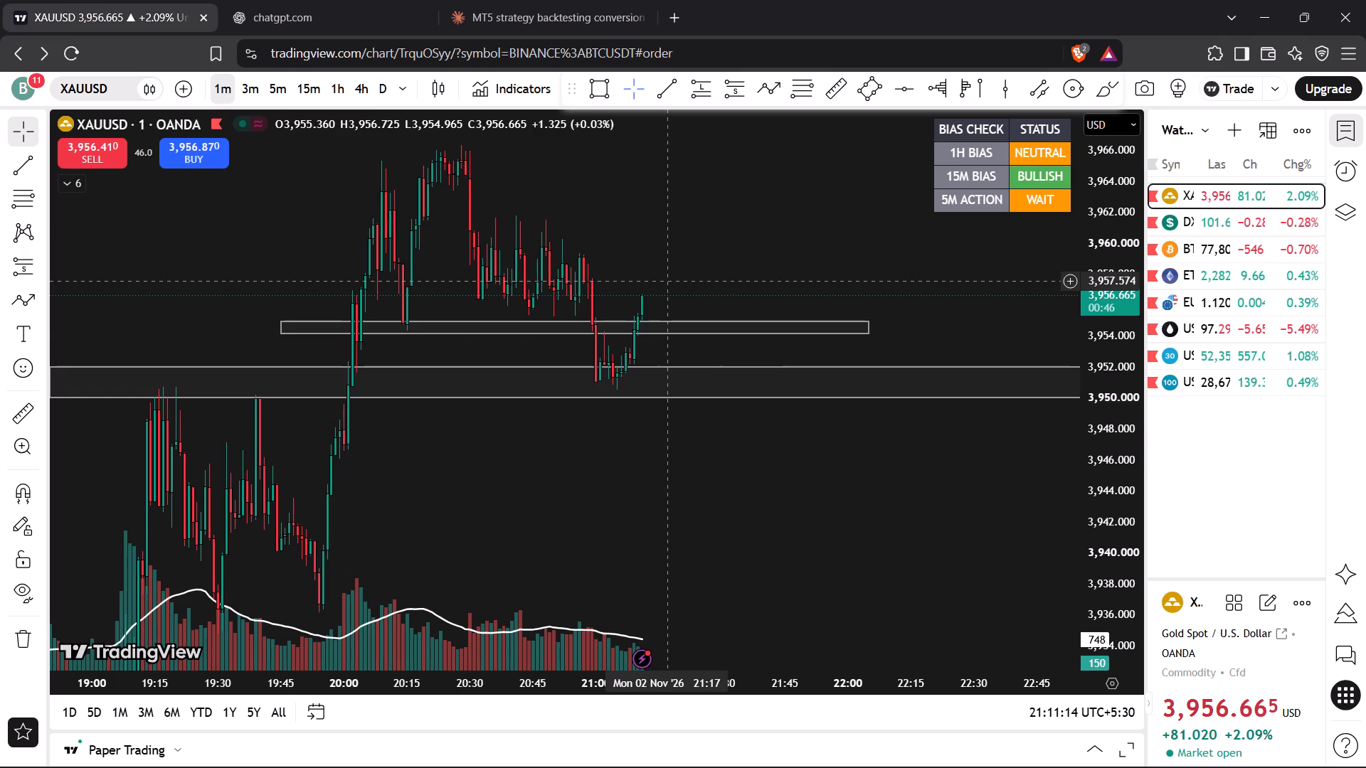
Draw a descending trend line from about 3,960 to 3,950 under the pullback and clone it above the highs as a channel.
left_click_drag(750, 267, 713, 320)
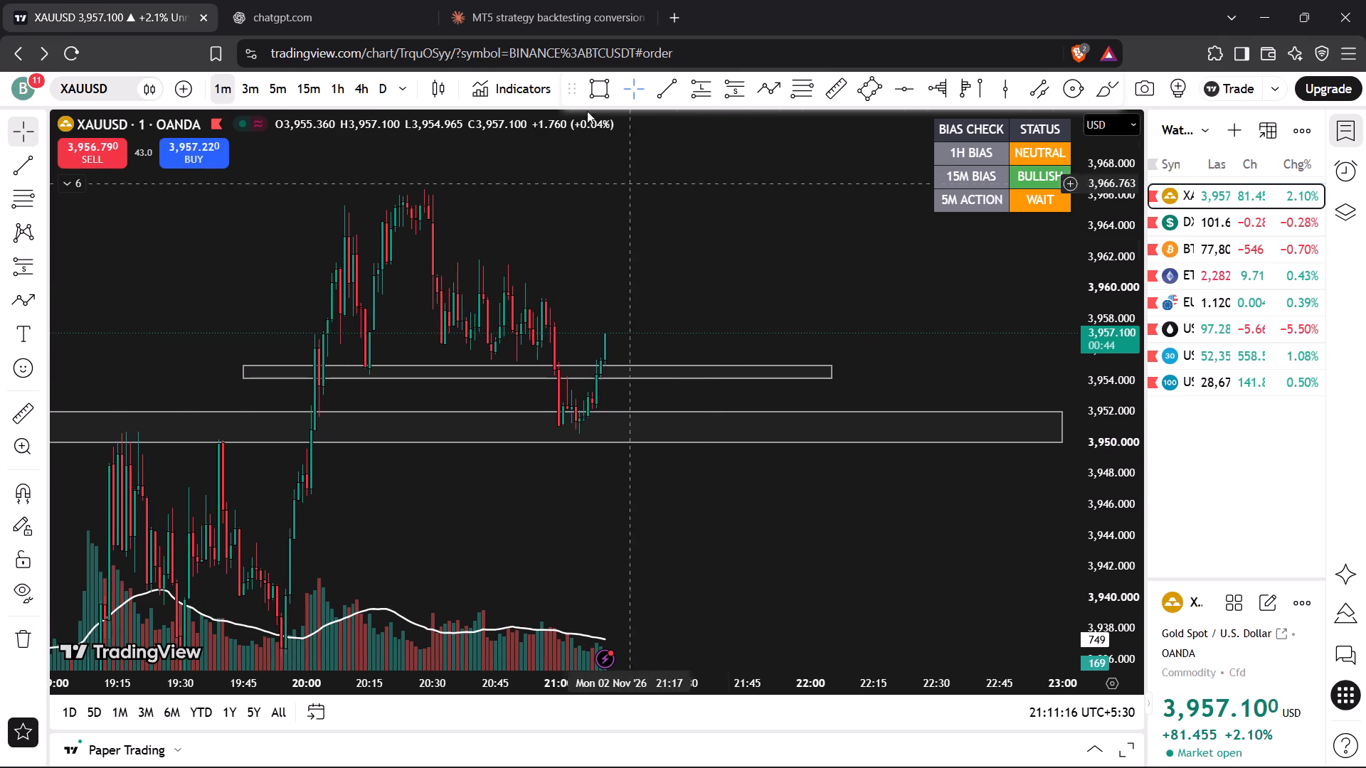
left_click(654, 92)
left_click(277, 288)
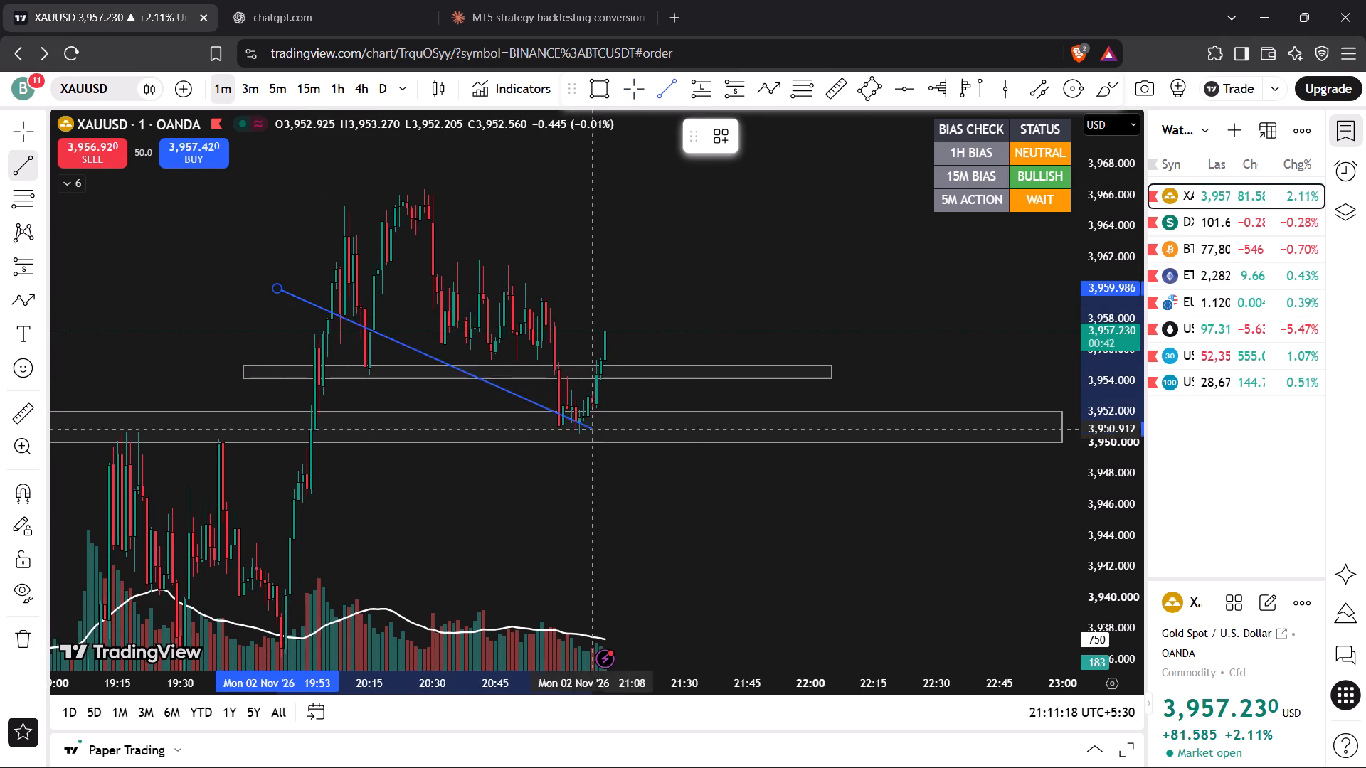
left_click(732, 441)
right_click(674, 421)
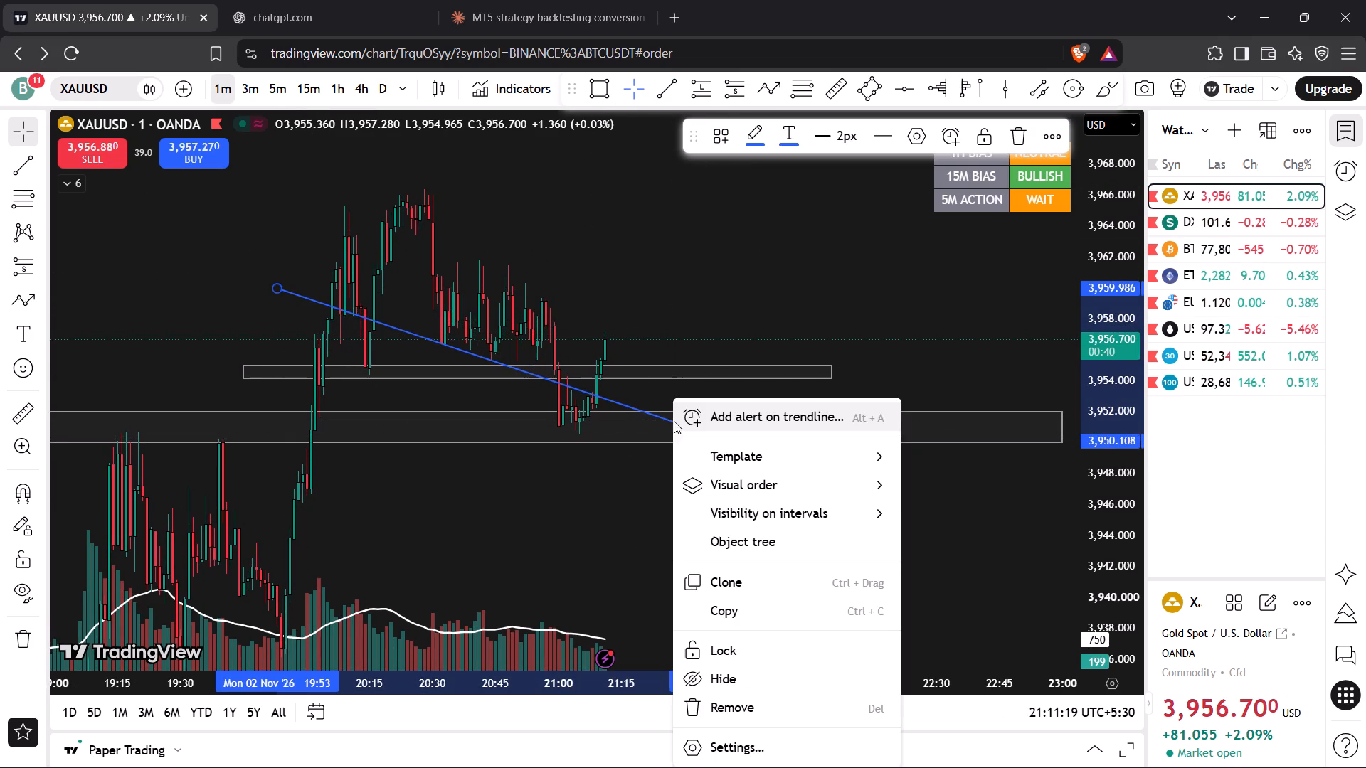
left_click(741, 579)
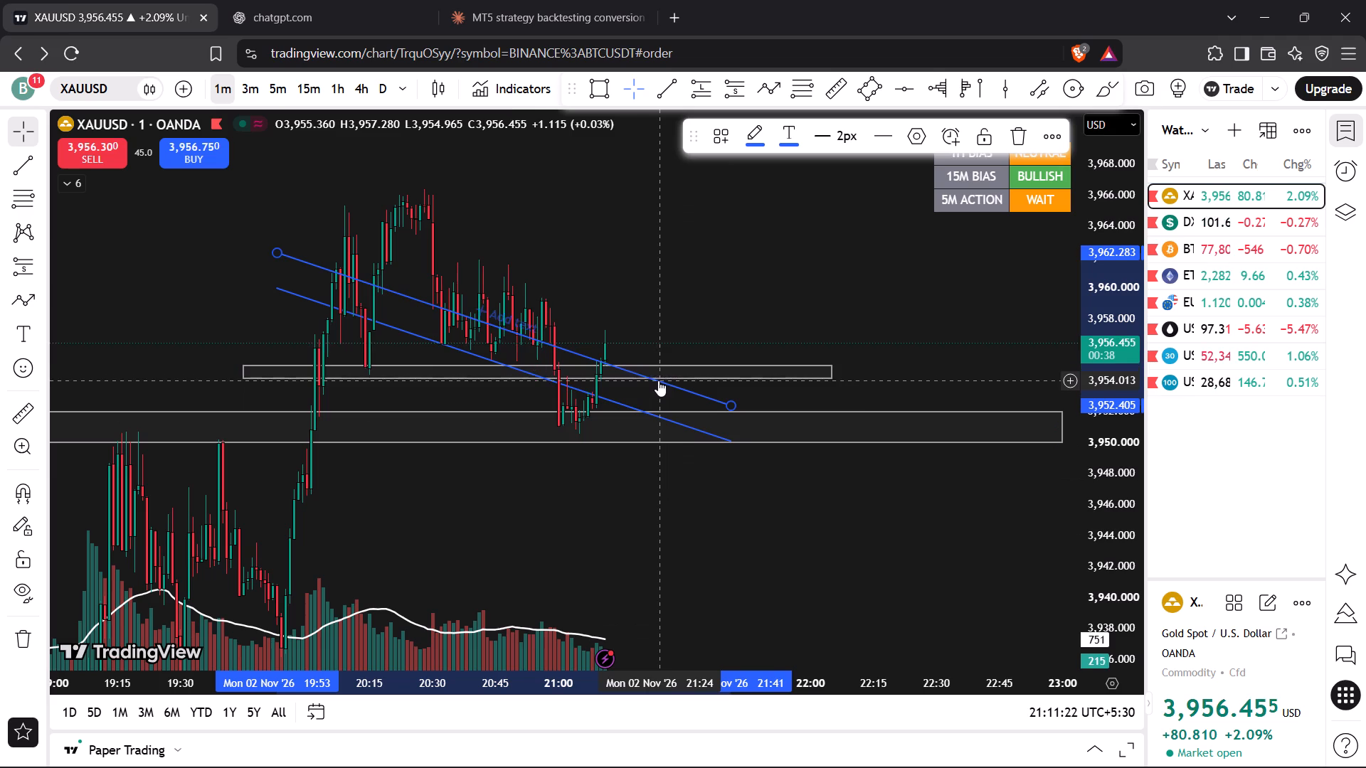
left_click_drag(658, 381, 679, 313)
left_click(713, 257)
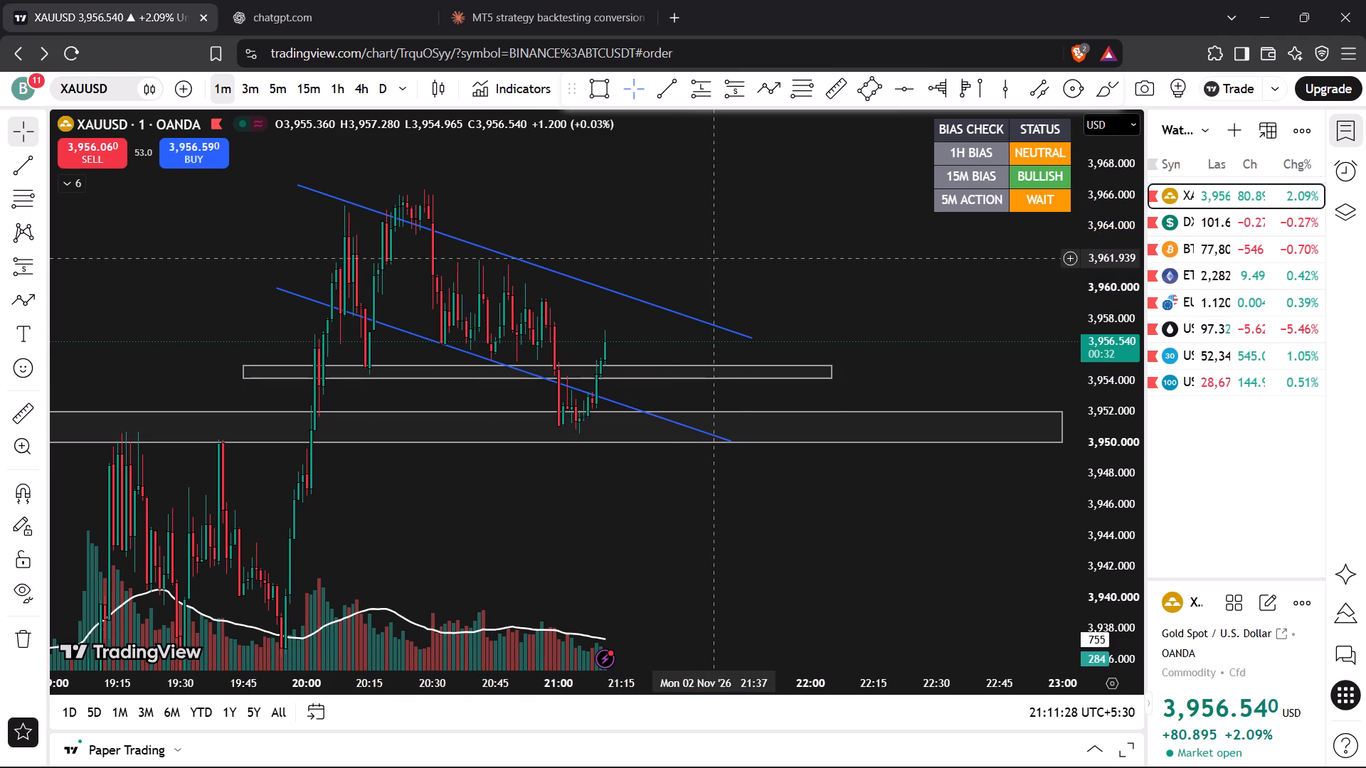
left_click(715, 251)
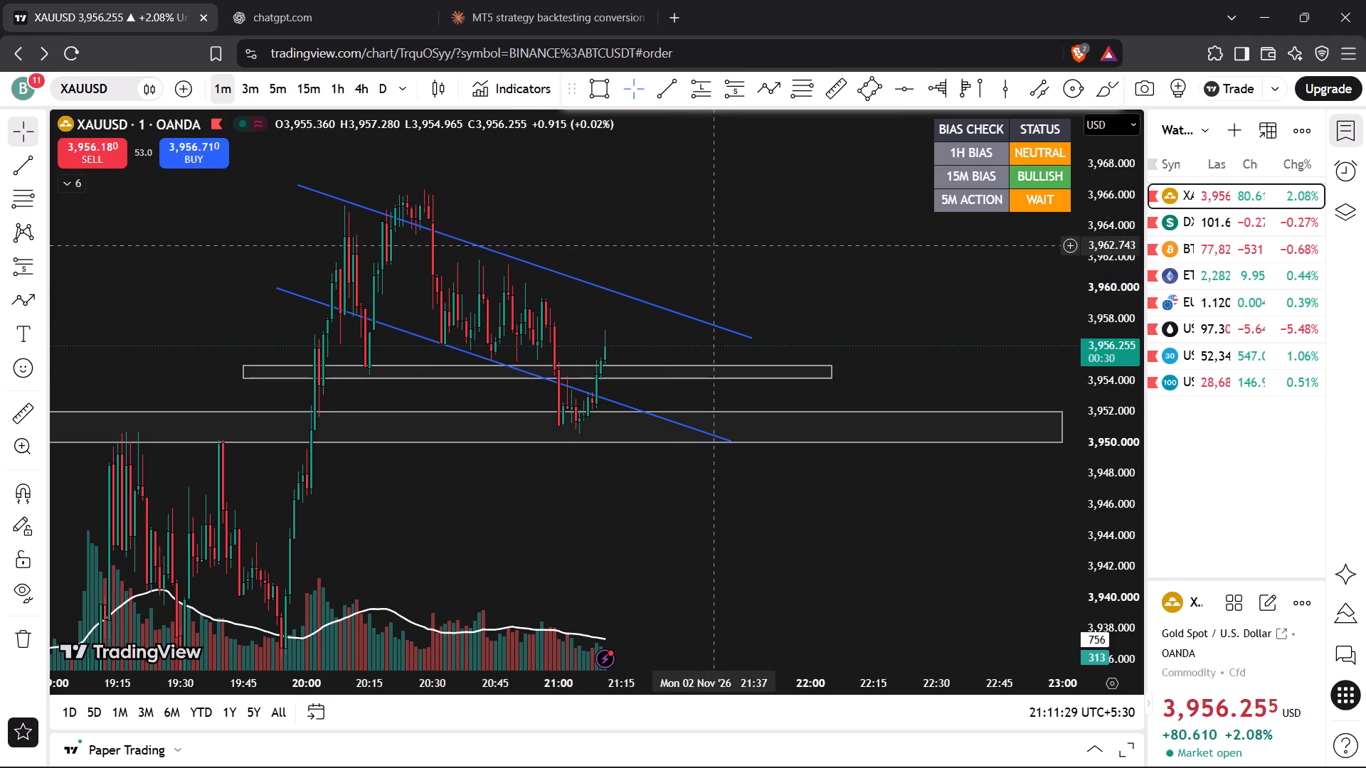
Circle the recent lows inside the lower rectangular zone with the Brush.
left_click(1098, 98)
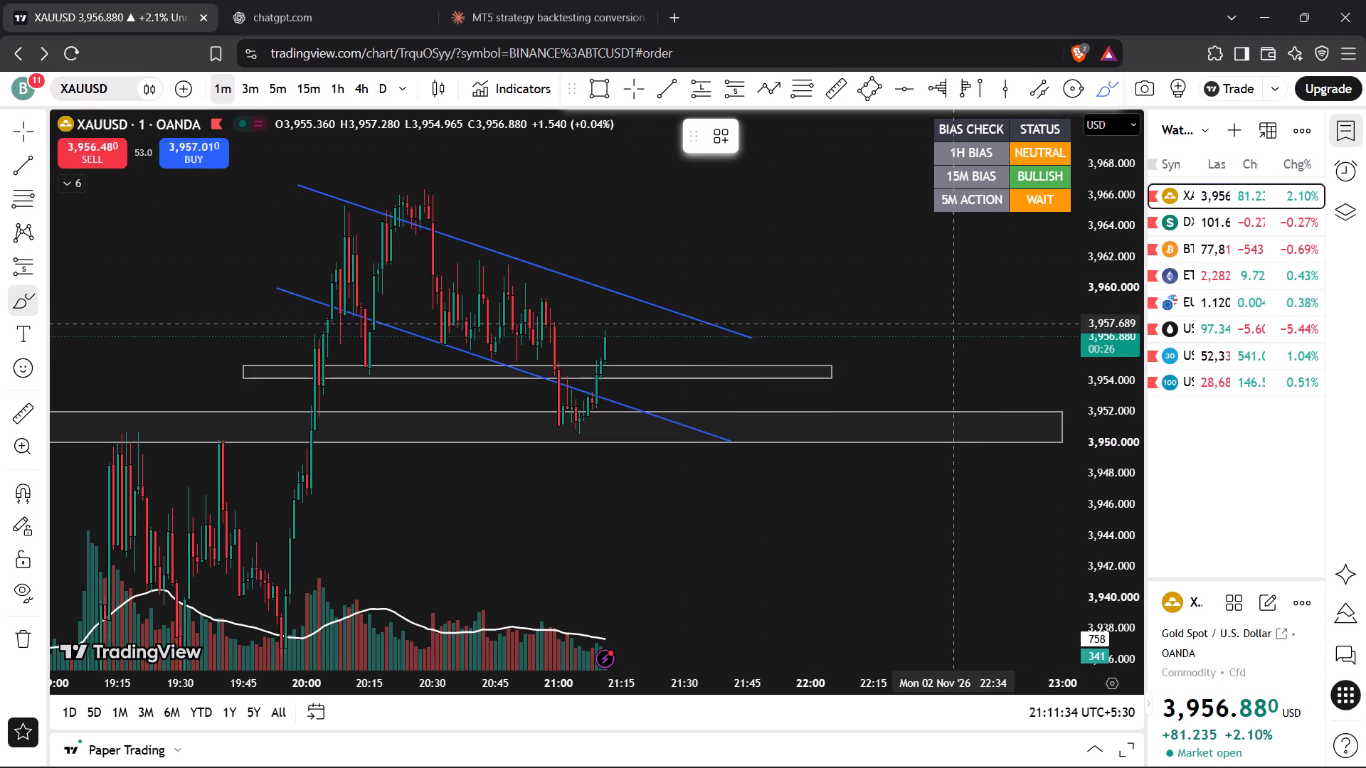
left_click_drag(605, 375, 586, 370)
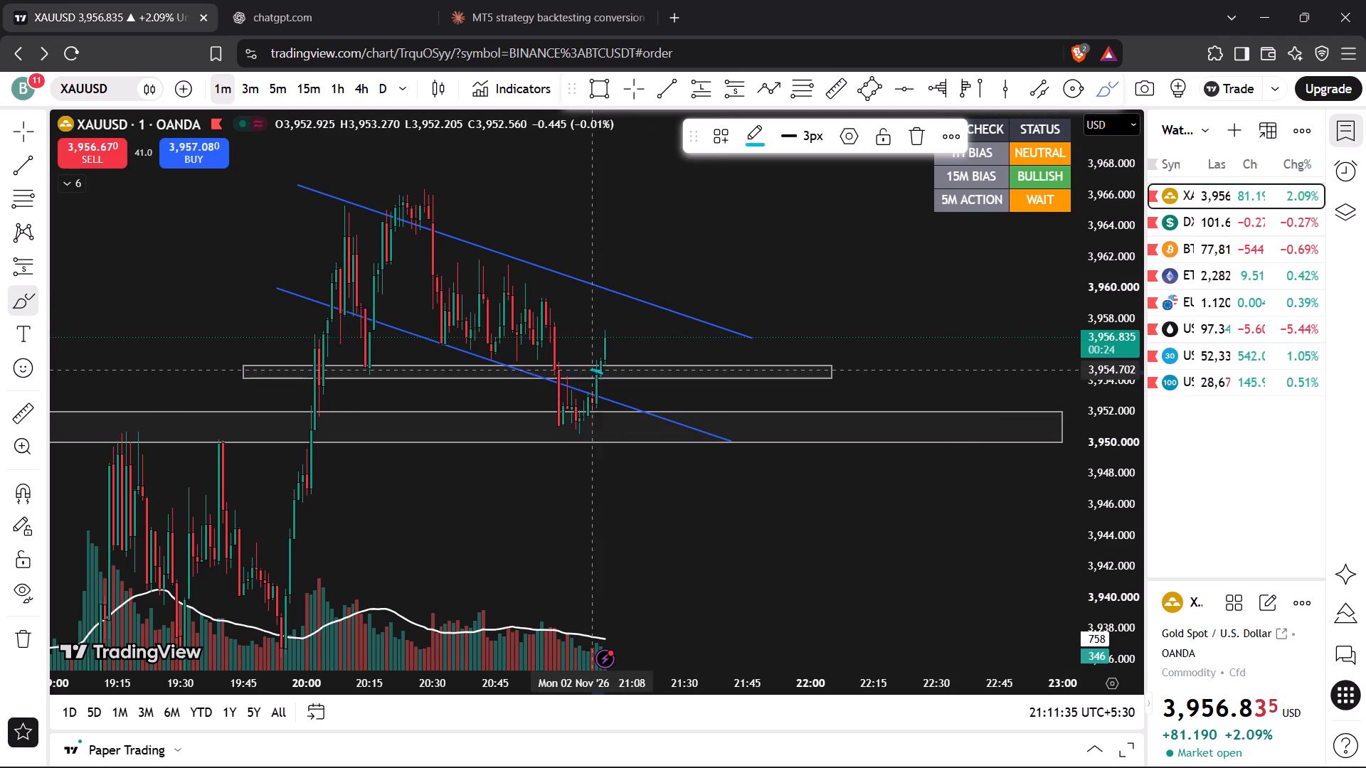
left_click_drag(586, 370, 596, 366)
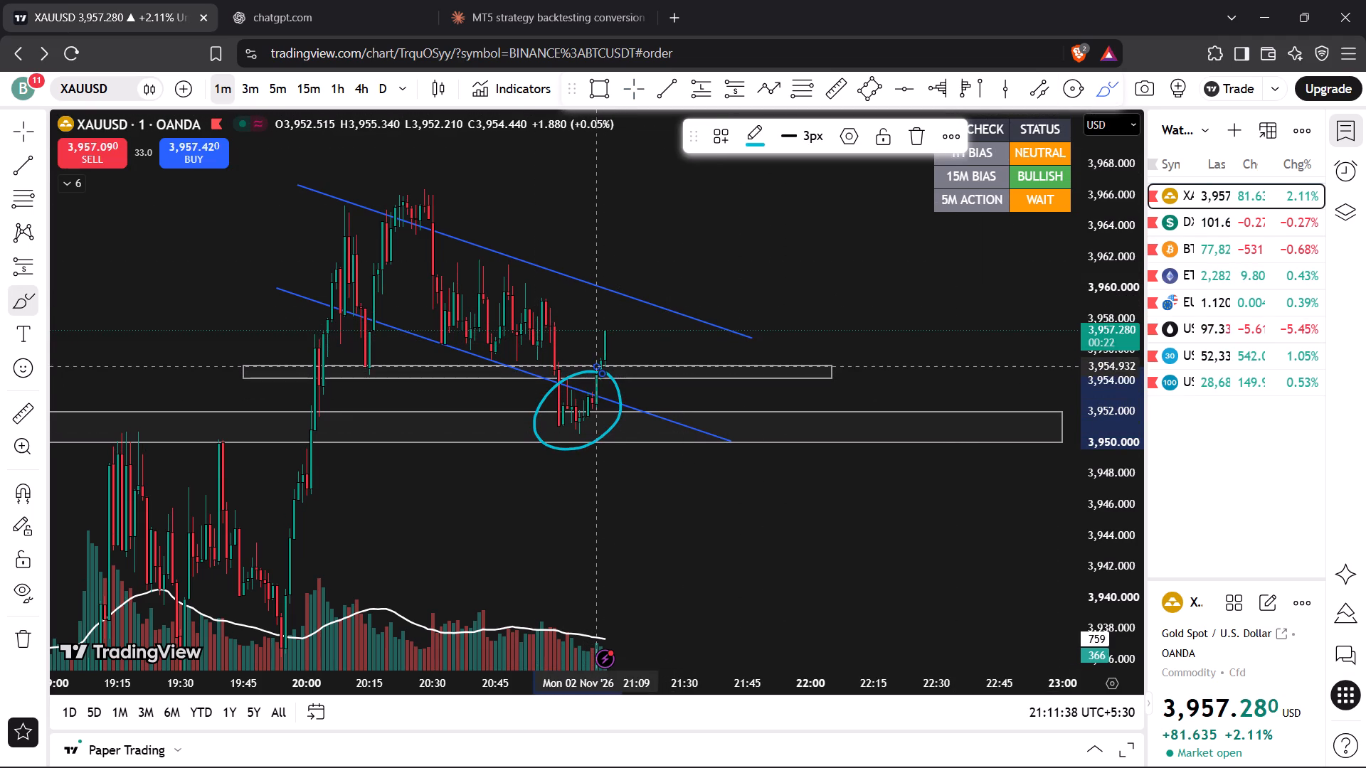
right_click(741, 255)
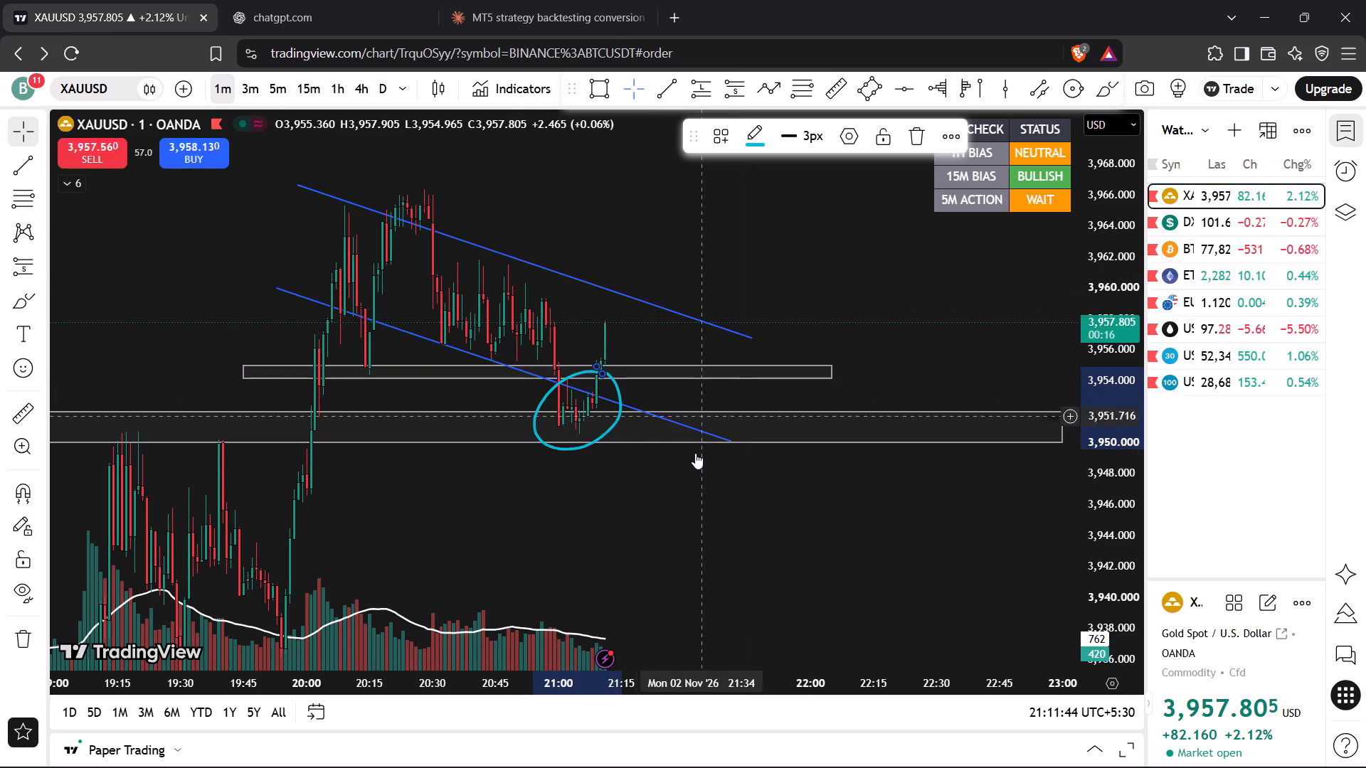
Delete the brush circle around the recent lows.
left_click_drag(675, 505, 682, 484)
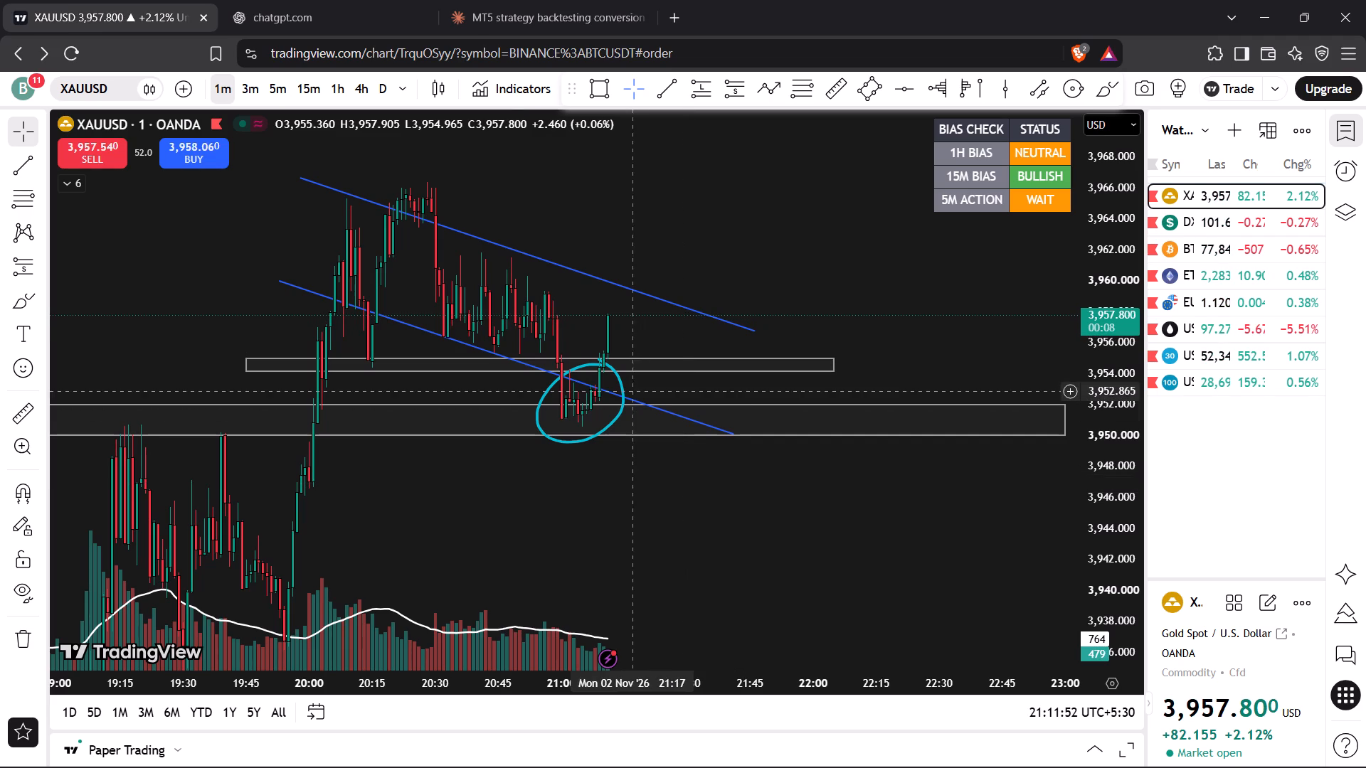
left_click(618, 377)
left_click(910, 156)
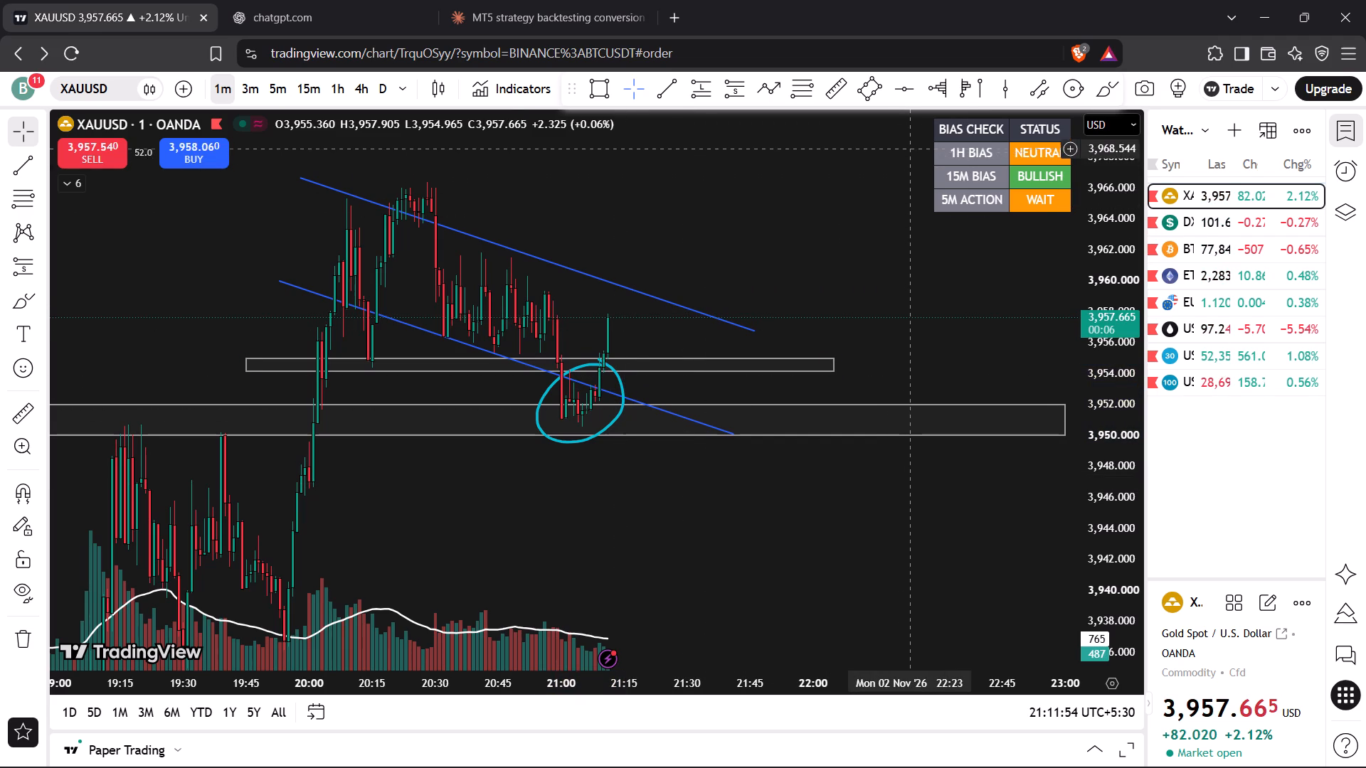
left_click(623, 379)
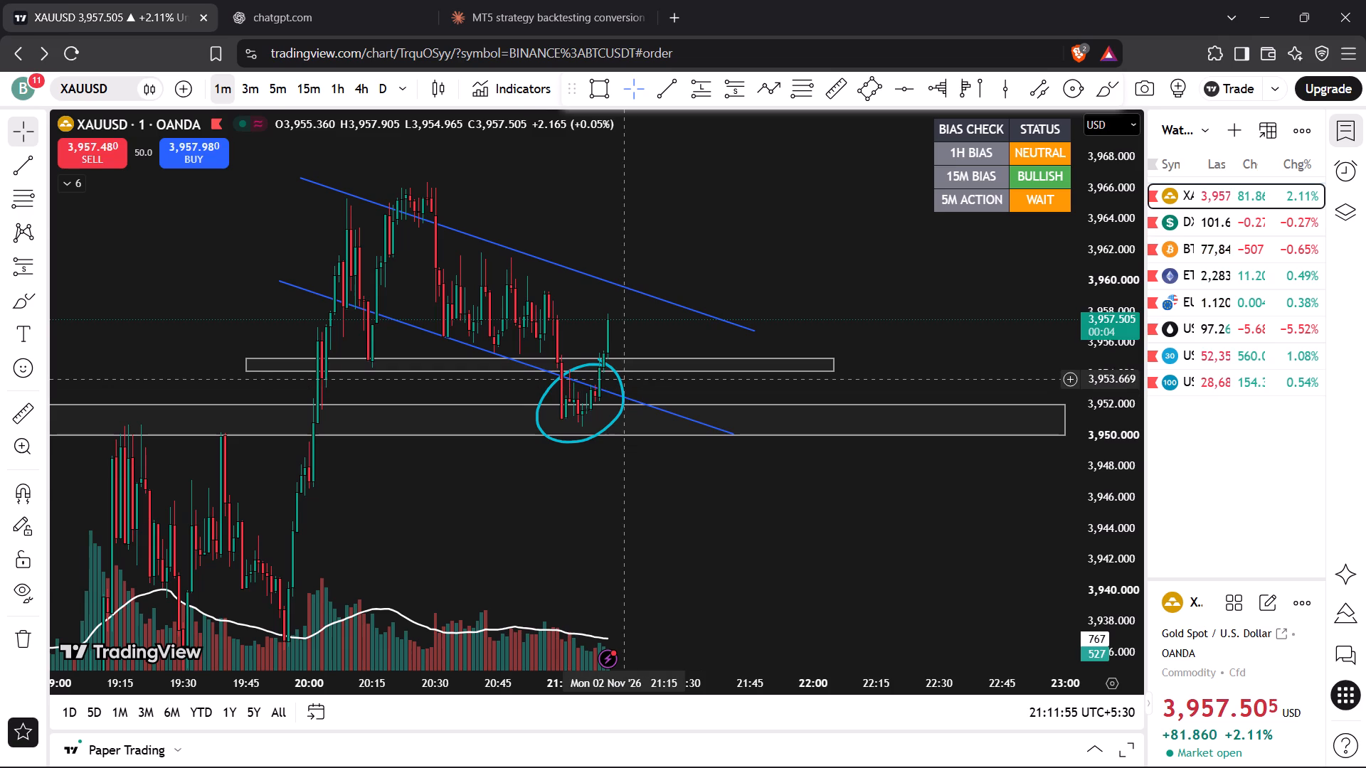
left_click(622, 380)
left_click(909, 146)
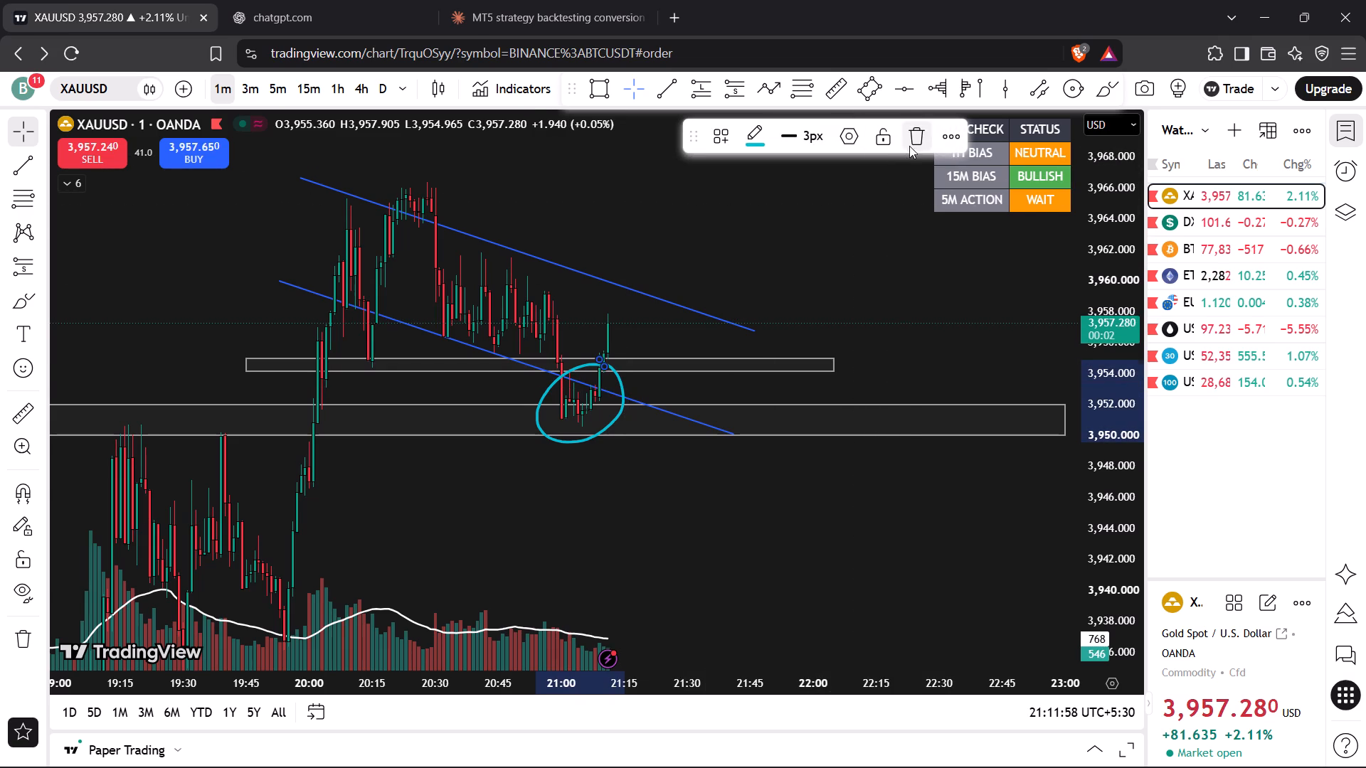
Watch gold's 1-minute price action between the upper rectangular zone and the descending channel's upper line.
left_click(898, 256)
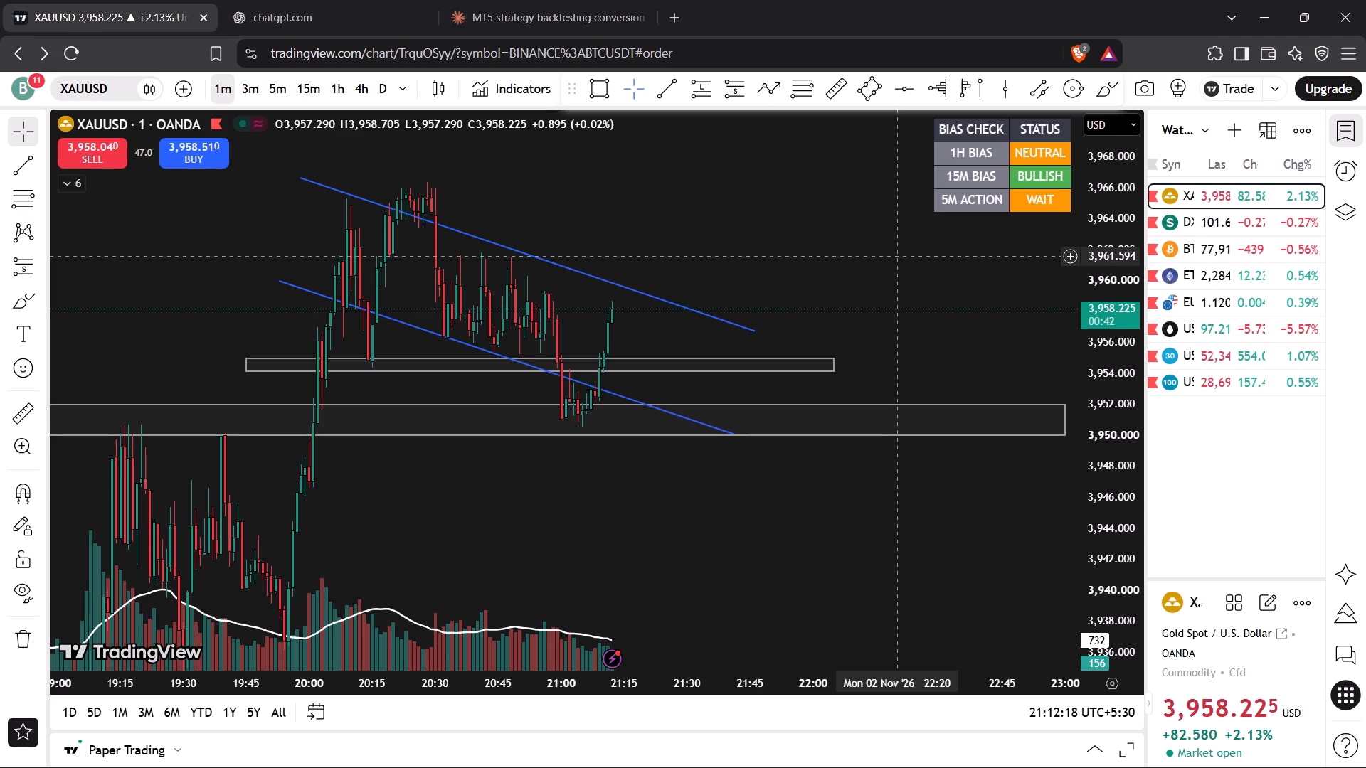
left_click_drag(783, 238, 798, 273)
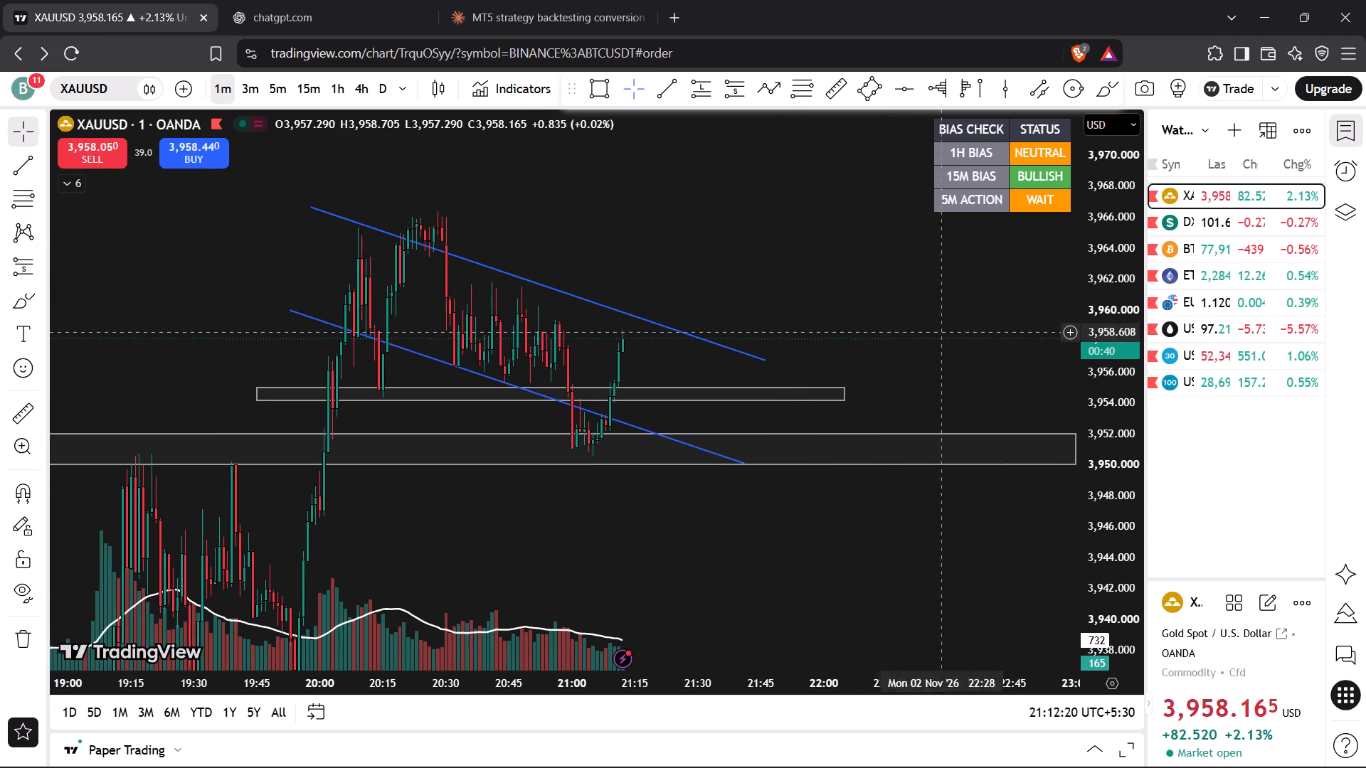
left_click_drag(1103, 278, 1110, 309)
left_click_drag(867, 331, 869, 331)
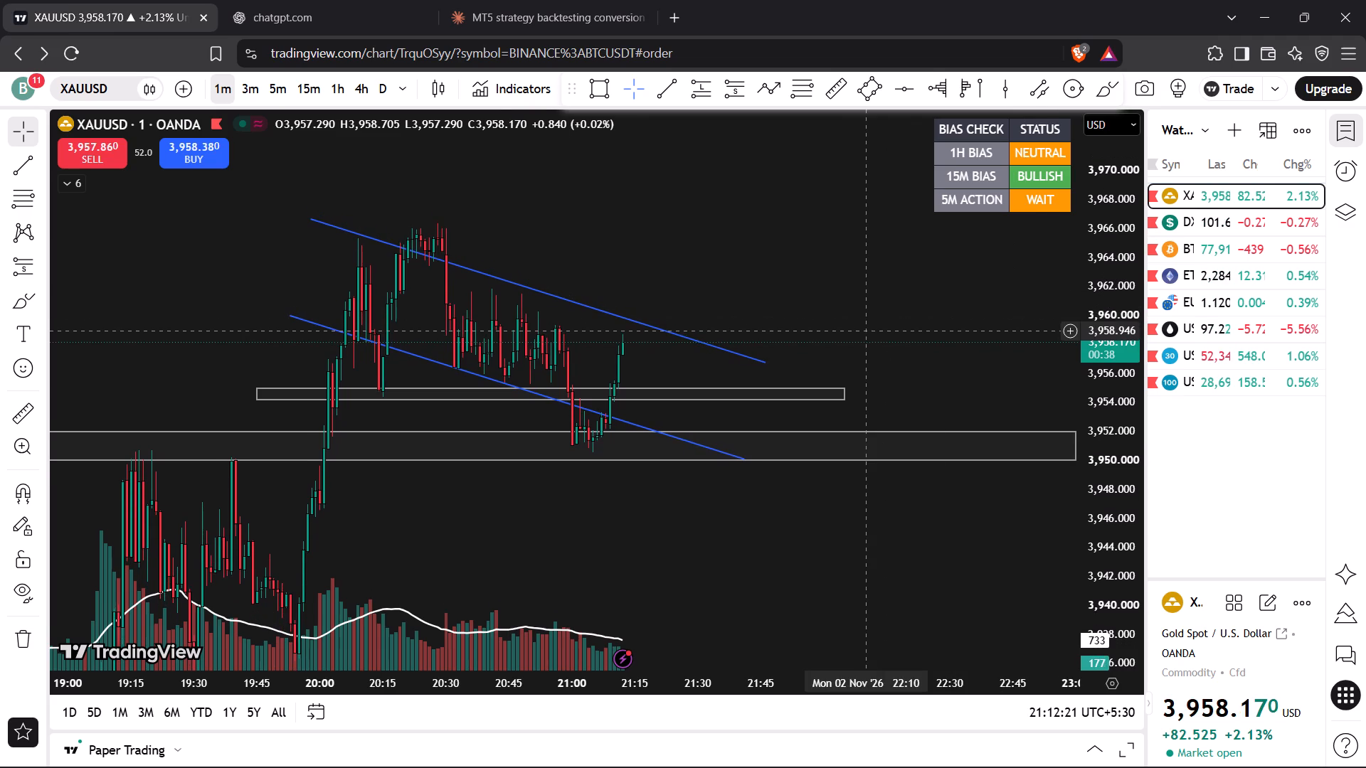
left_click_drag(869, 331, 882, 335)
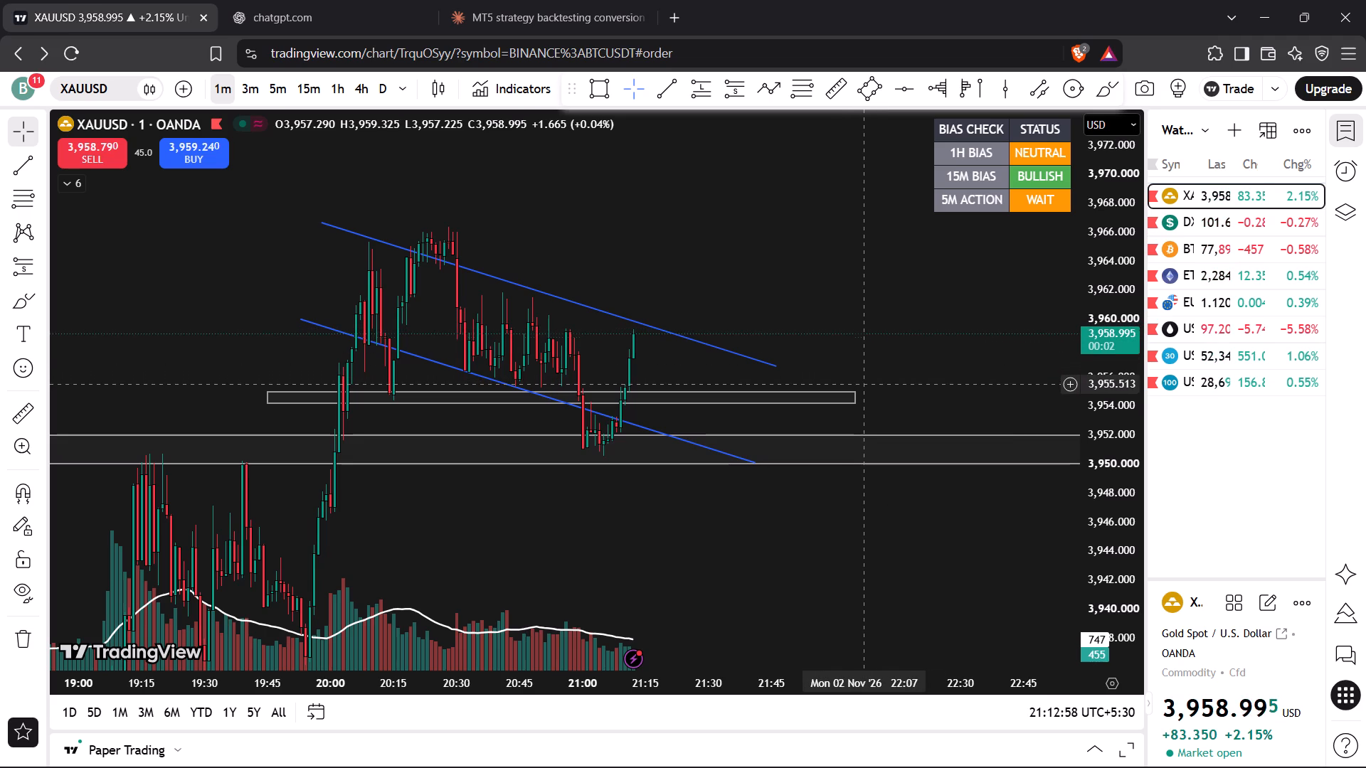
left_click_drag(862, 343, 885, 314)
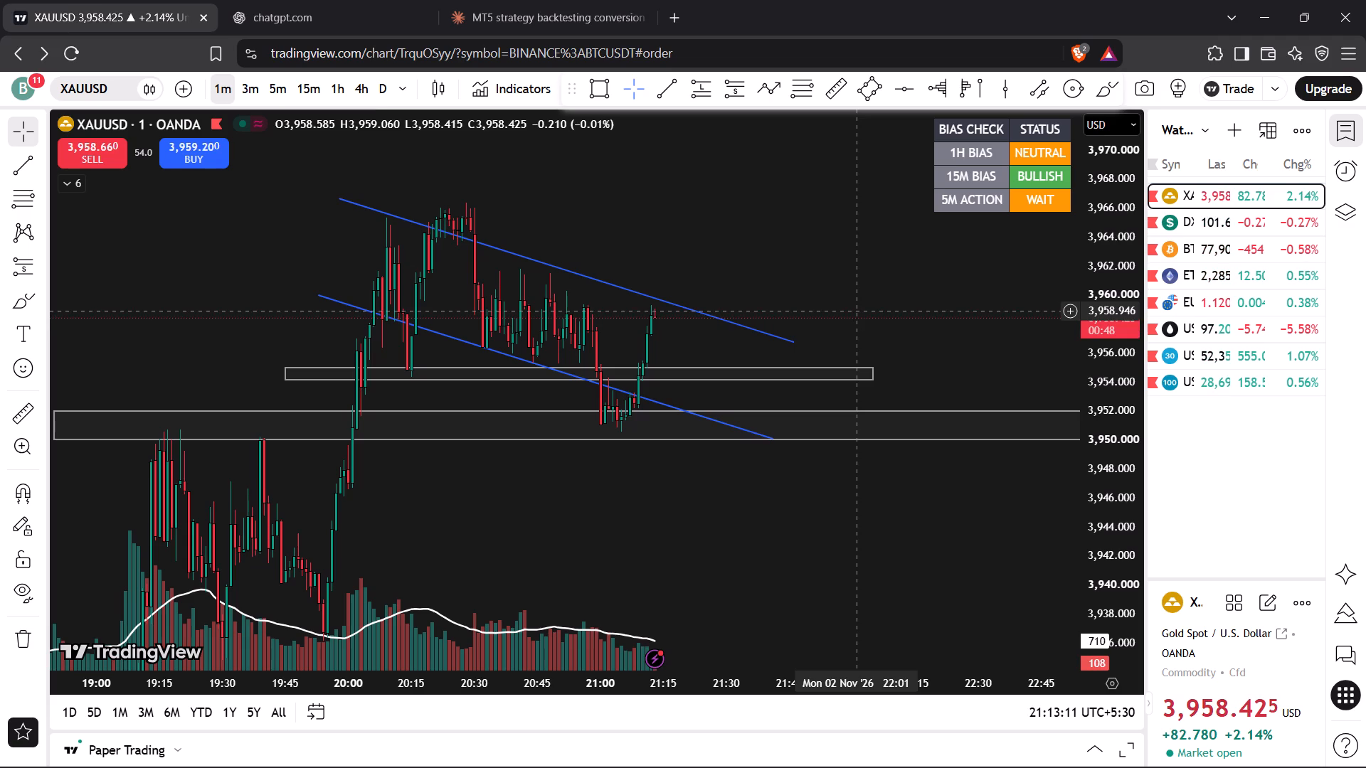
left_click_drag(854, 279, 864, 297)
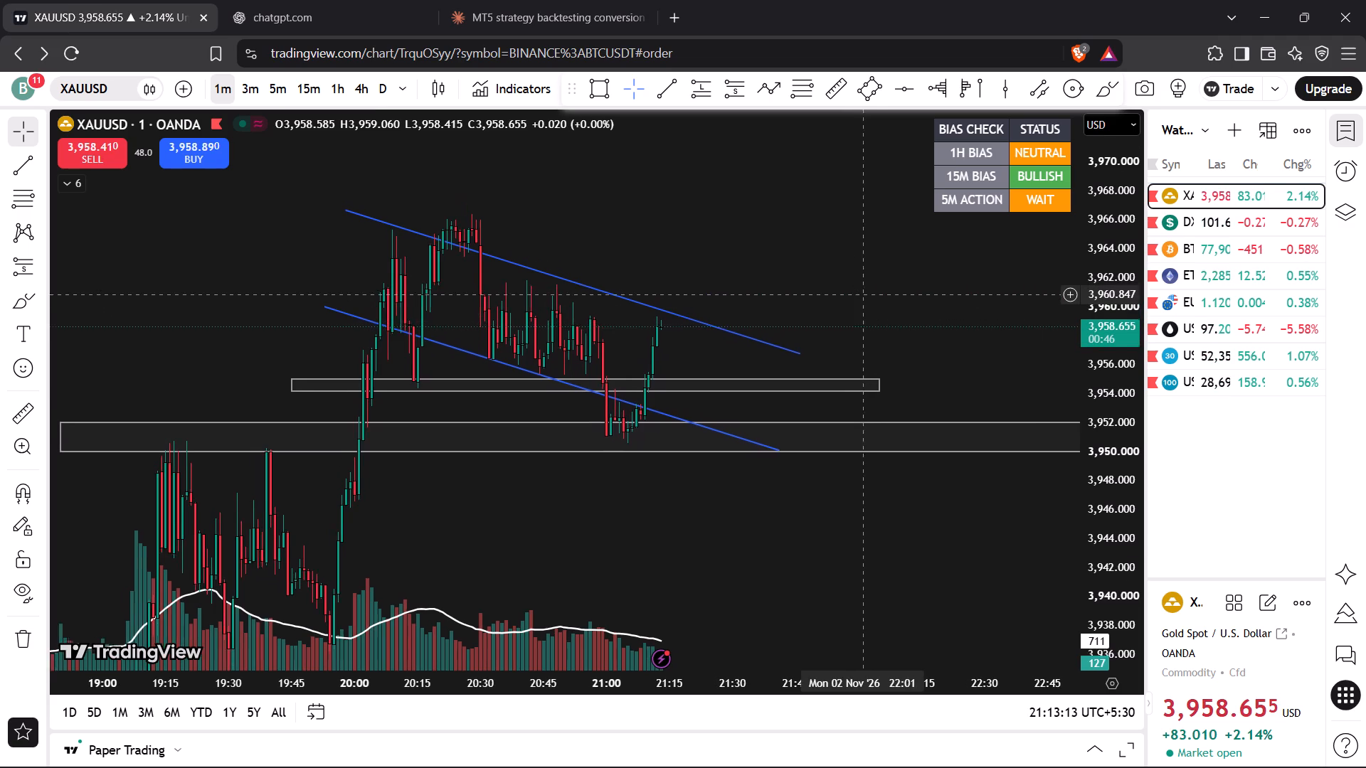
left_click_drag(864, 297, 876, 332)
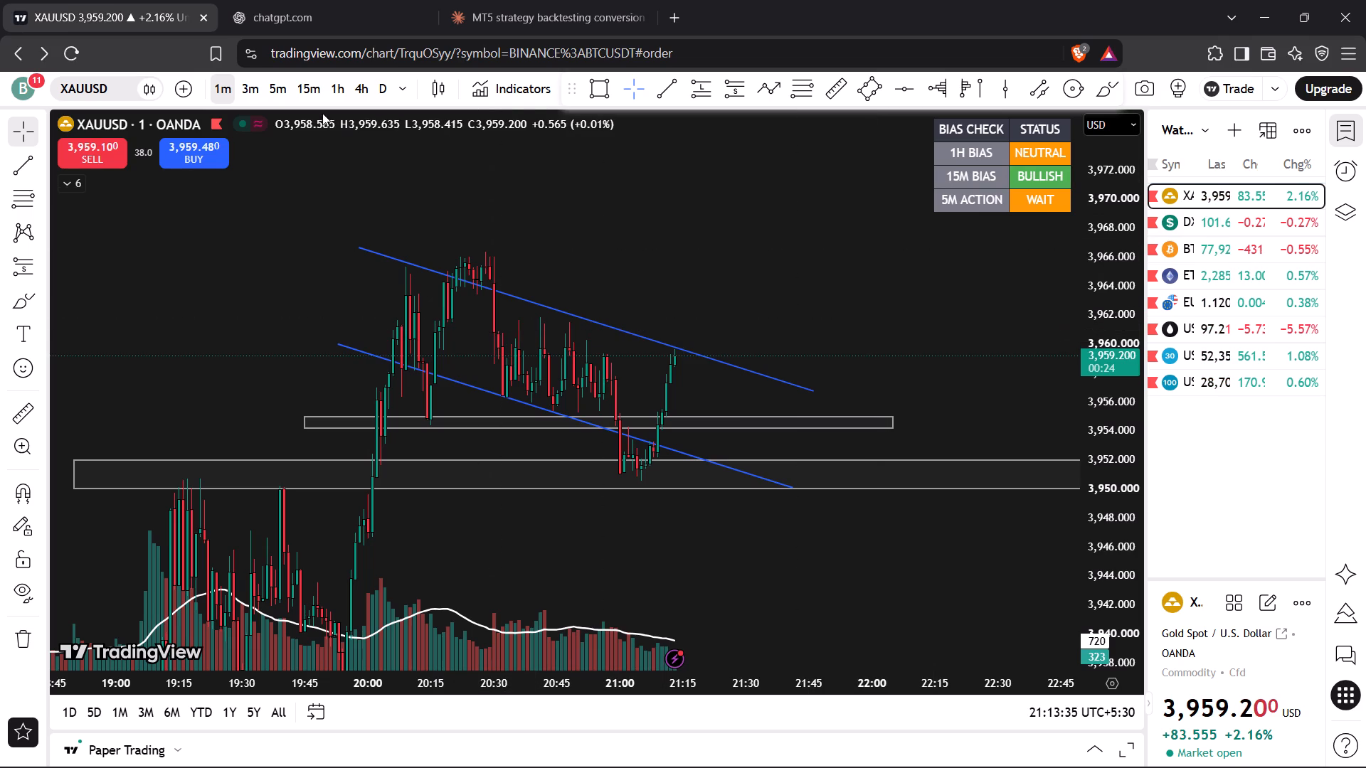
Switch gold to the 5-minute chart and show the hidden 9 & 15 EMA Scalping - Momentum TP indicator.
left_click(280, 85)
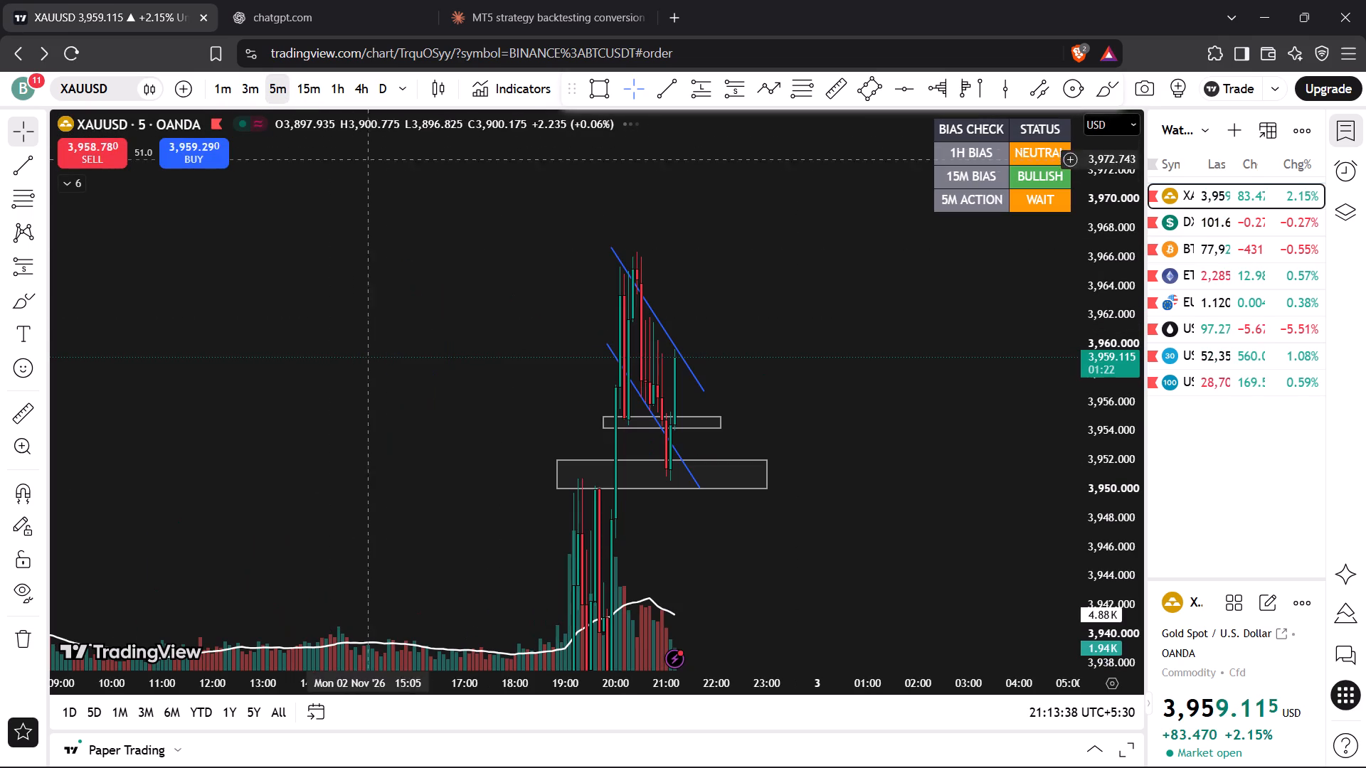
scroll(826, 375, "up", 4)
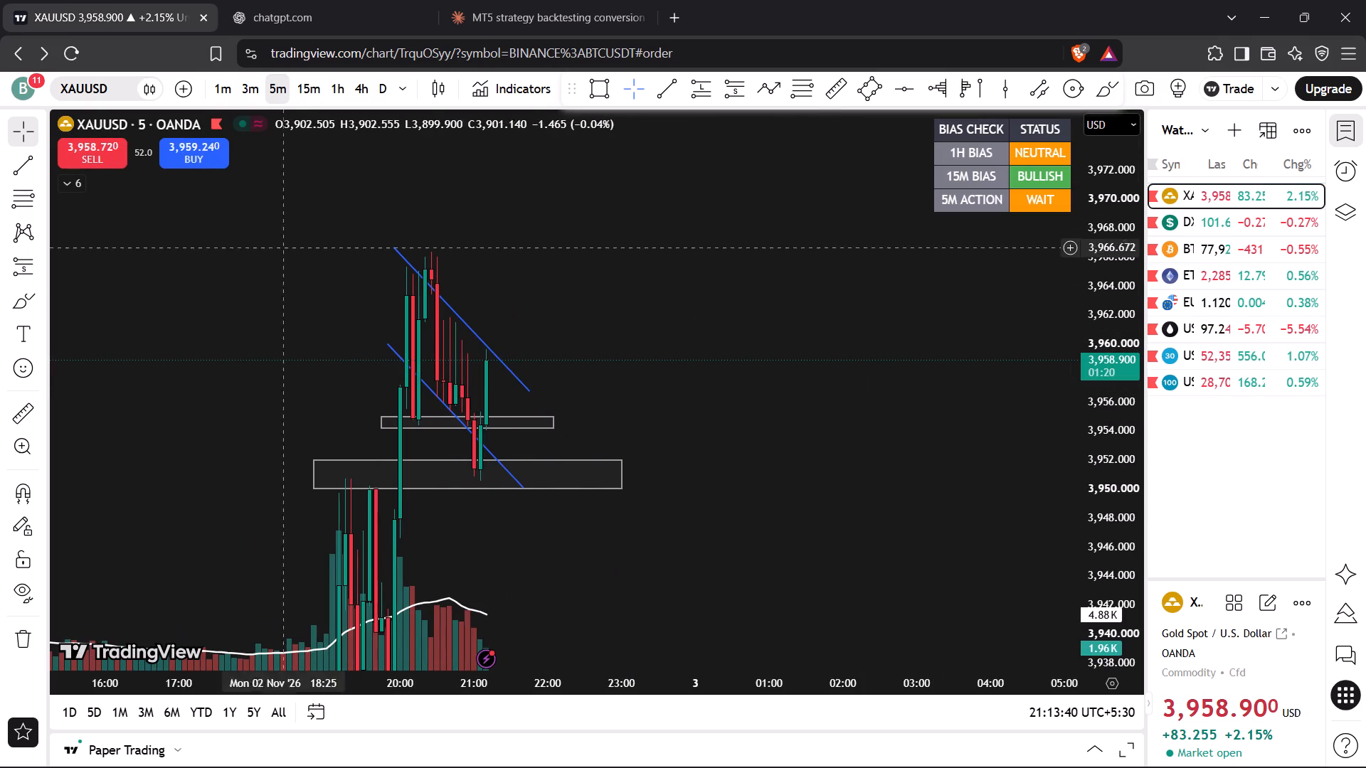
left_click(81, 190)
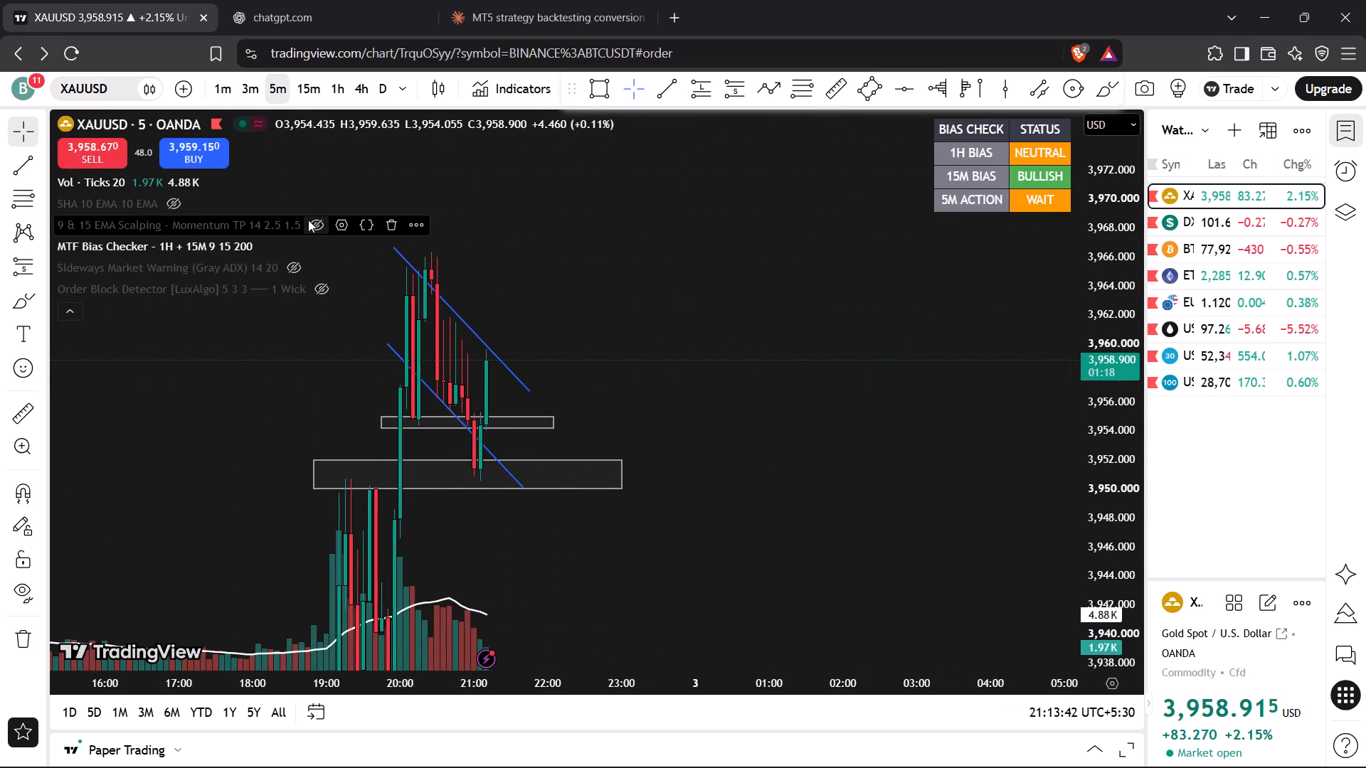
left_click(311, 222)
left_click(73, 310)
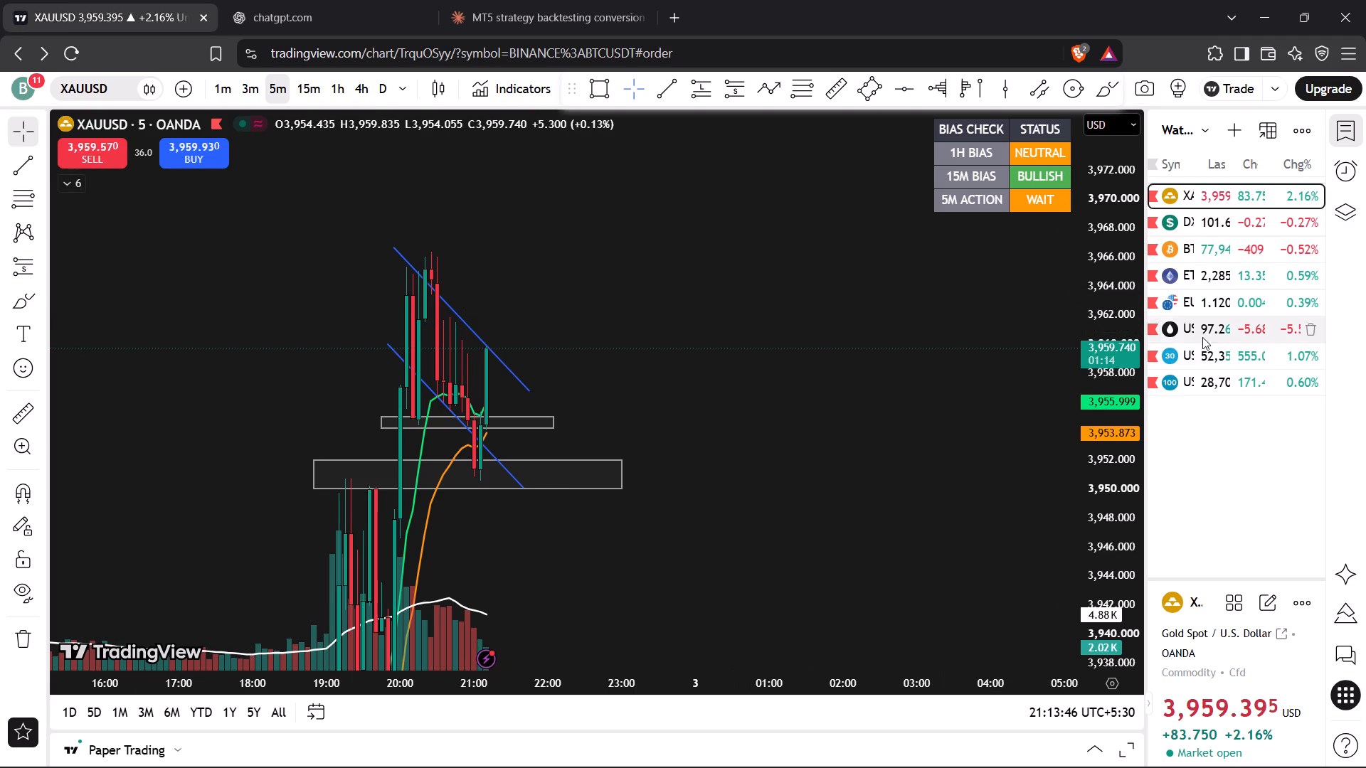
Review the 5-minute charts of US Tech 100, US30, USOIL and EURUSD for current price action.
left_click(1227, 374)
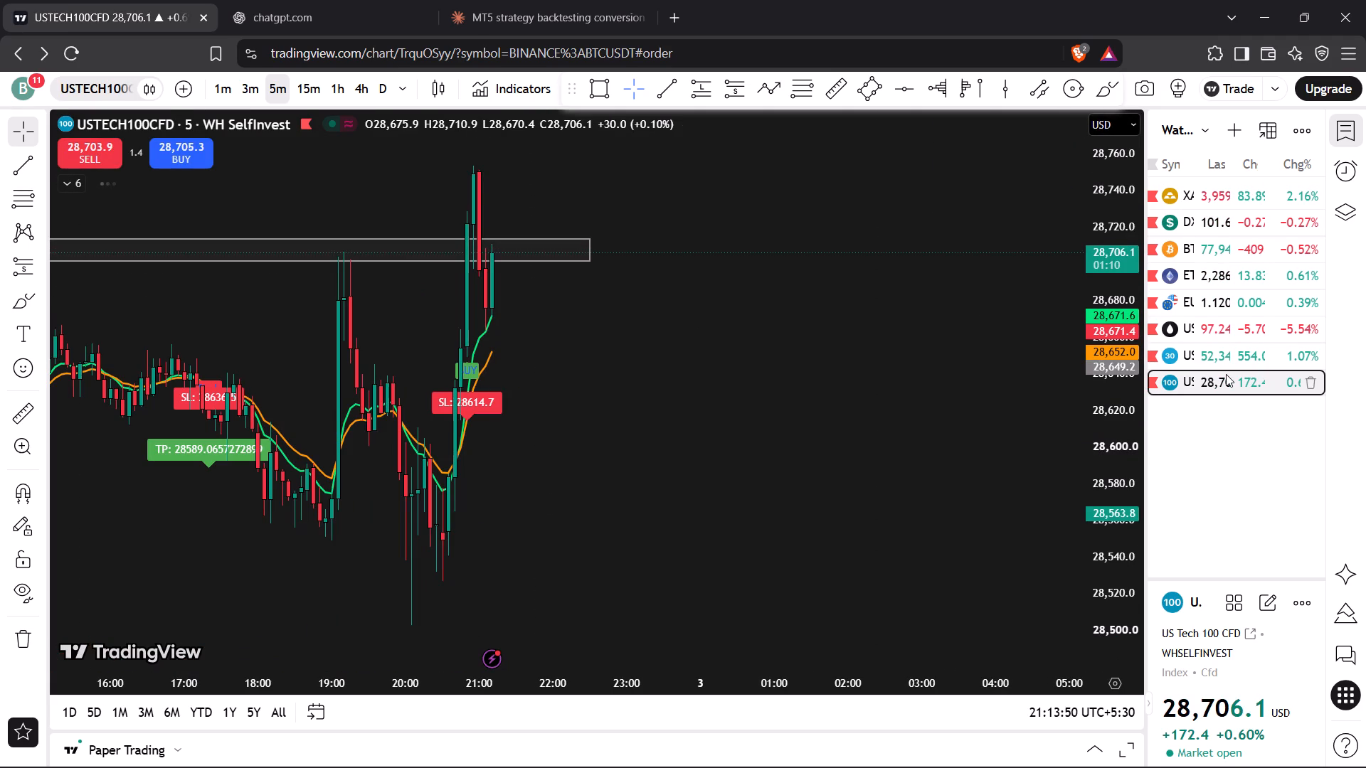
left_click(1230, 348)
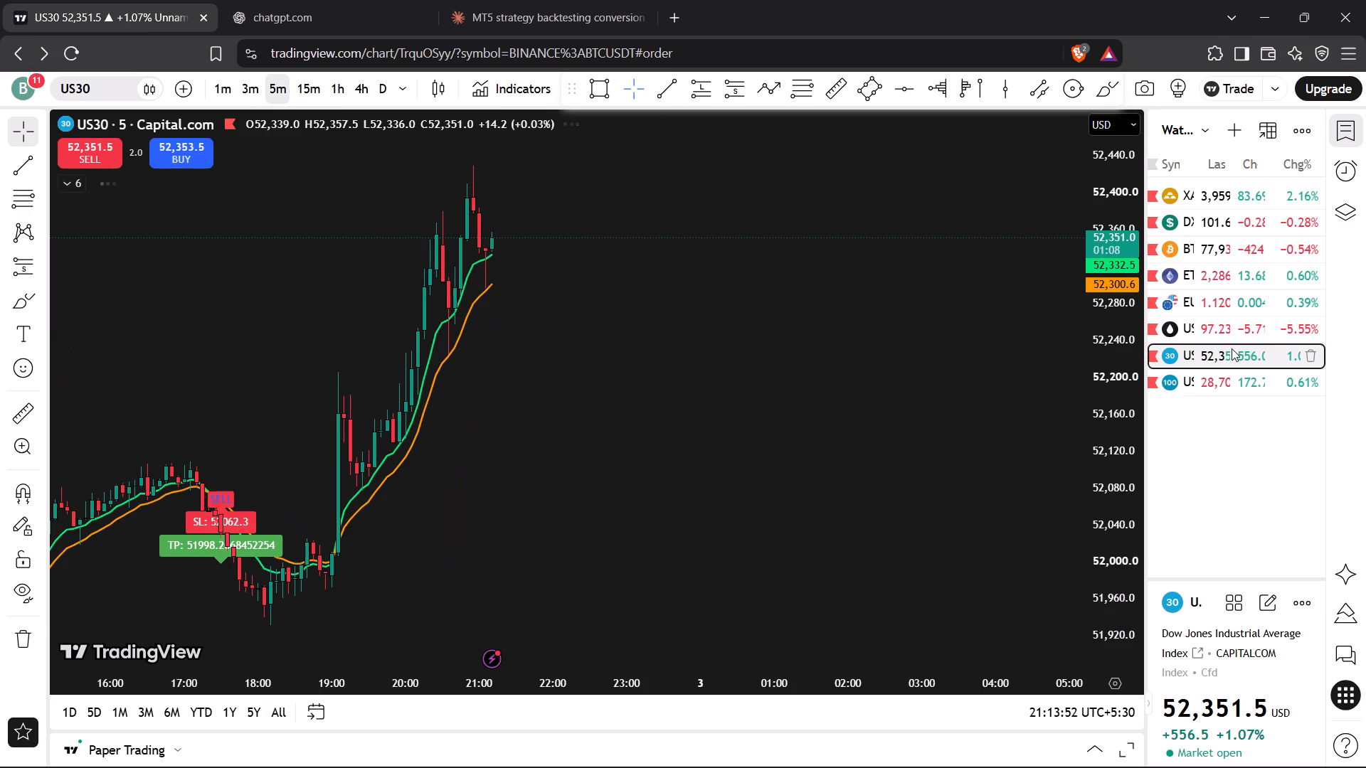
left_click(1227, 331)
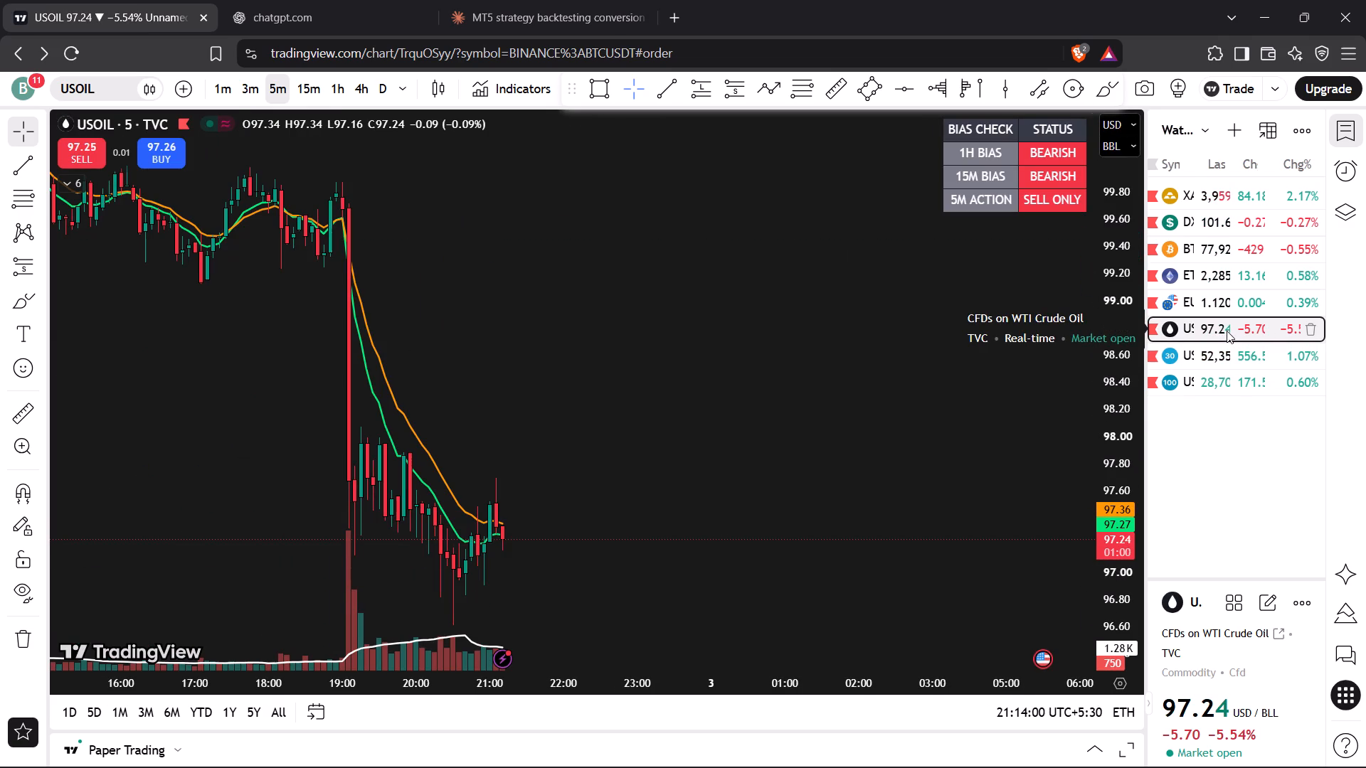
left_click(1224, 307)
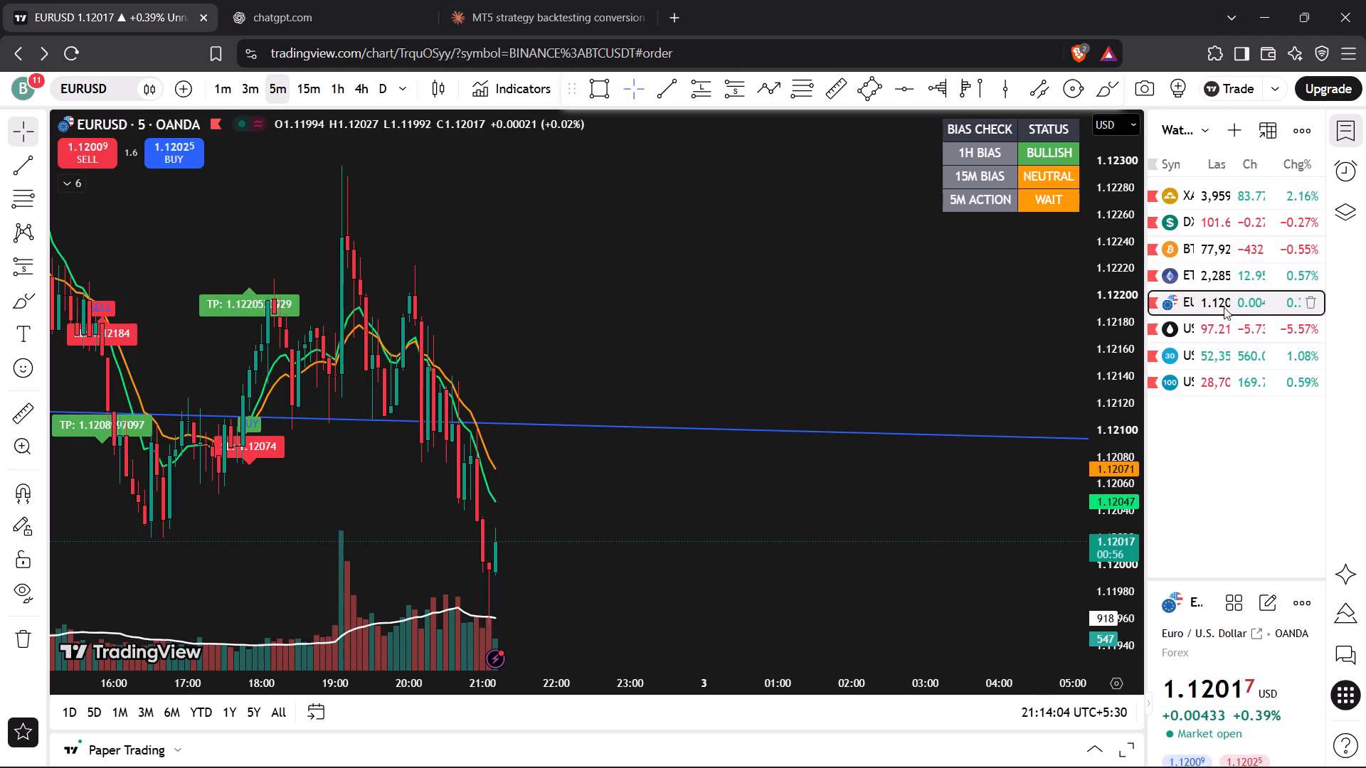
left_click_drag(1113, 235, 1118, 323)
Delete the short position drawing from the BTCUSDT 5-minute chart.
left_click(1200, 245)
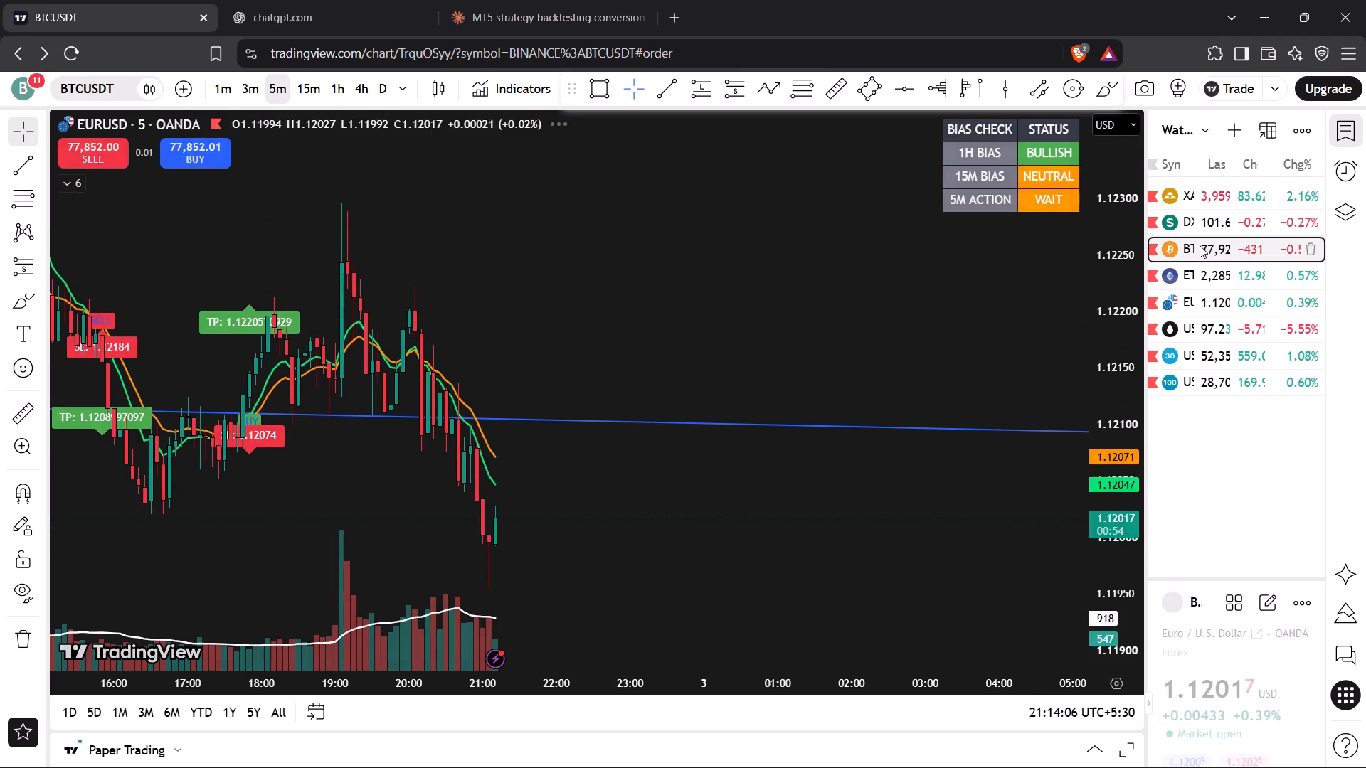
left_click_drag(1113, 292, 1102, 413)
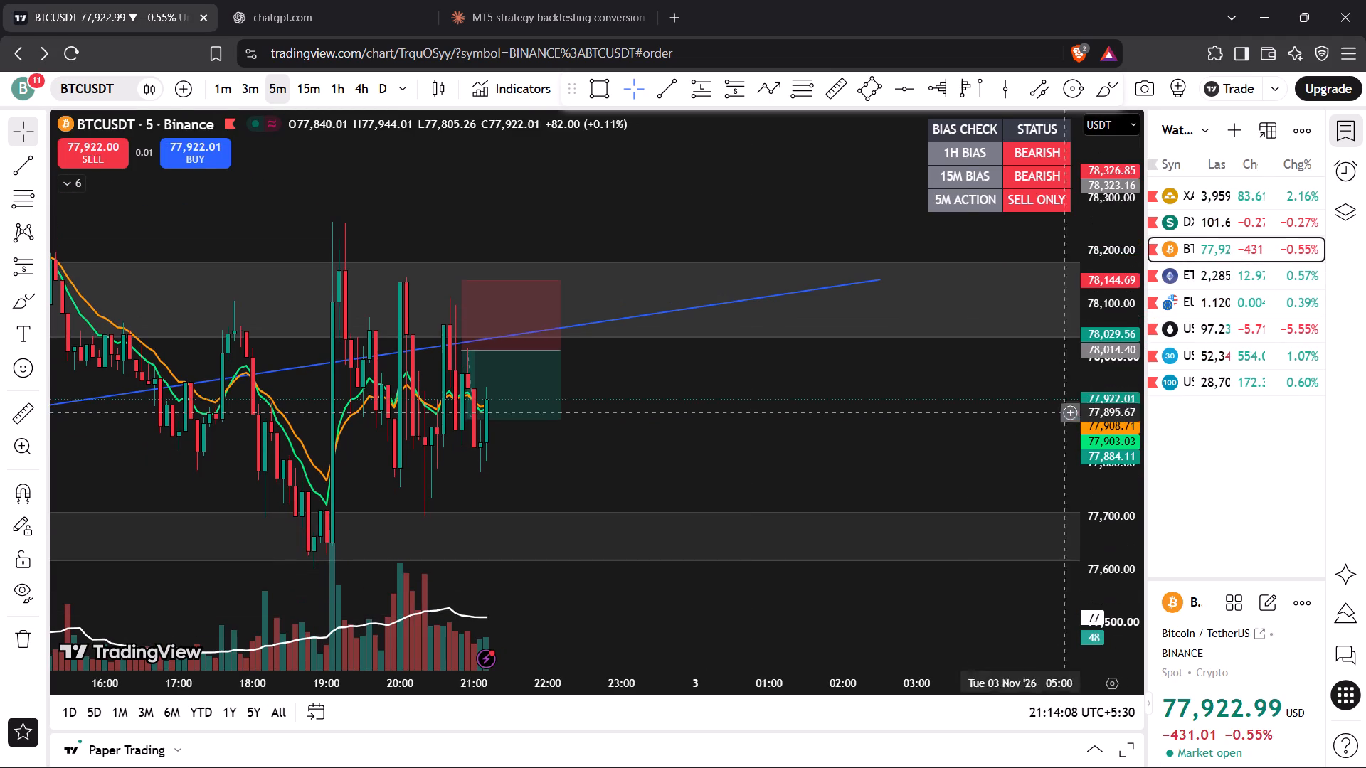
left_click(516, 383)
left_click(984, 134)
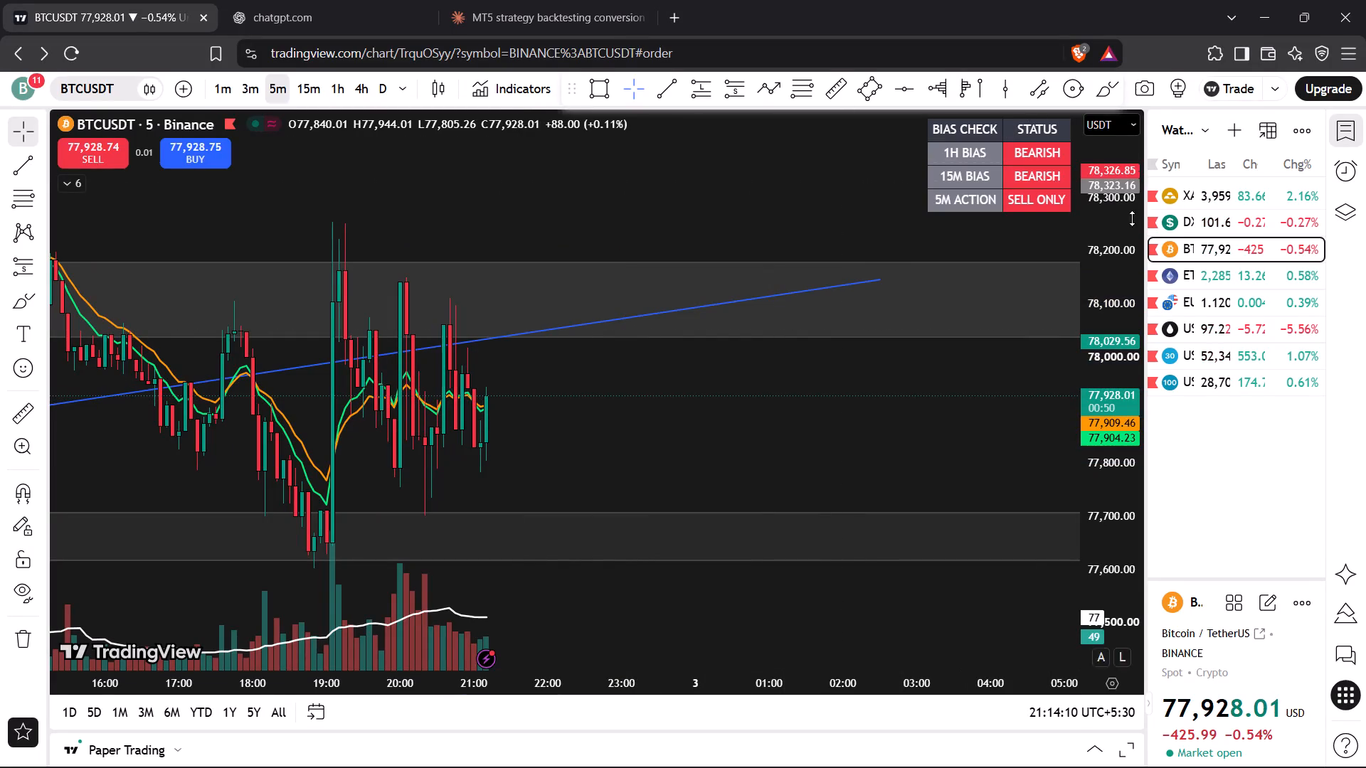
Check the DXY 5-minute chart, and examine gold's 5-minute price action around its rectangular zones and descending channel.
left_click(1192, 223)
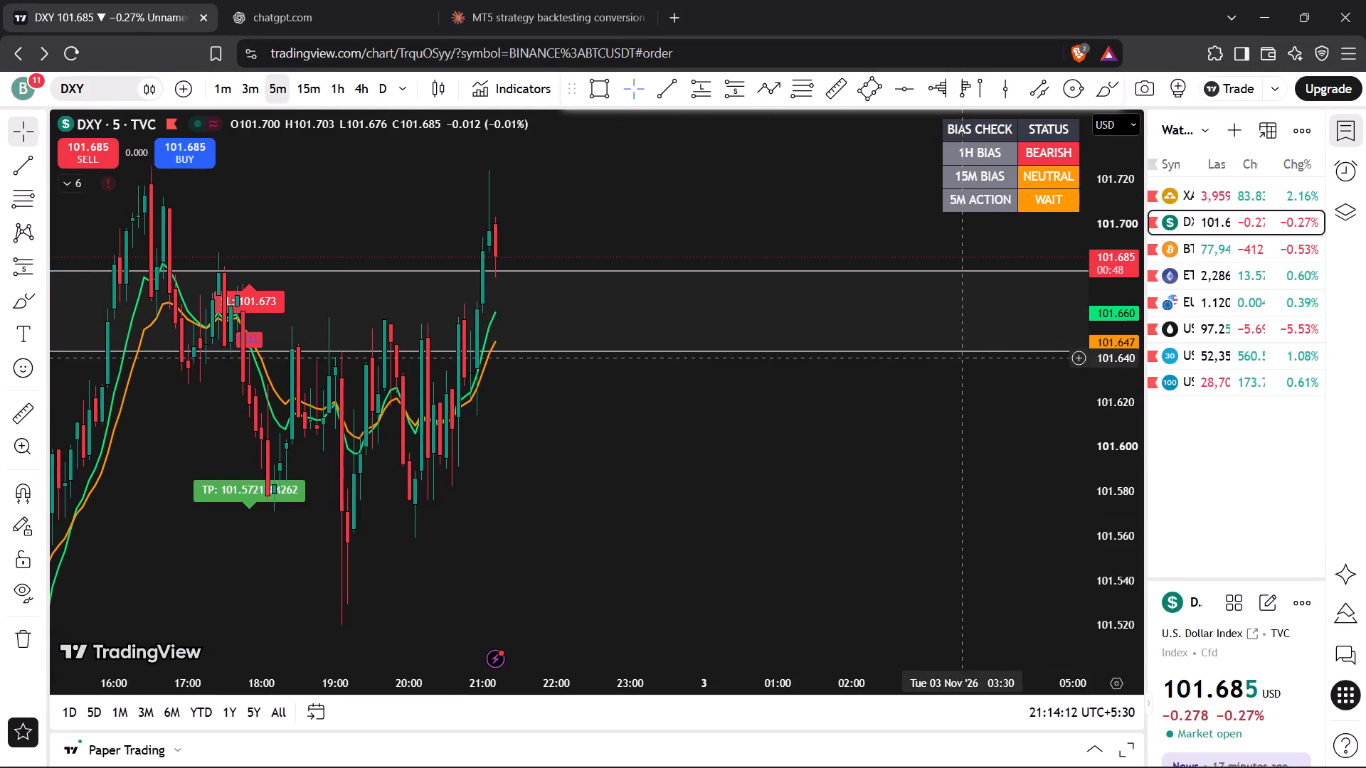
left_click_drag(963, 363, 961, 412)
left_click(1181, 193)
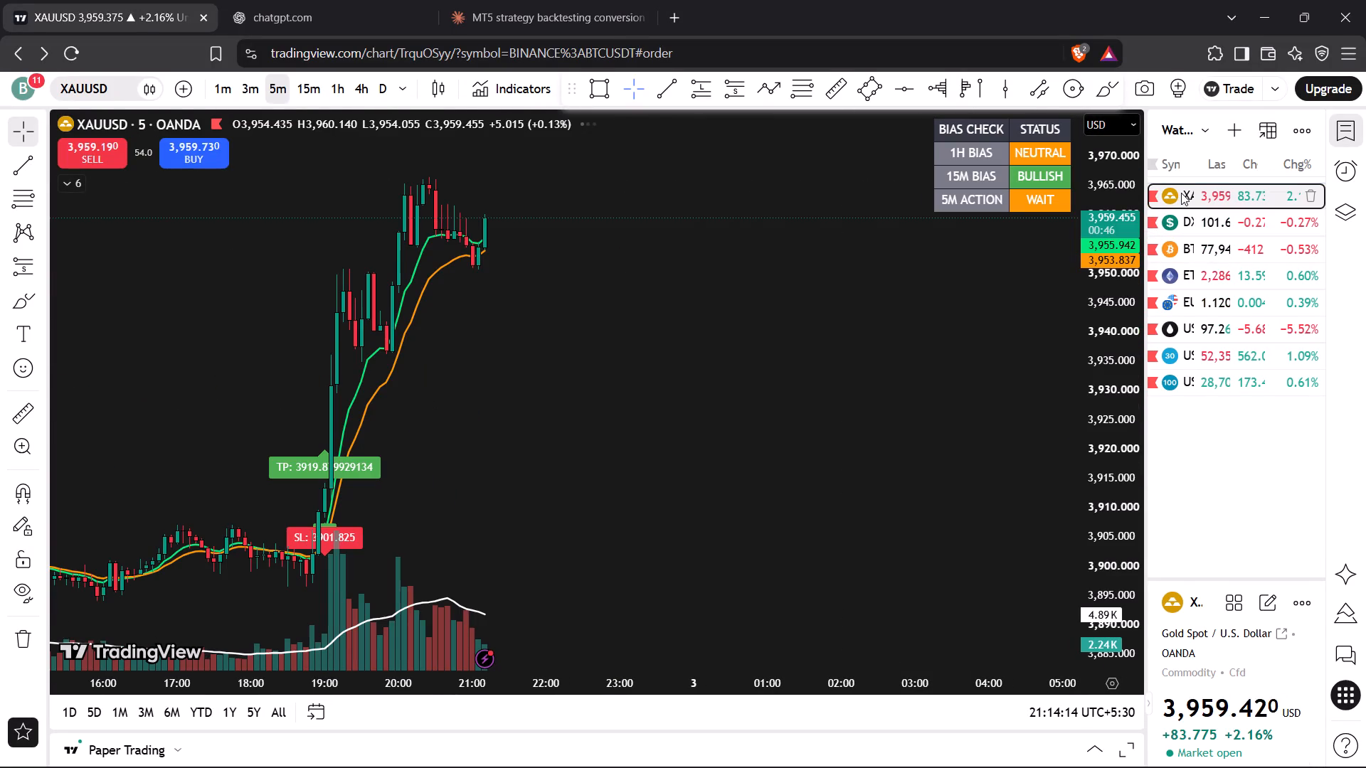
left_click_drag(1118, 274, 1107, 350)
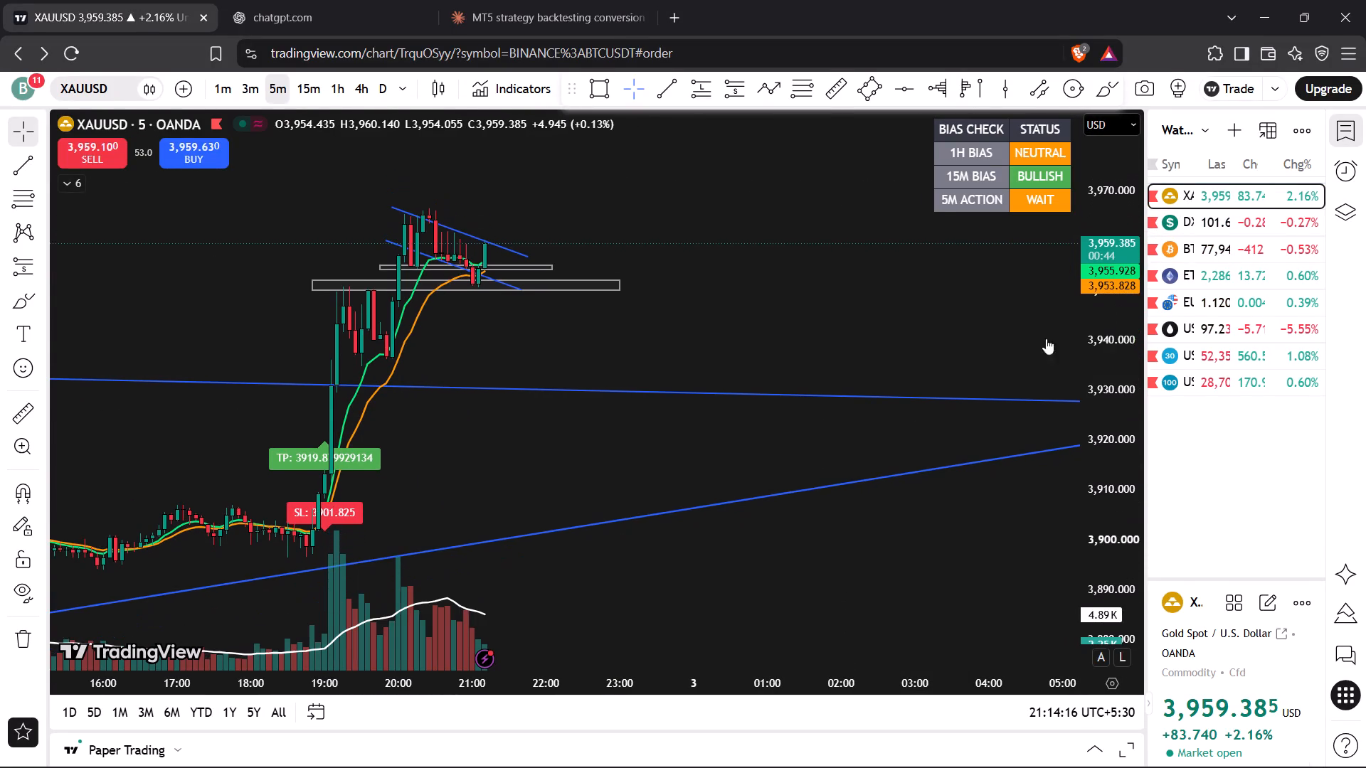
left_click_drag(840, 297, 854, 350)
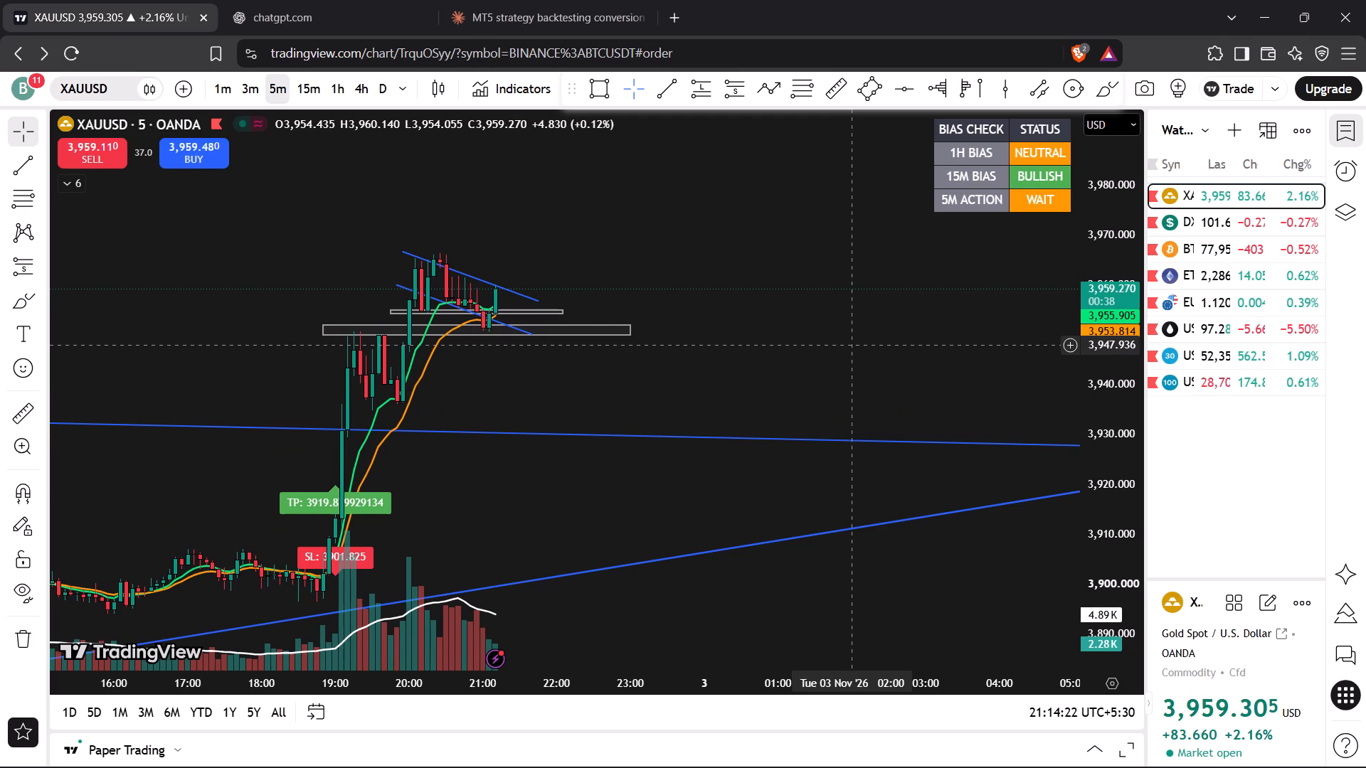
left_click_drag(780, 271, 952, 311)
left_click_drag(1097, 434, 1096, 230)
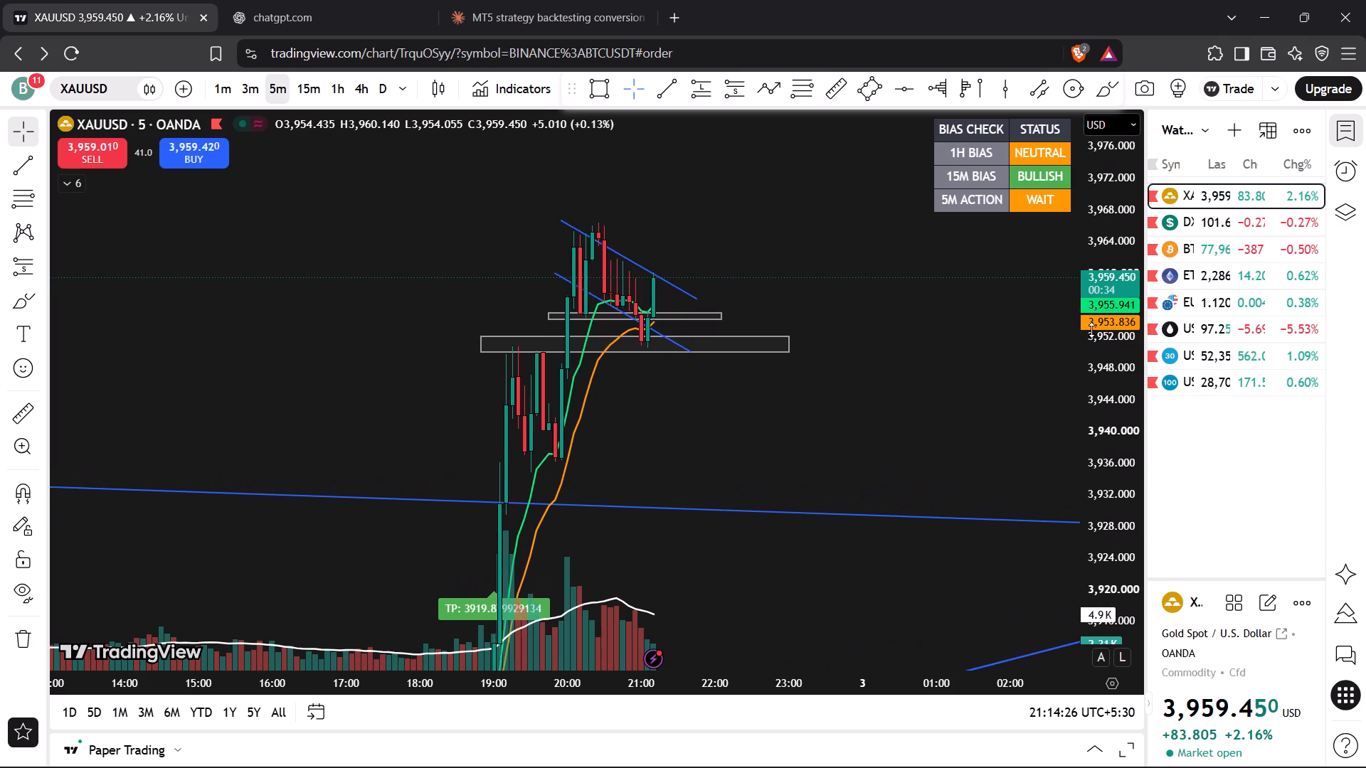
left_click_drag(1091, 375, 1093, 313)
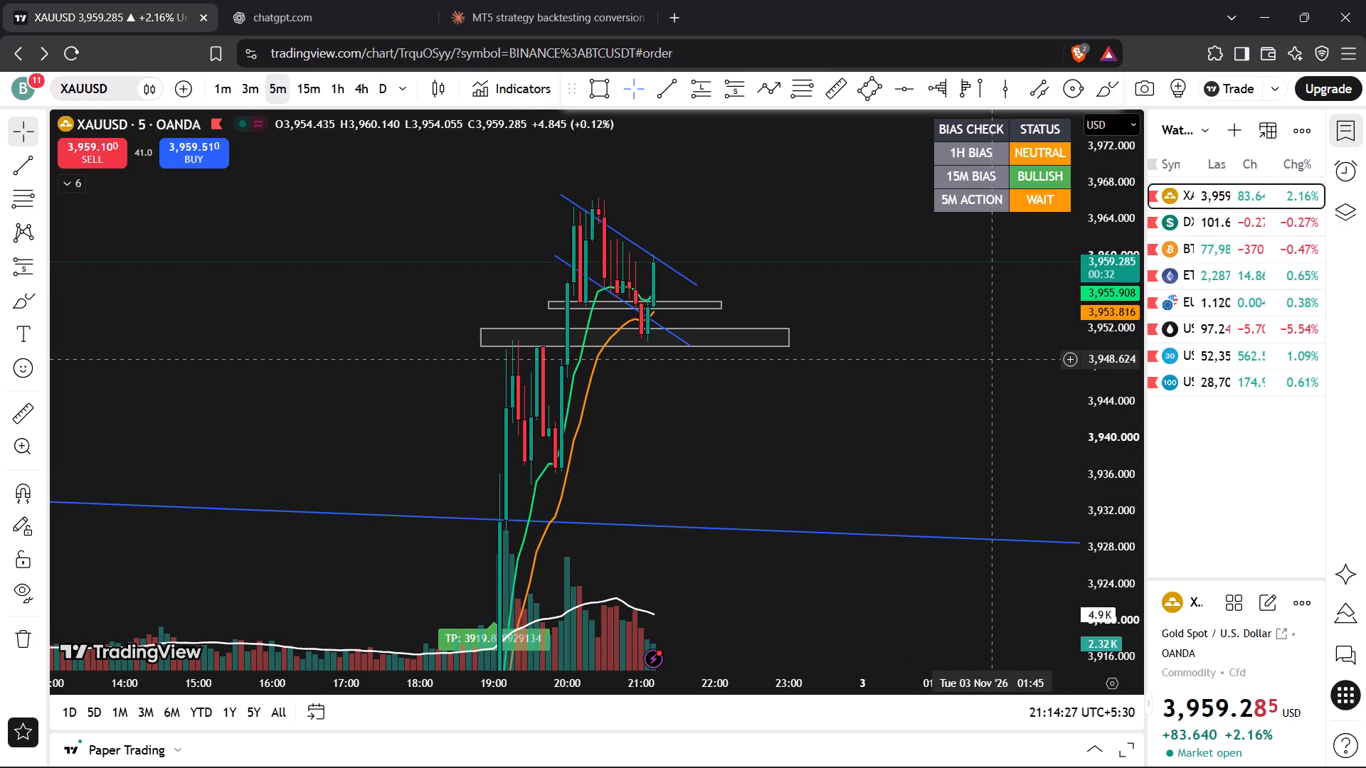
scroll(960, 398, "up", 3)
left_click_drag(857, 299, 886, 363)
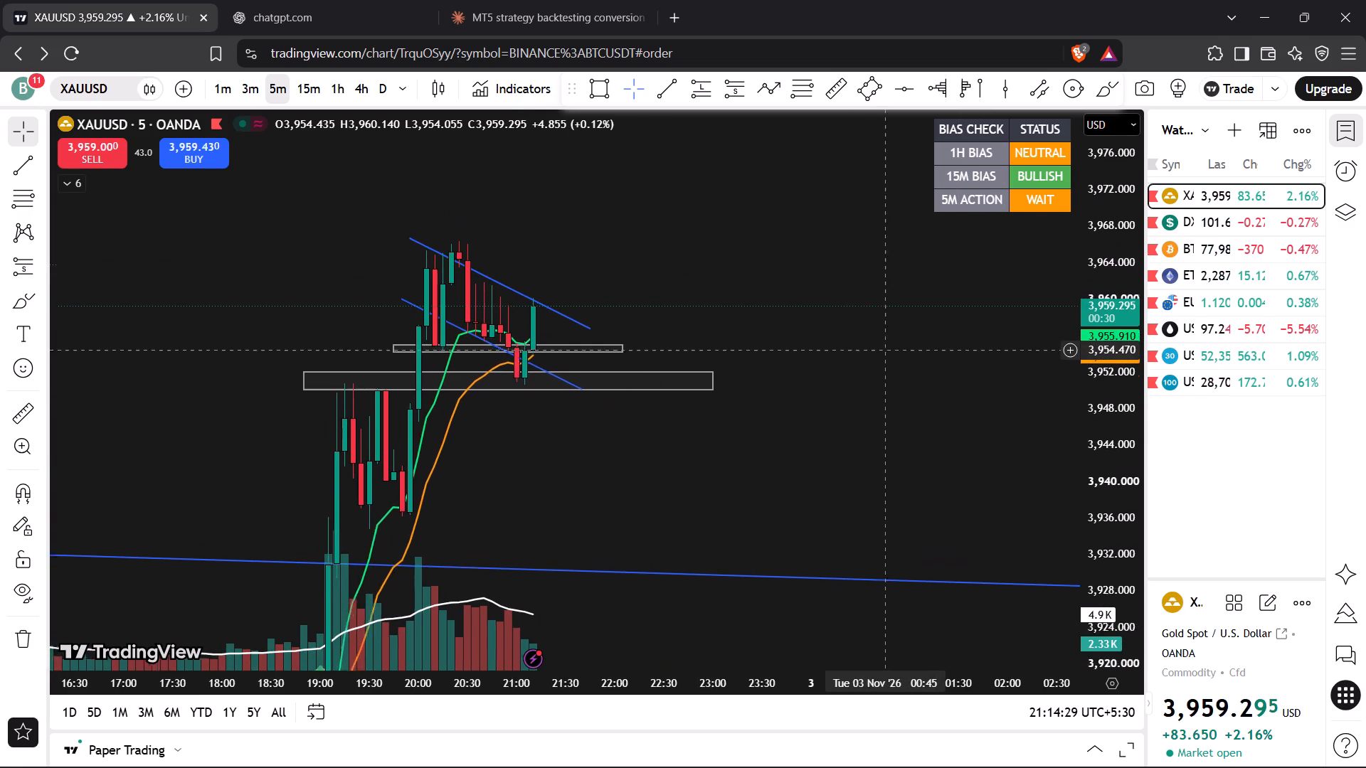
left_click_drag(886, 363, 890, 381)
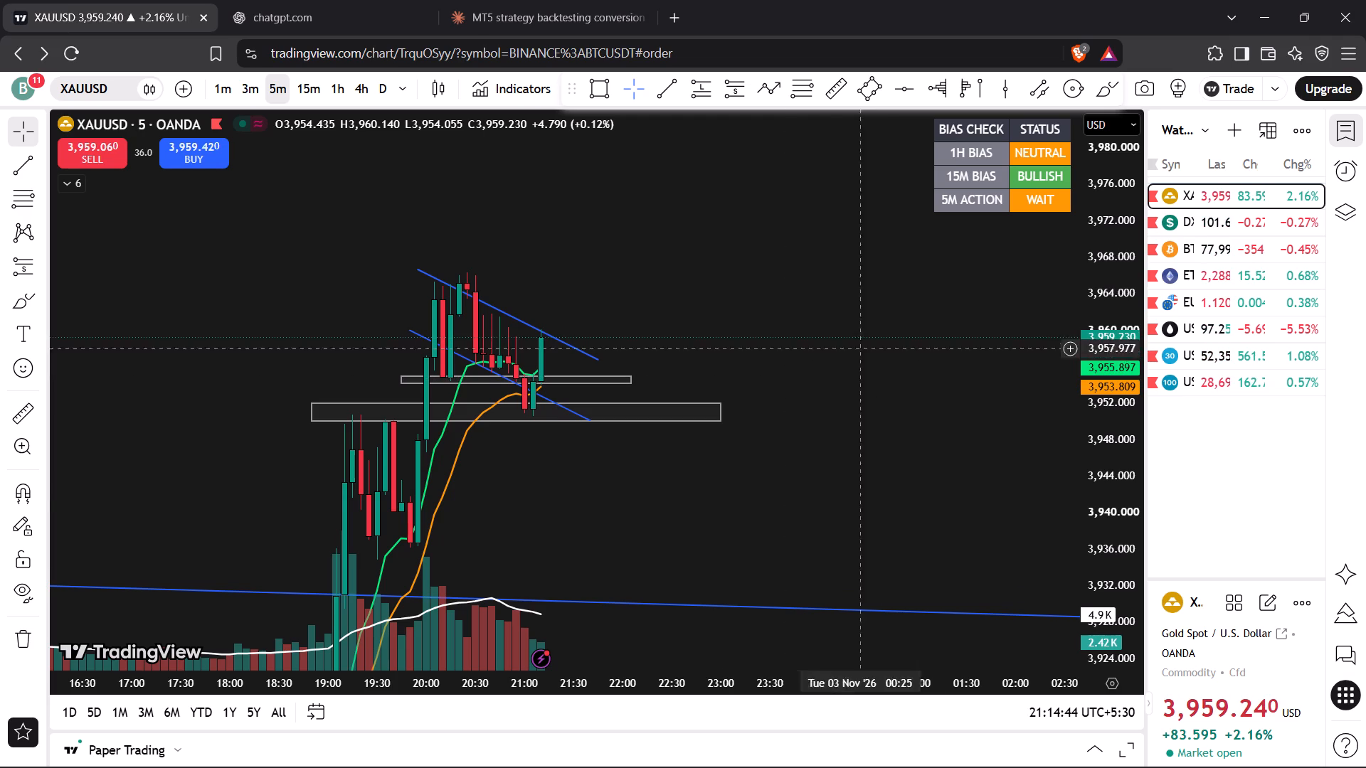
Draw a rectangular zone on gold from the 20:30 candle, spanning about 3,961 down to 3,957.5, across the channel's upper line.
left_click_drag(1084, 509, 1086, 434)
scroll(1035, 427, "up", 3)
left_click_drag(760, 331, 842, 331)
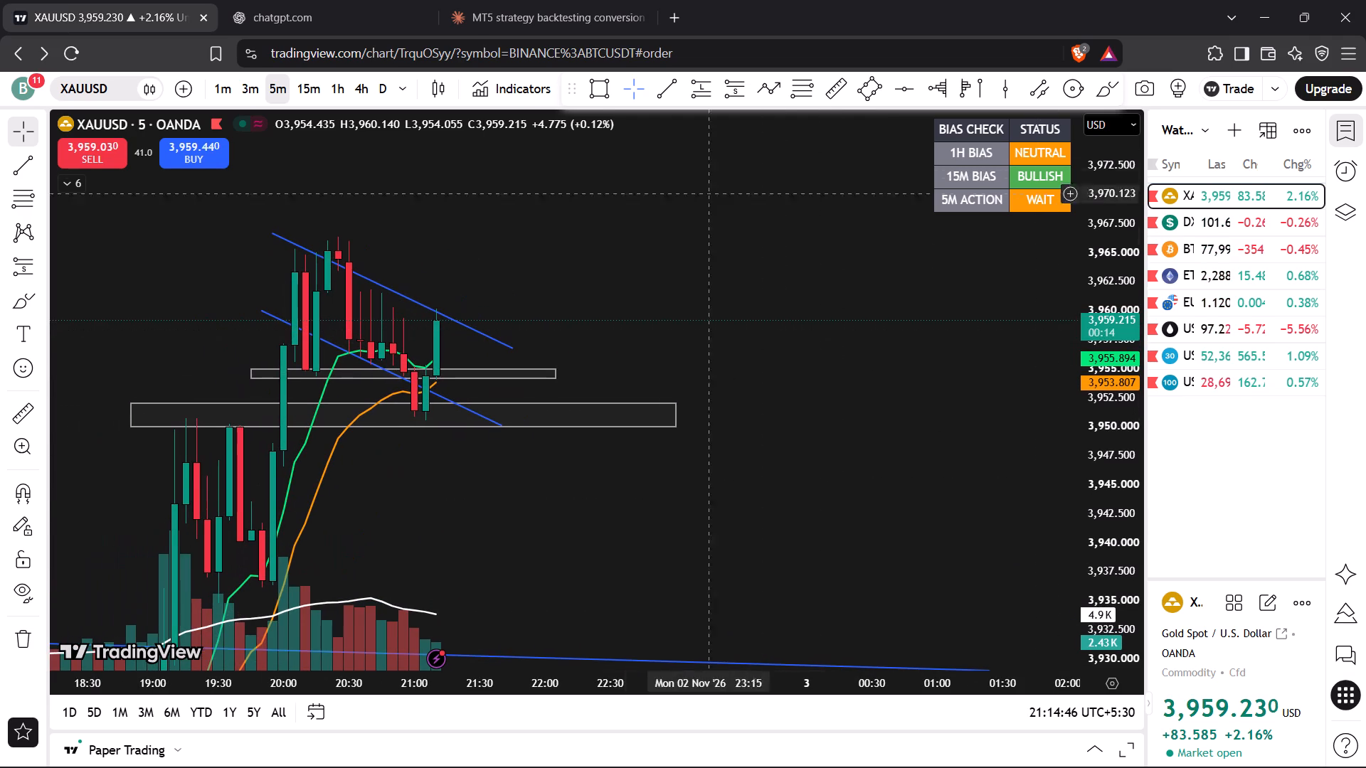
left_click(593, 87)
left_click(354, 299)
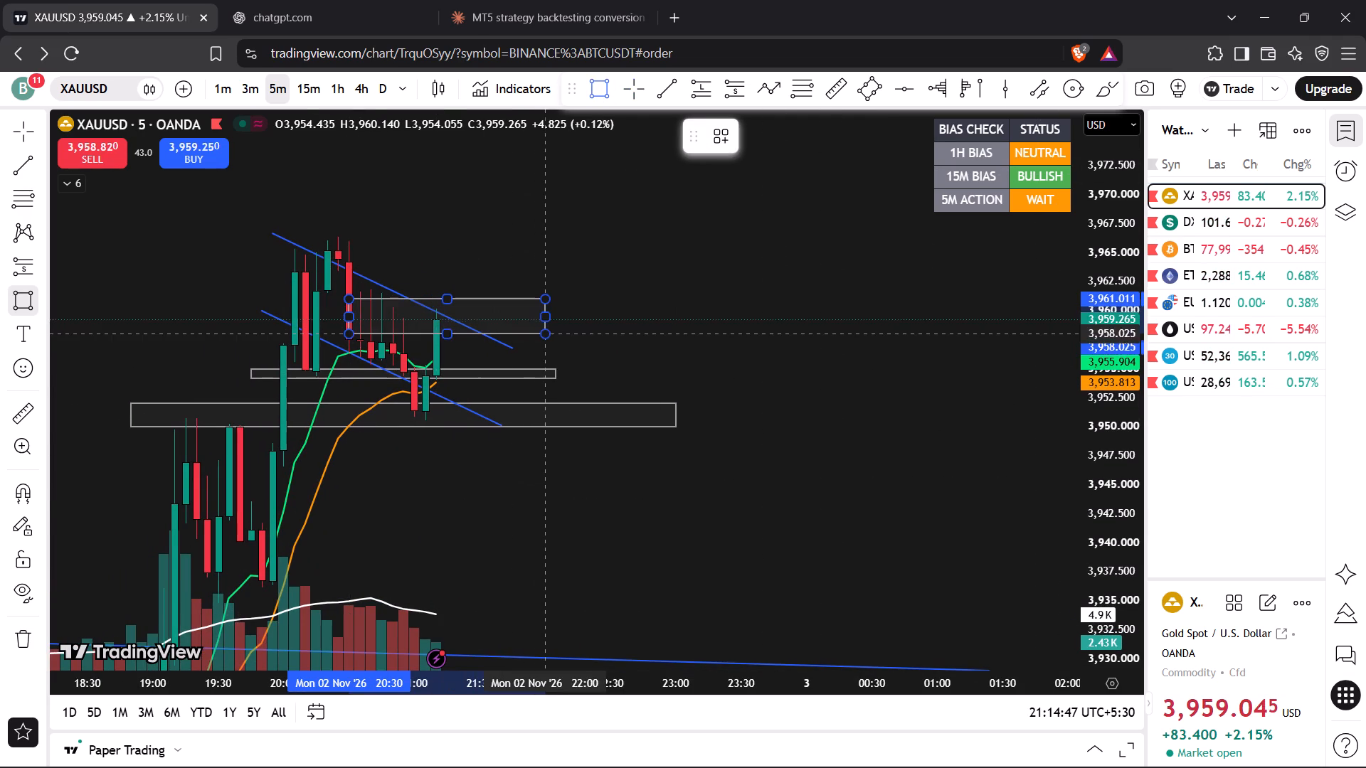
left_click(568, 341)
left_click(635, 274)
Delete gold's two older rectangular zones, the narrow one near 3,954 and the wider one just above 3,950.
left_click(547, 380)
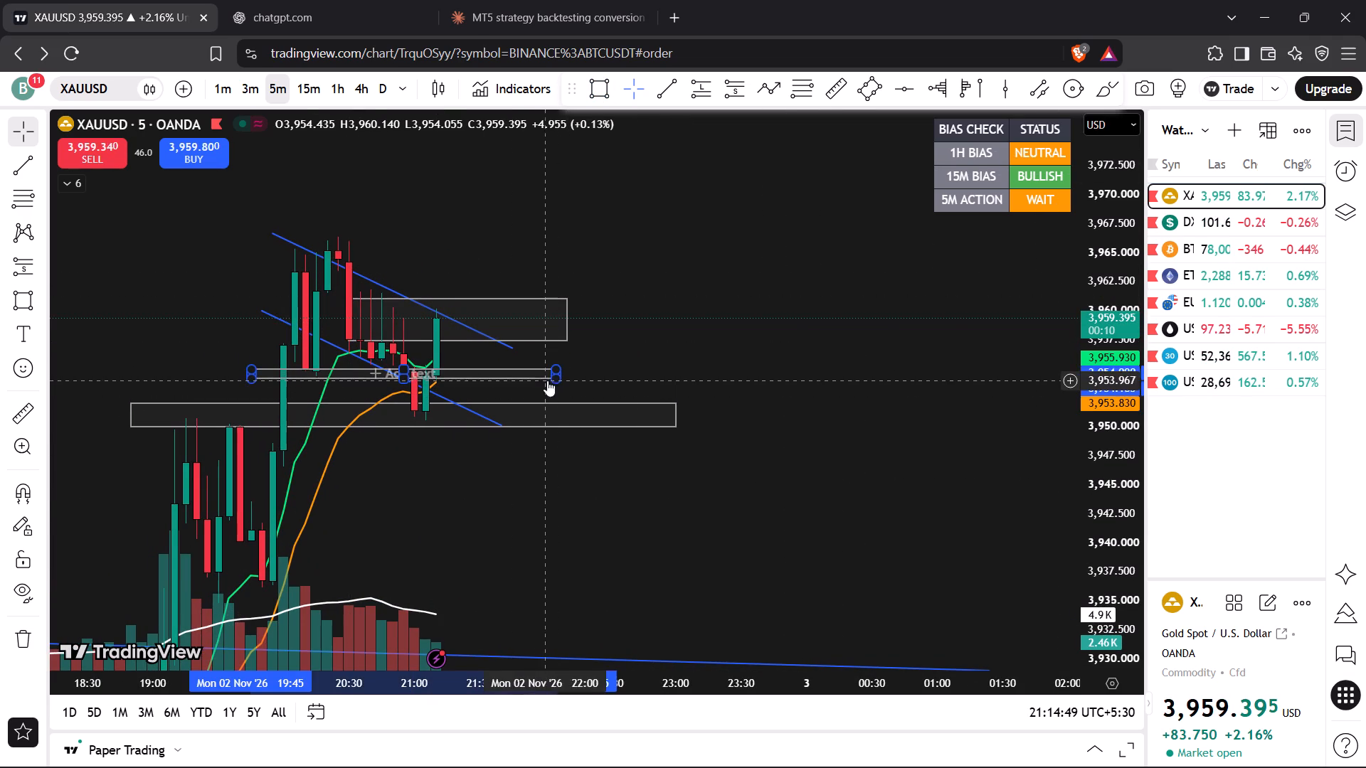
left_click(1052, 143)
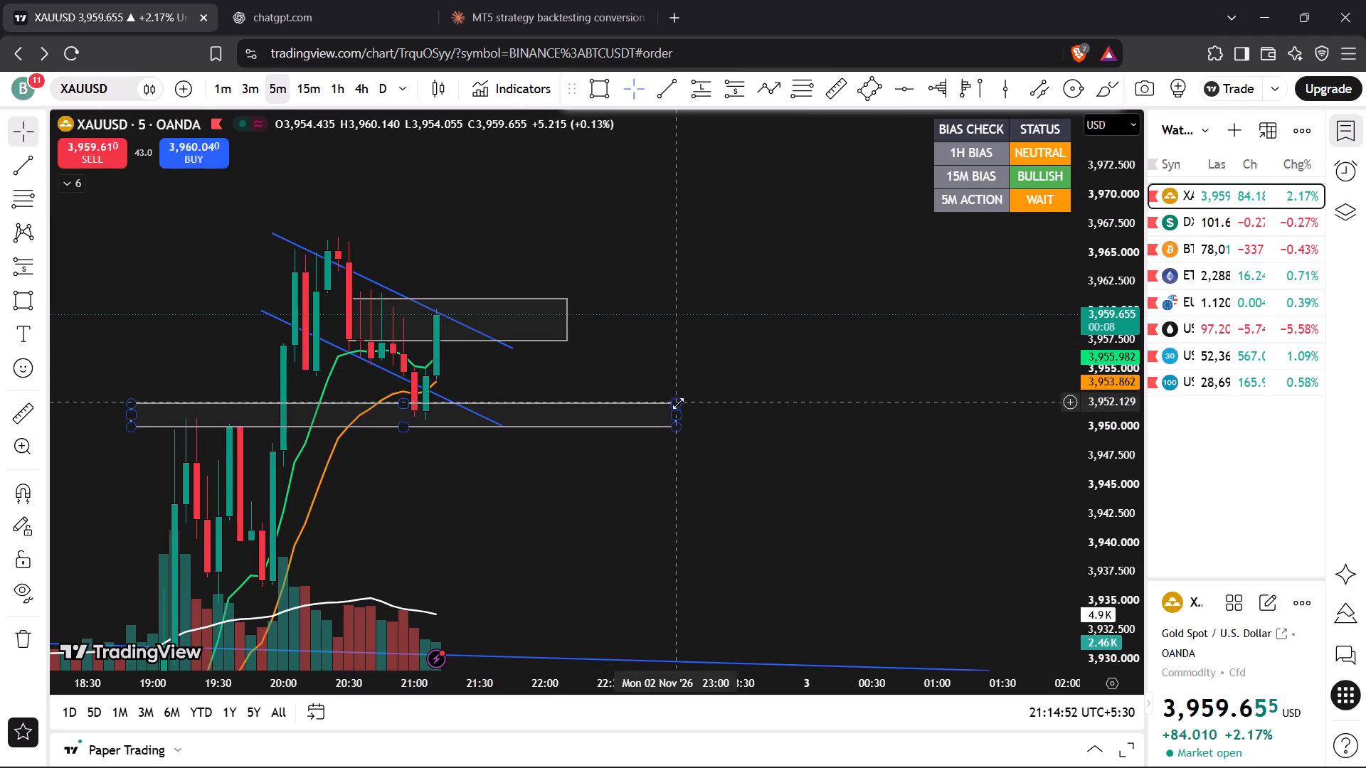
left_click(678, 404)
left_click(1047, 129)
Place a long position at gold's latest candle with entry 3,961.088, stop 3,954.273 and target 3,977.933.
left_click_drag(788, 212, 848, 277)
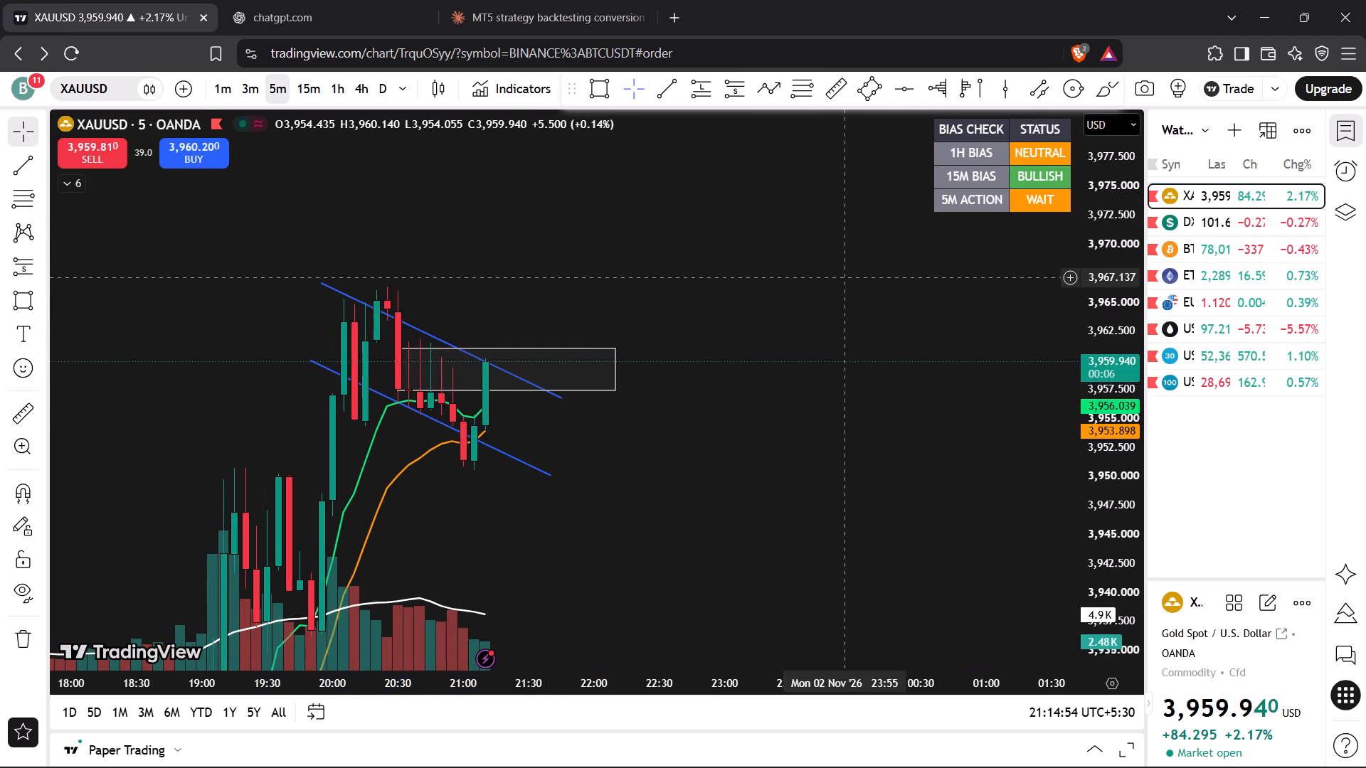
left_click(706, 92)
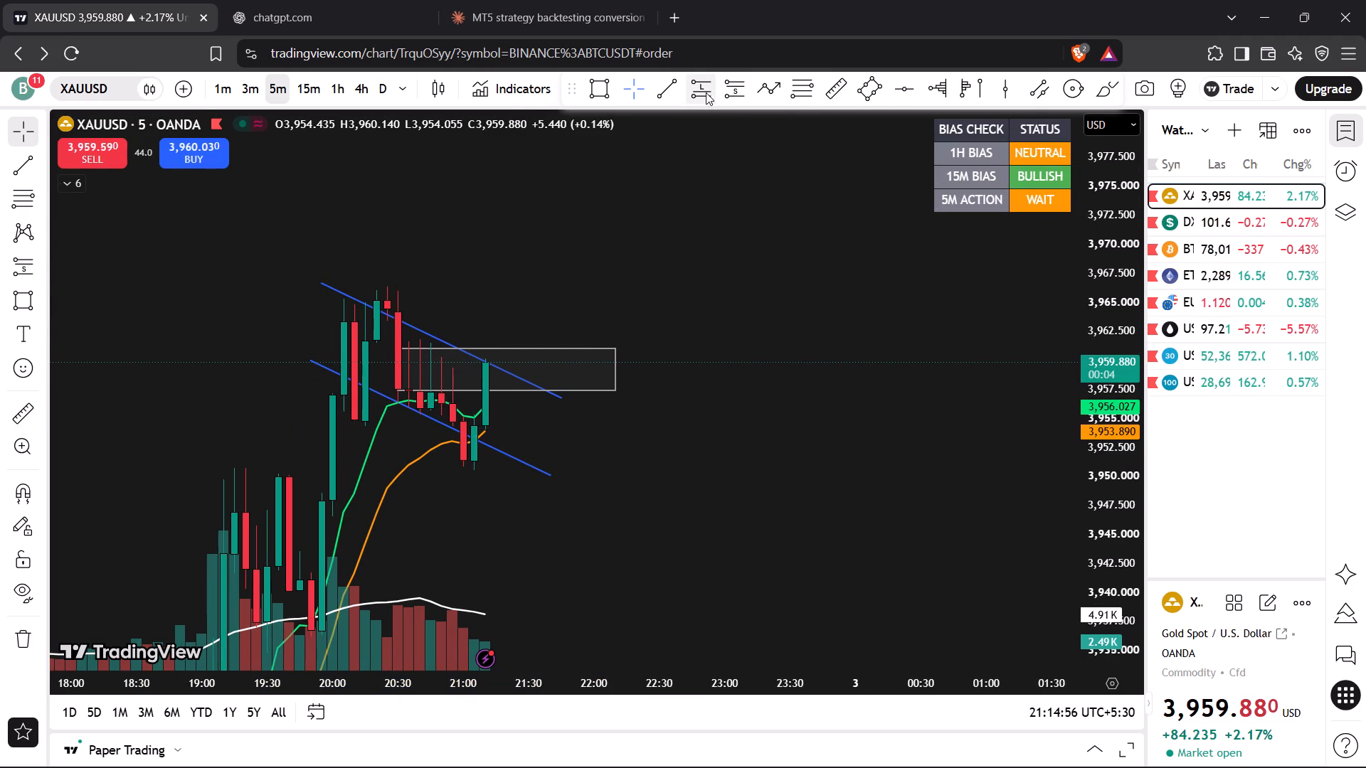
left_click(497, 348)
left_click_drag(497, 512, 512, 427)
left_click_drag(495, 182, 501, 156)
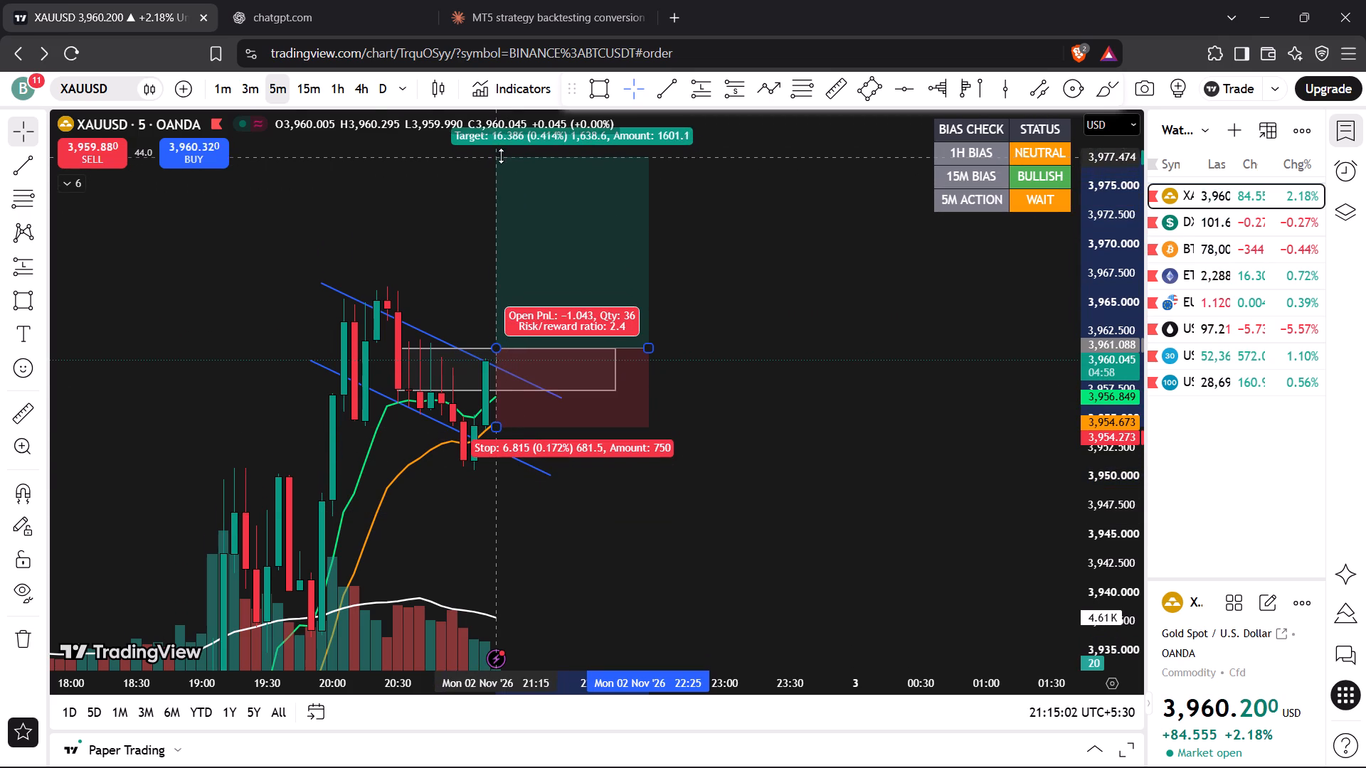
left_click_drag(501, 156, 502, 152)
left_click(418, 217)
Adjust gold's long position to span 21:10 to 22:10, with entry 3,961.165, stop 3,954.503 and target 3,978.163.
left_click_drag(420, 218, 471, 302)
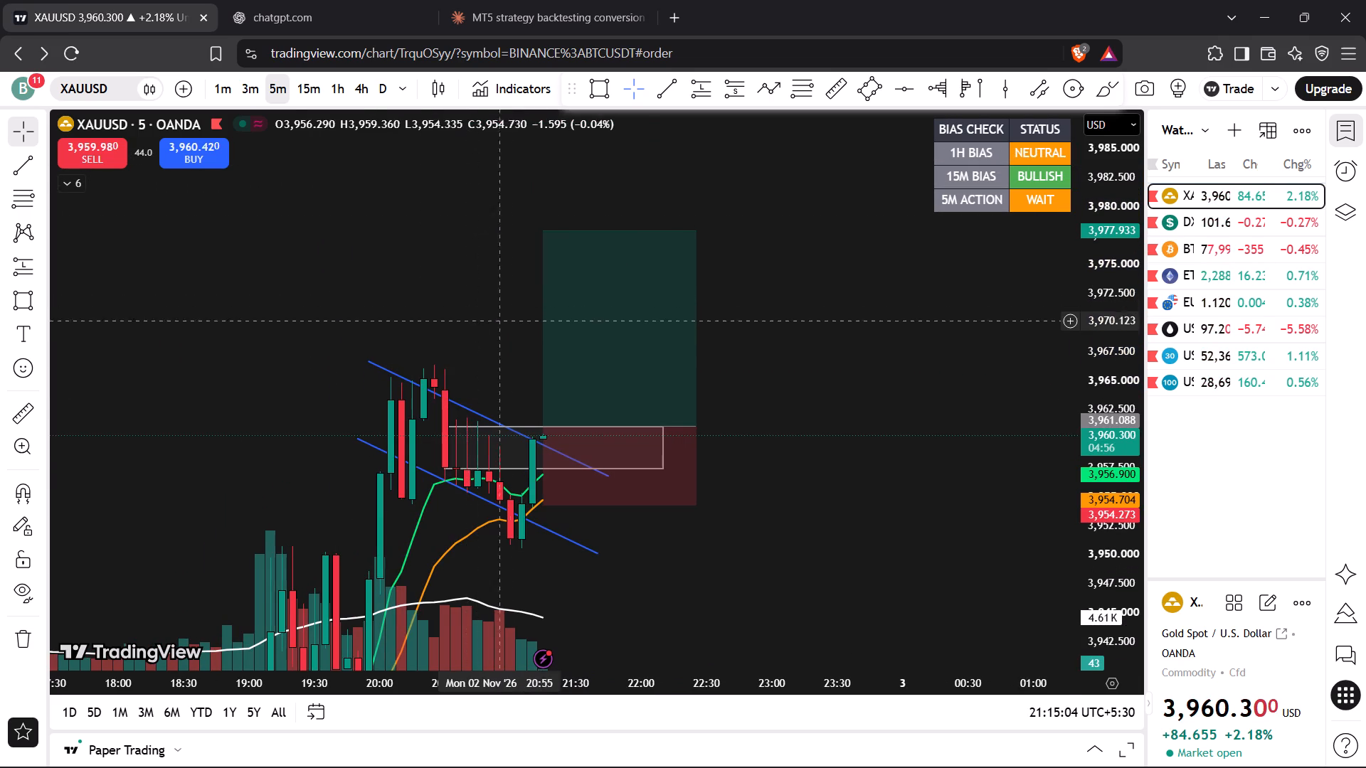
left_click_drag(766, 366, 772, 338)
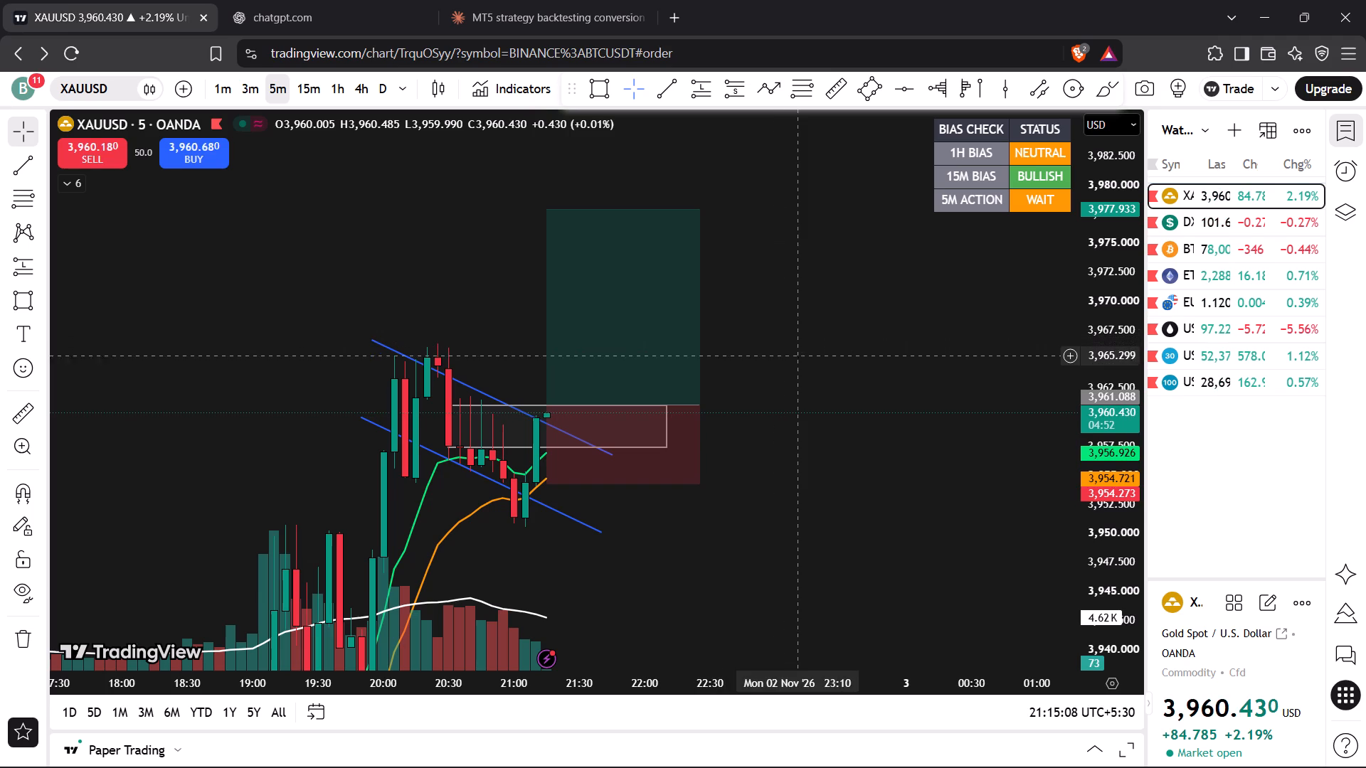
left_click_drag(698, 412, 684, 409)
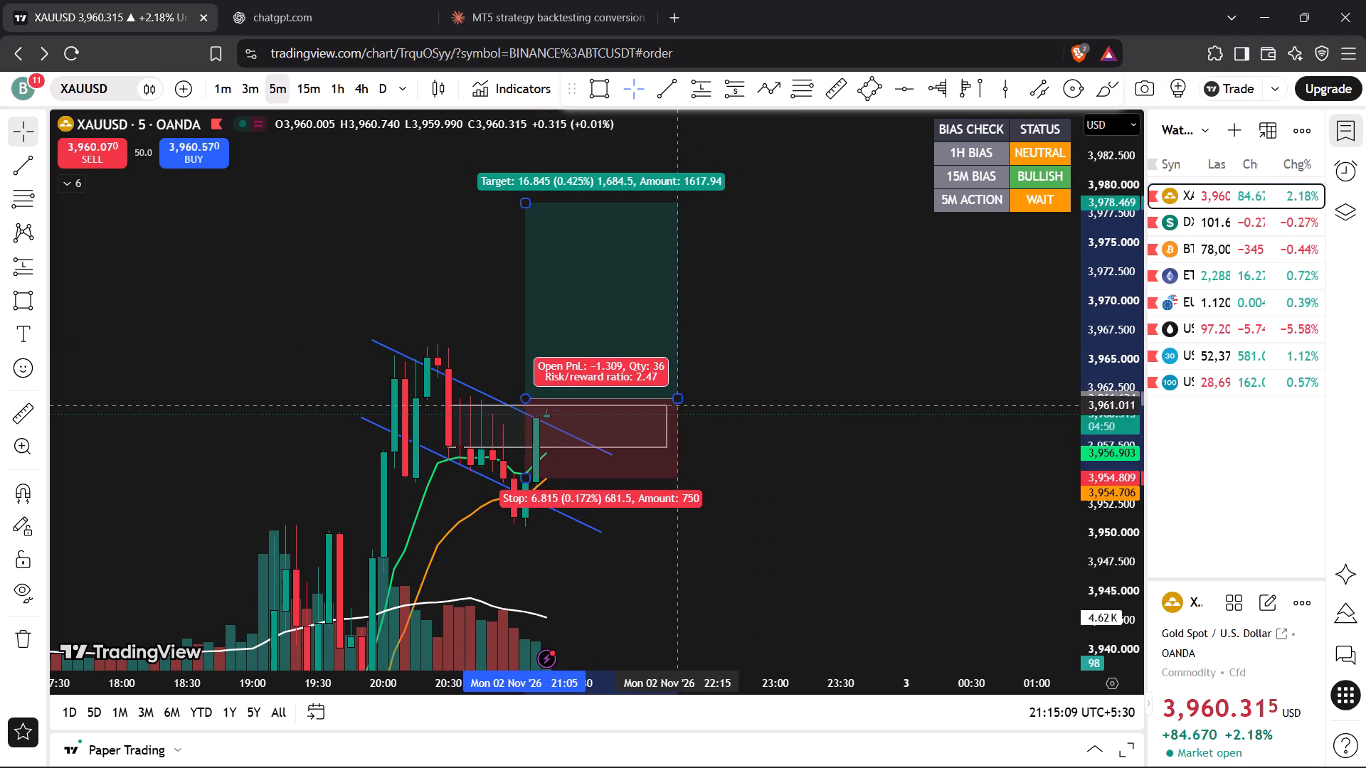
left_click_drag(684, 409, 689, 410)
left_click(739, 351)
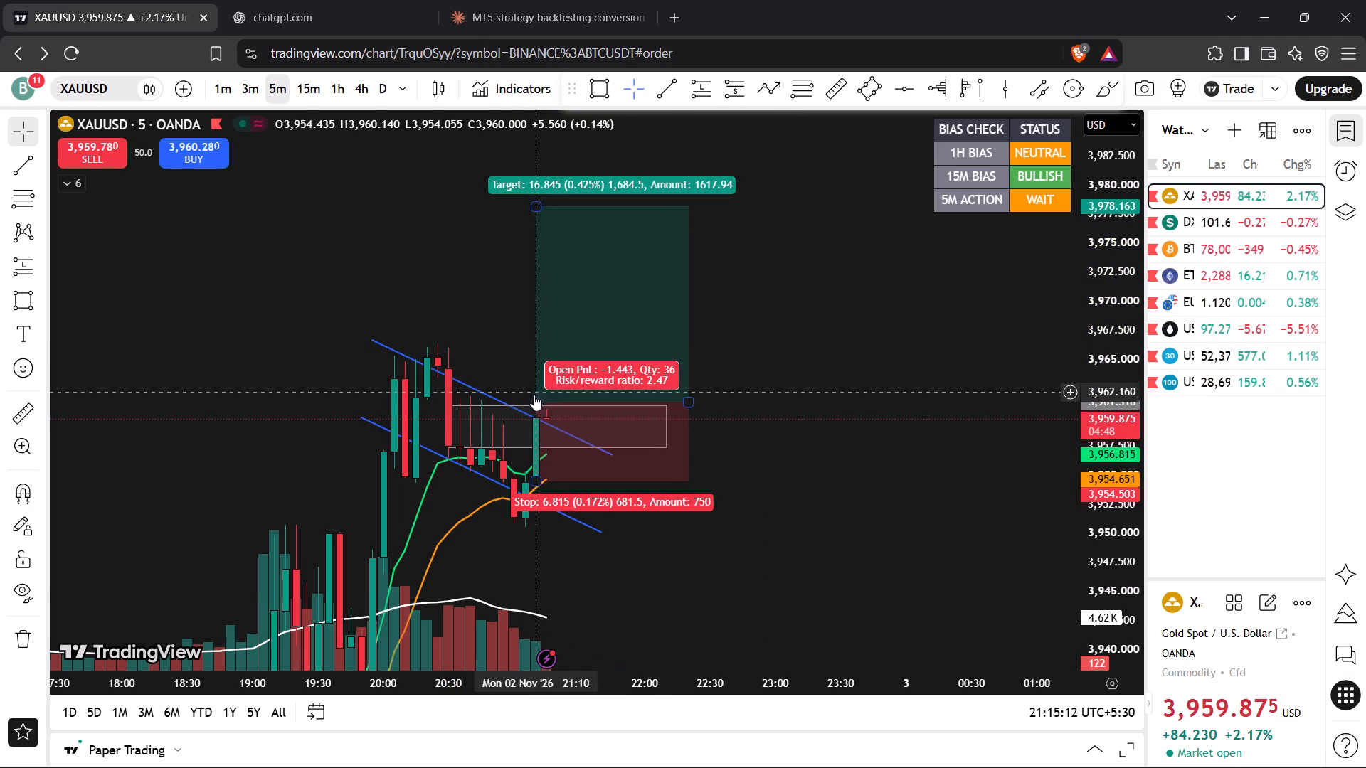
left_click(534, 405)
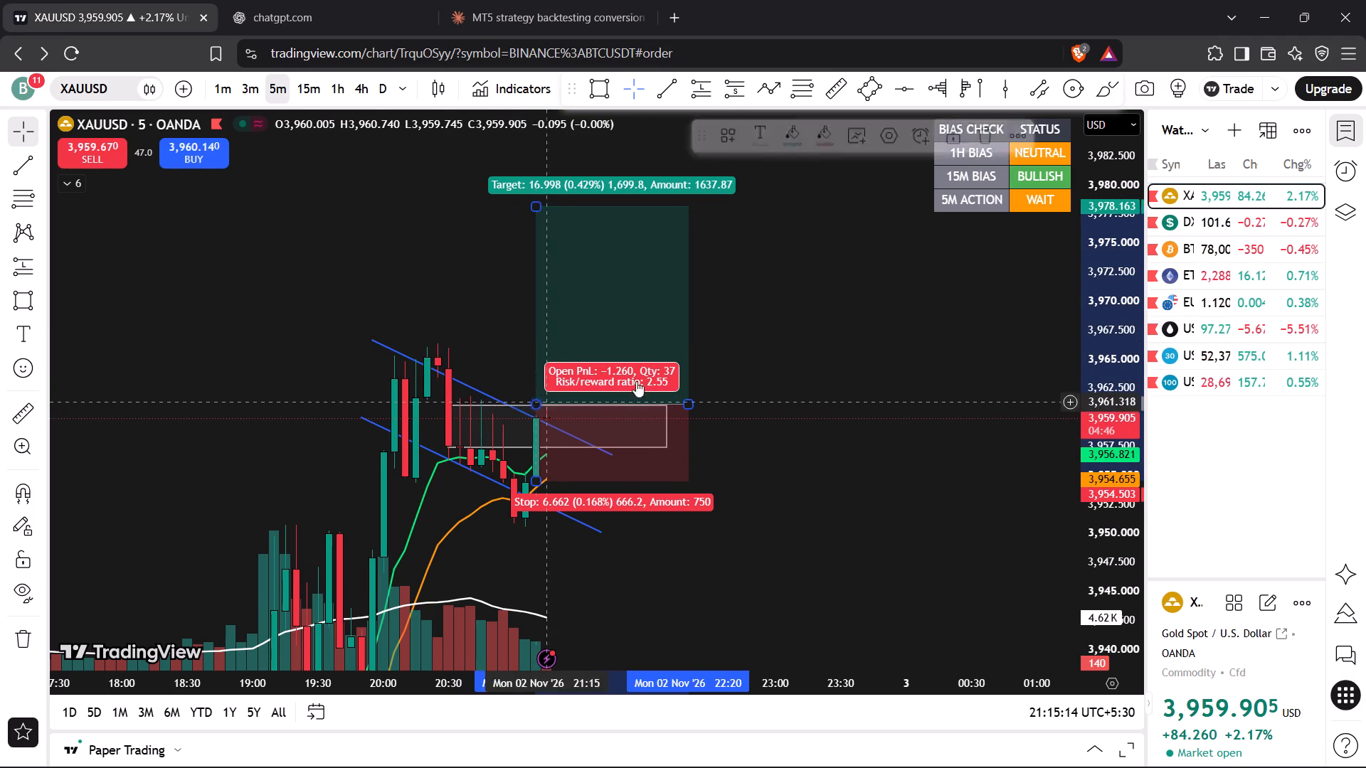
left_click(766, 350)
left_click_drag(689, 407, 665, 404)
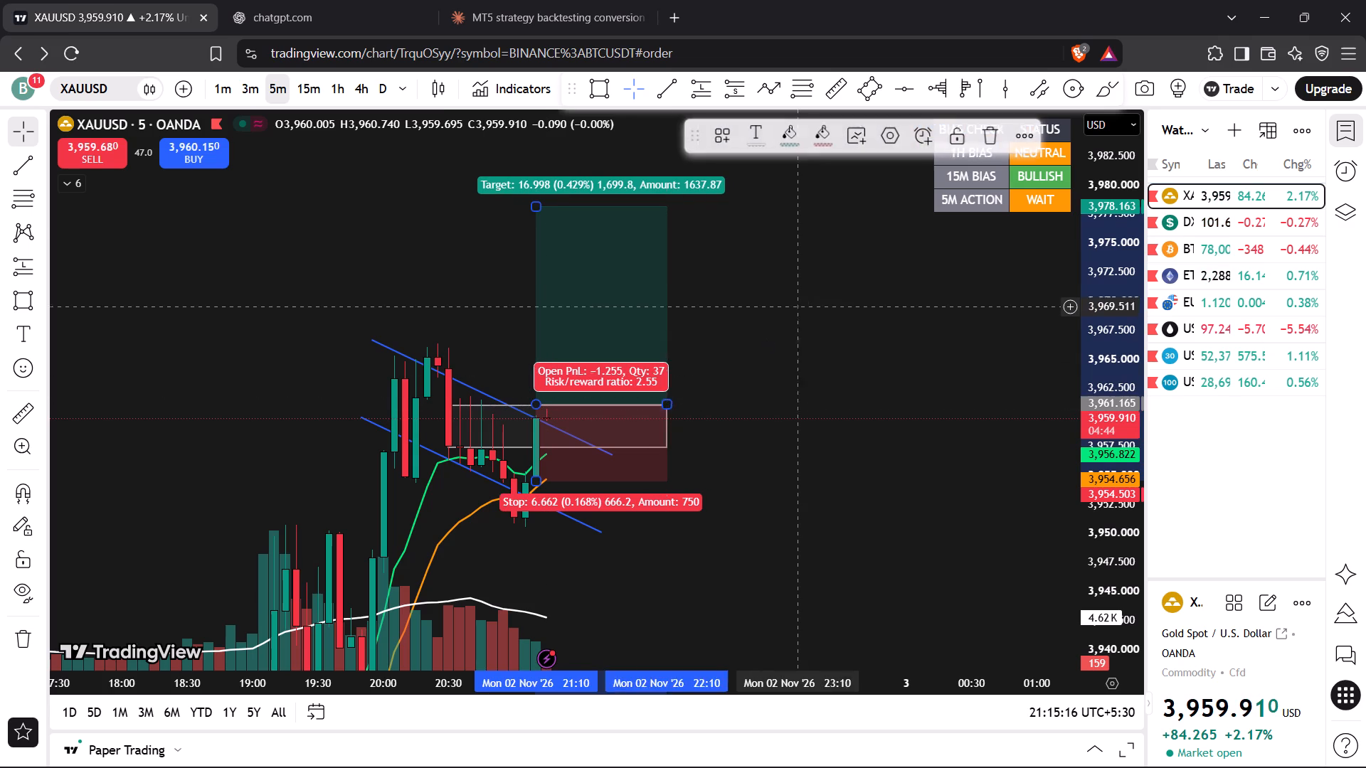
left_click(803, 304)
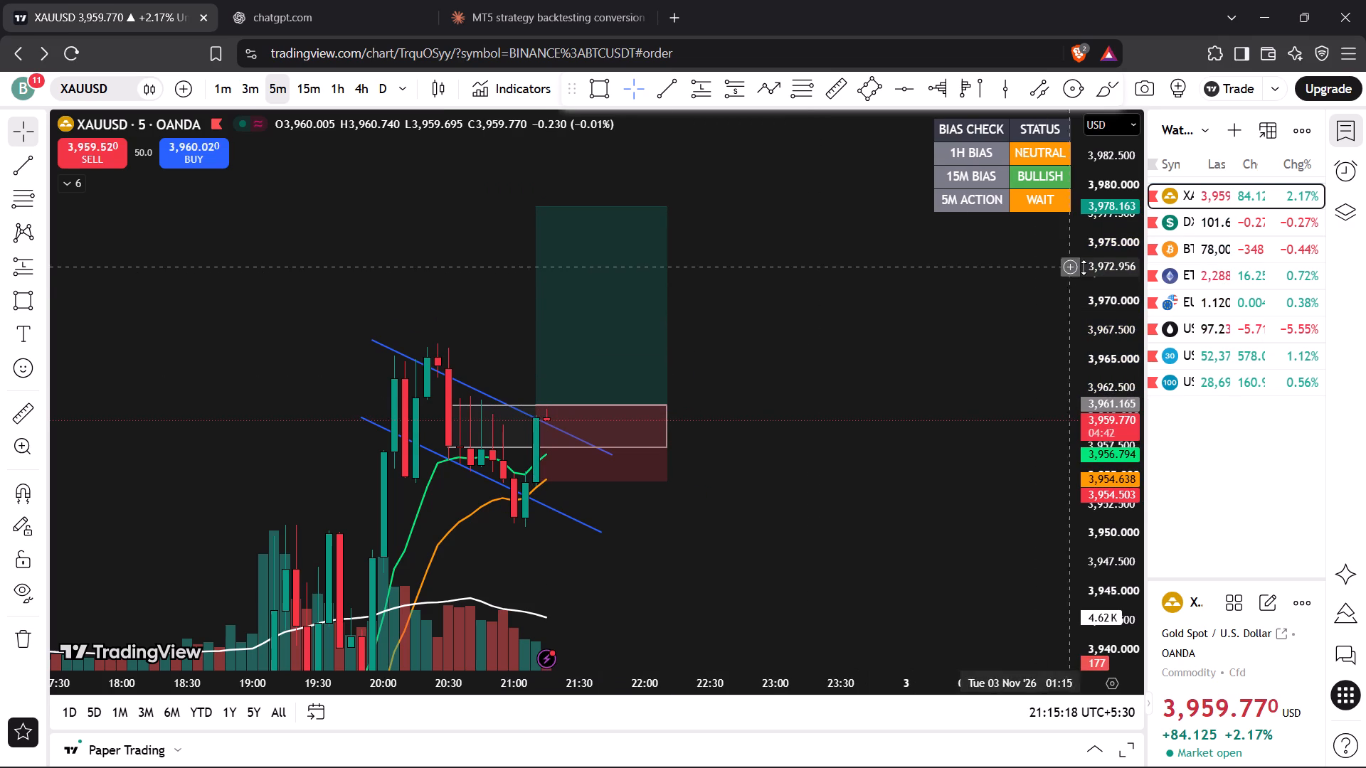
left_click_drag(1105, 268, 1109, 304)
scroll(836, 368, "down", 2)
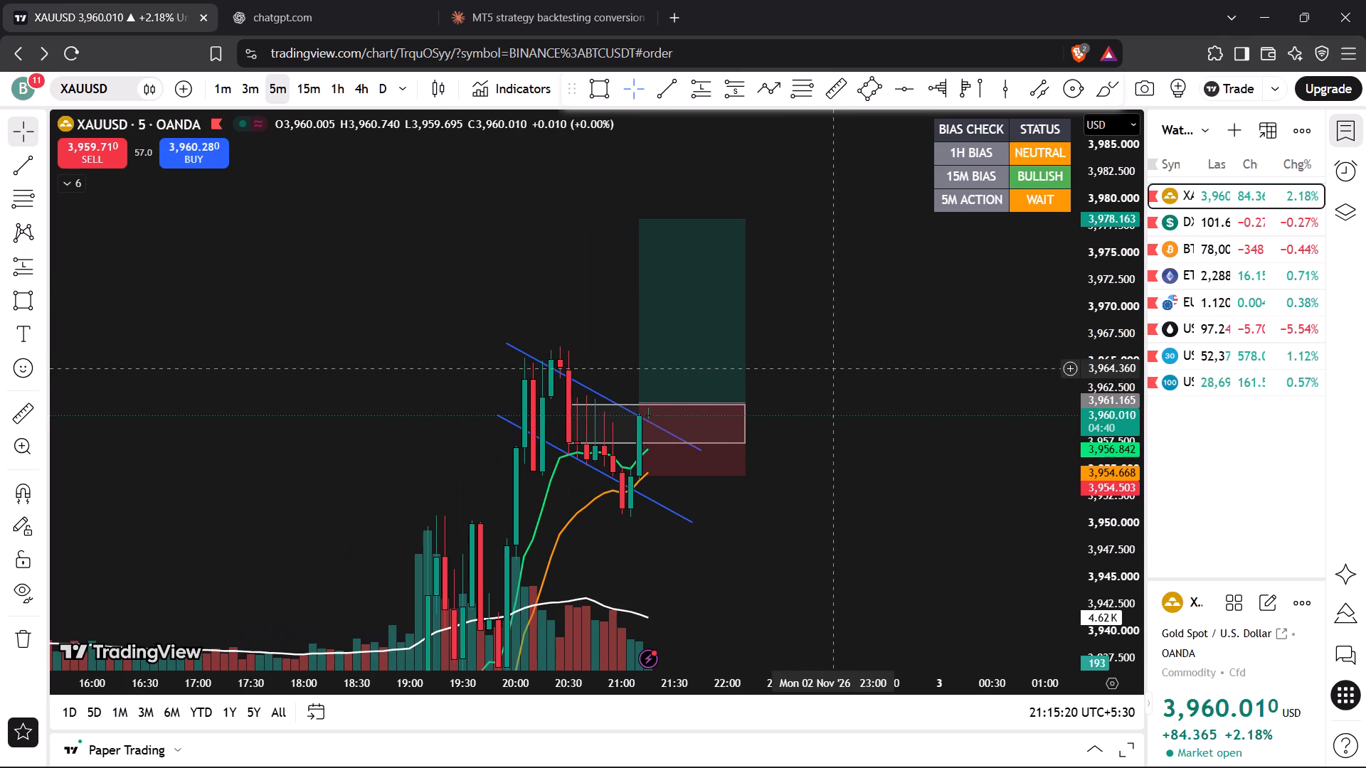